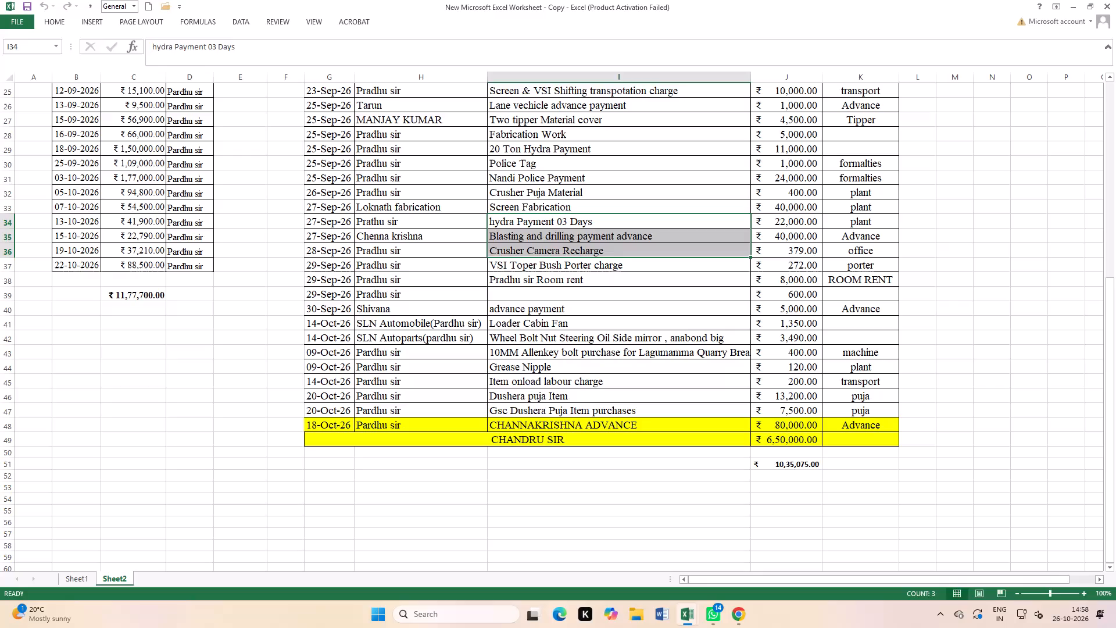
Add a new blank worksheet directly after Sheet1 in the New Microsoft Excel Worksheet - Copy workbook.
{"action": "left_click", "coordinate": [431, 533]}
{"action": "left_click", "coordinate": [92, 584]}
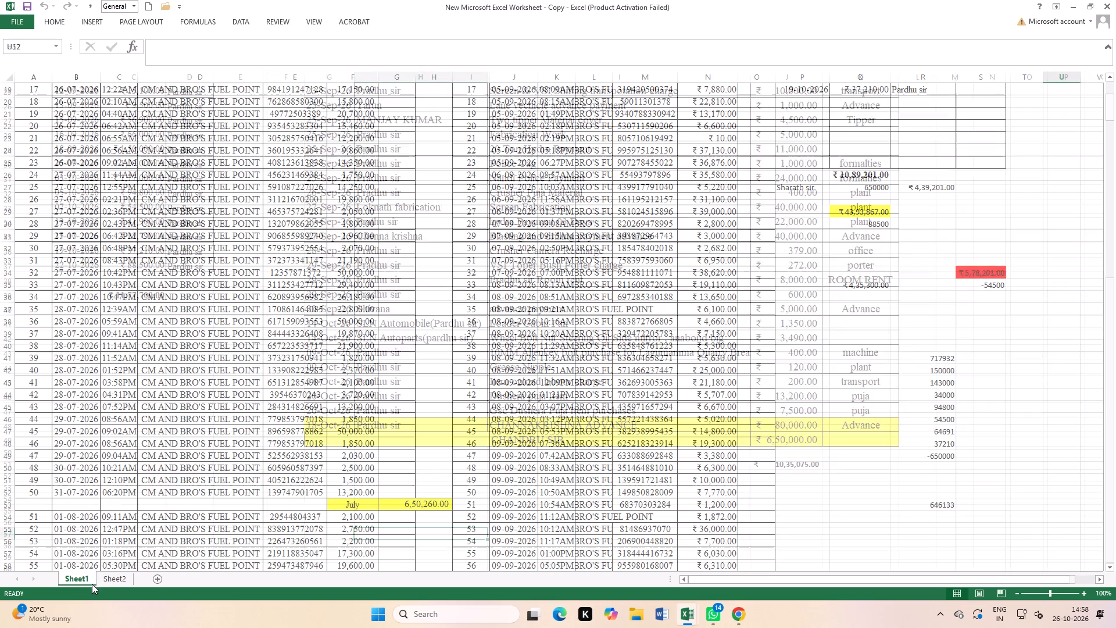
{"action": "left_click", "coordinate": [158, 579]}
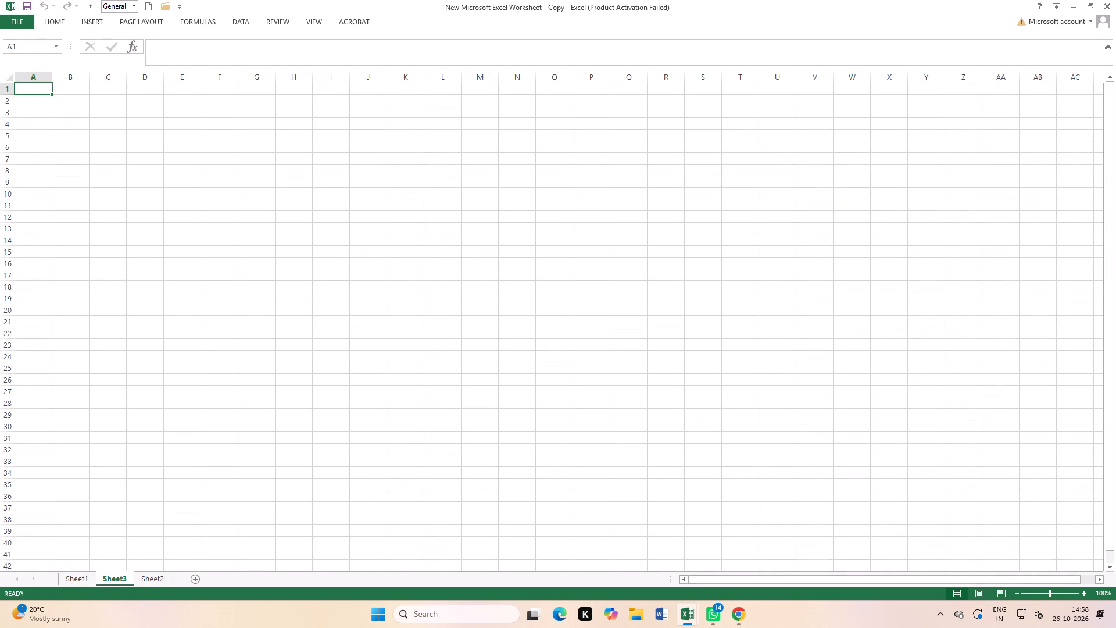
Copy the whole data table, headers included, from the mdp_information_20261026_145406 workbook and paste it into Sheet3 starting at A1.
{"action": "key", "text": "ctrl+Tab"}
{"action": "scroll", "coordinate": [275, 291], "scroll_direction": "up", "scroll_amount": 8}
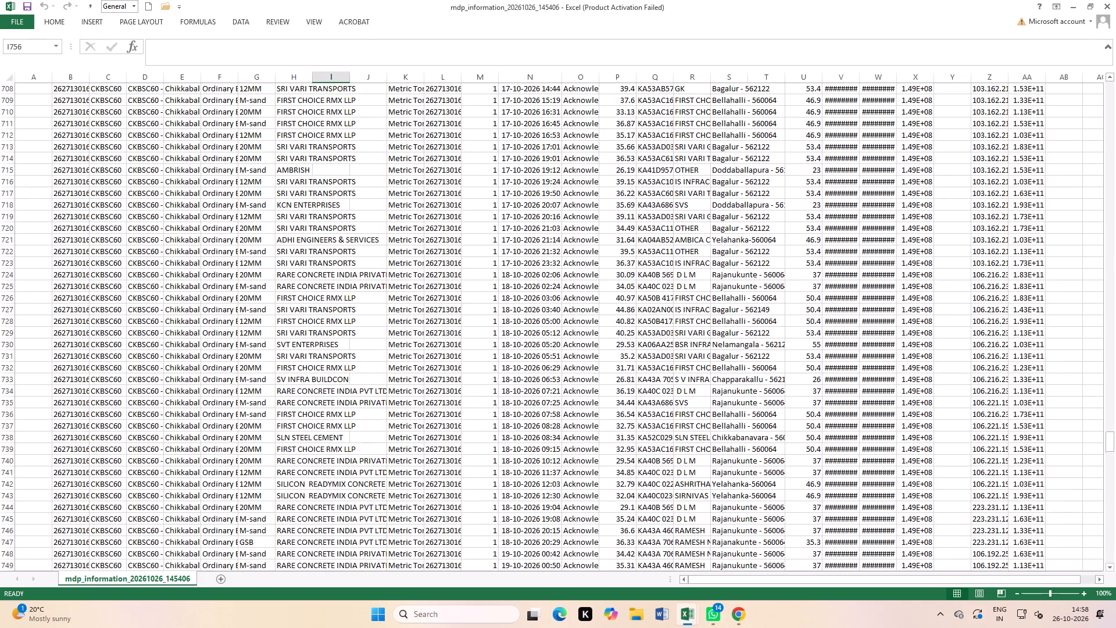
{"action": "left_click_drag", "start_coordinate": [1111, 442], "coordinate": [1115, 87]}
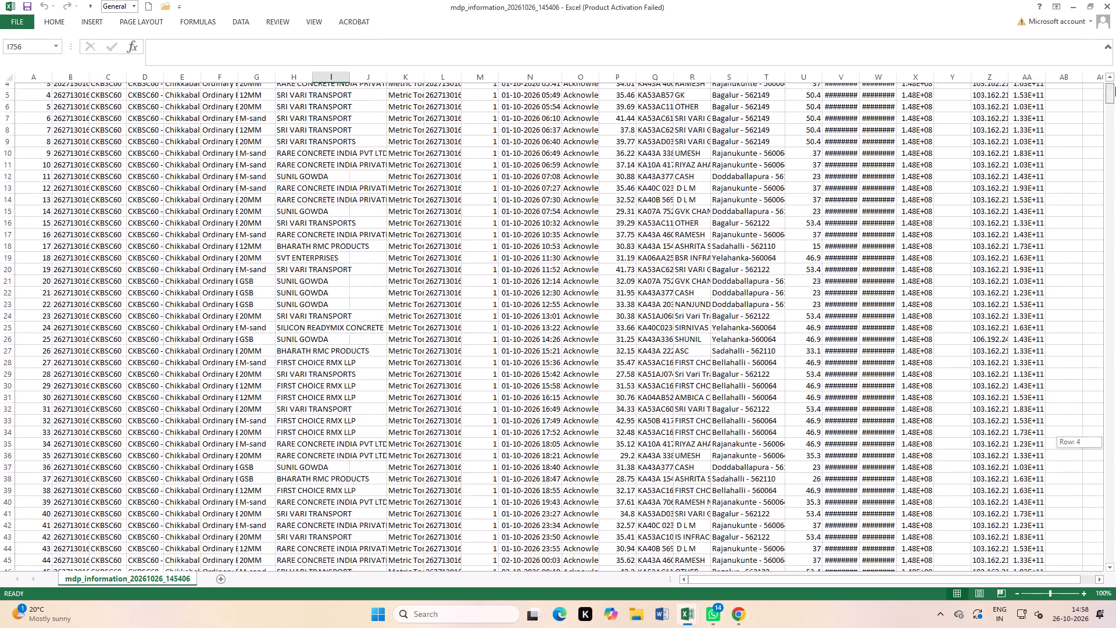
{"action": "left_click_drag", "start_coordinate": [1115, 87], "coordinate": [1115, 83]}
{"action": "left_click_drag", "start_coordinate": [33, 91], "coordinate": [524, 290]}
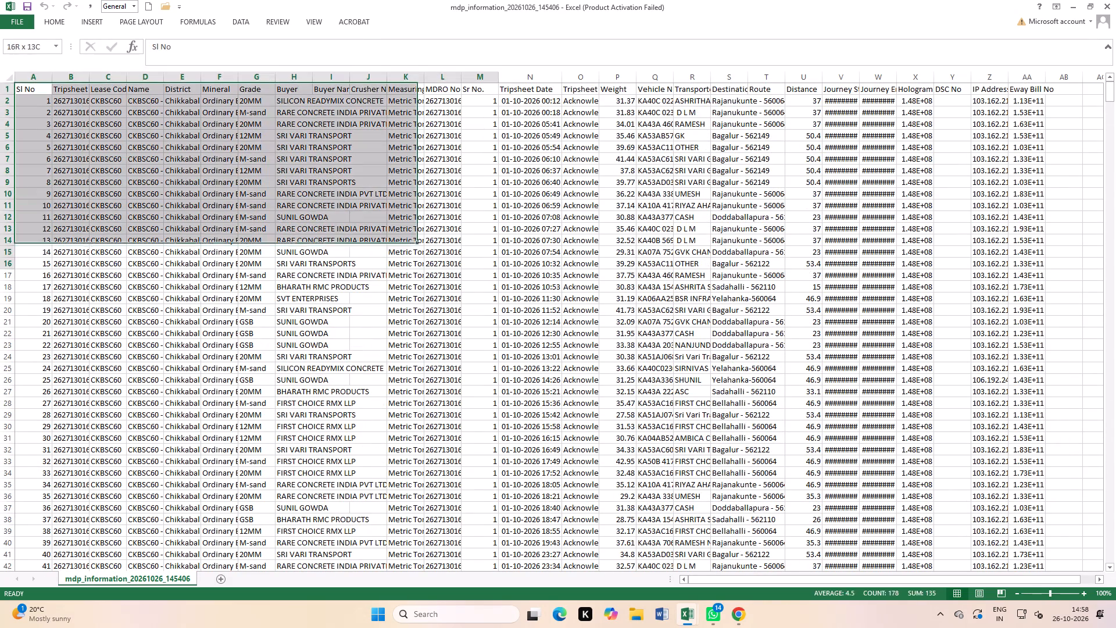
{"action": "left_click_drag", "start_coordinate": [524, 290], "coordinate": [989, 627]}
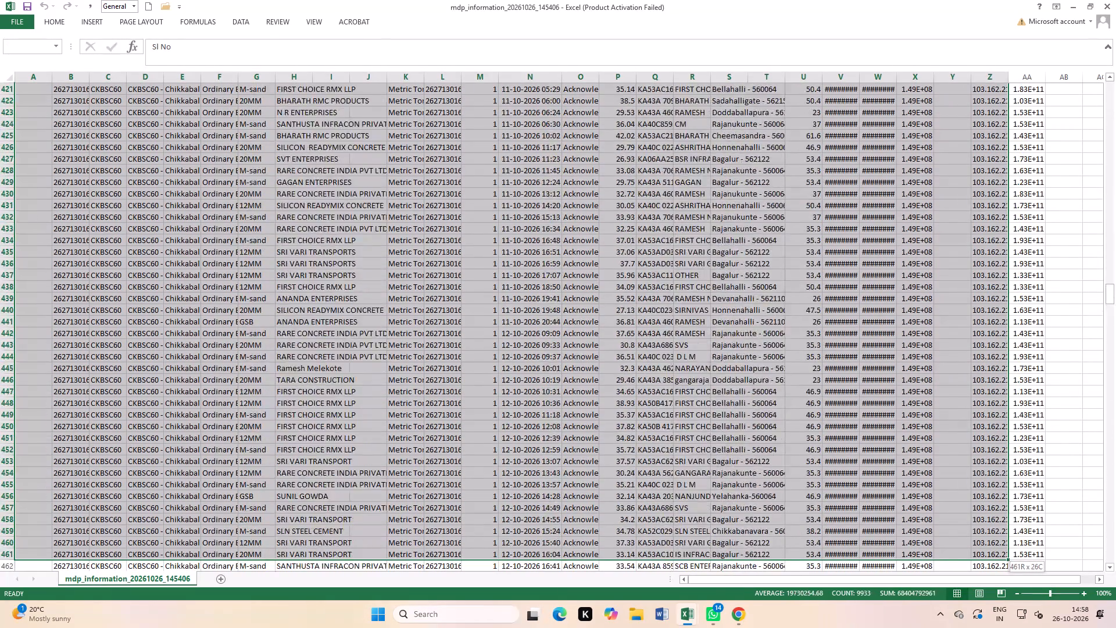
{"action": "left_click_drag", "start_coordinate": [989, 627], "coordinate": [1003, 601]}
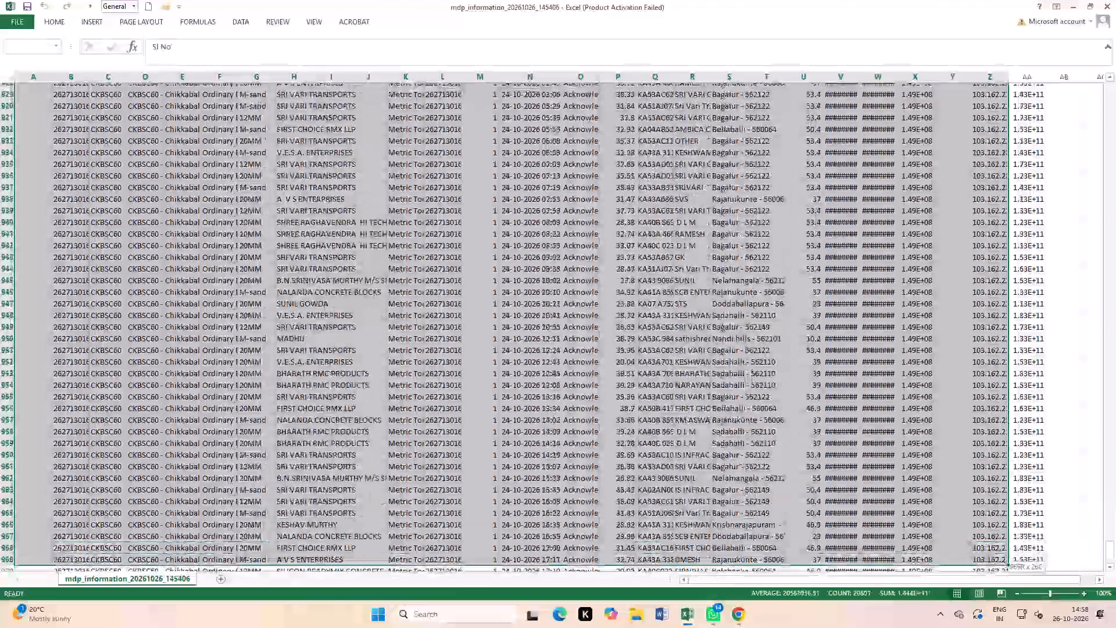
{"action": "left_click_drag", "start_coordinate": [1003, 601], "coordinate": [1034, 553]}
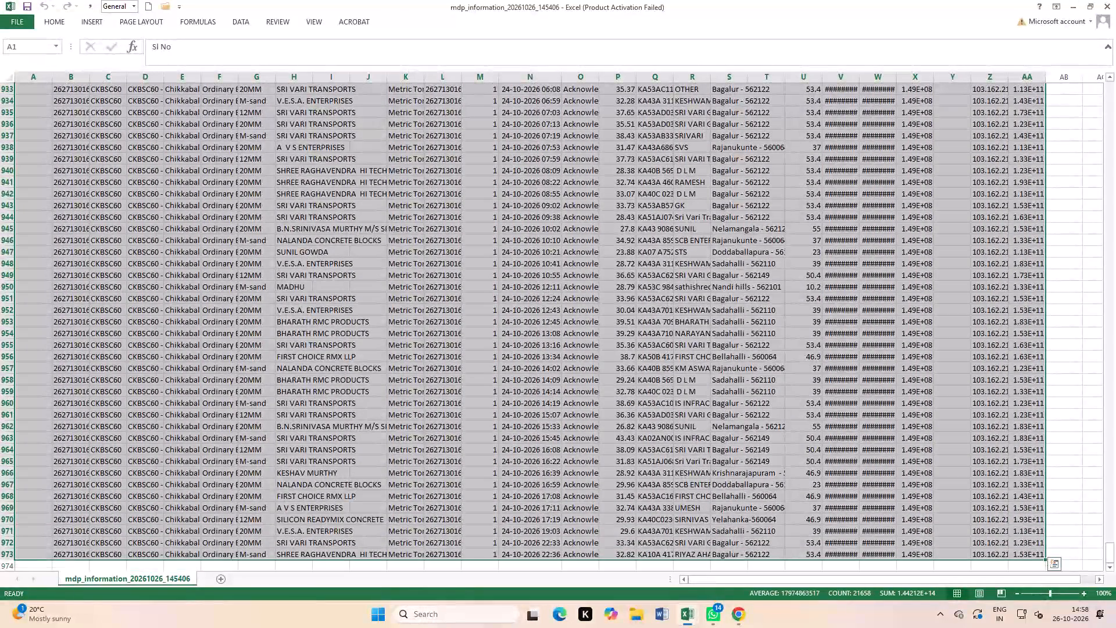
{"action": "key", "text": "ctrl+c"}
{"action": "key", "text": "ctrl+Tab"}
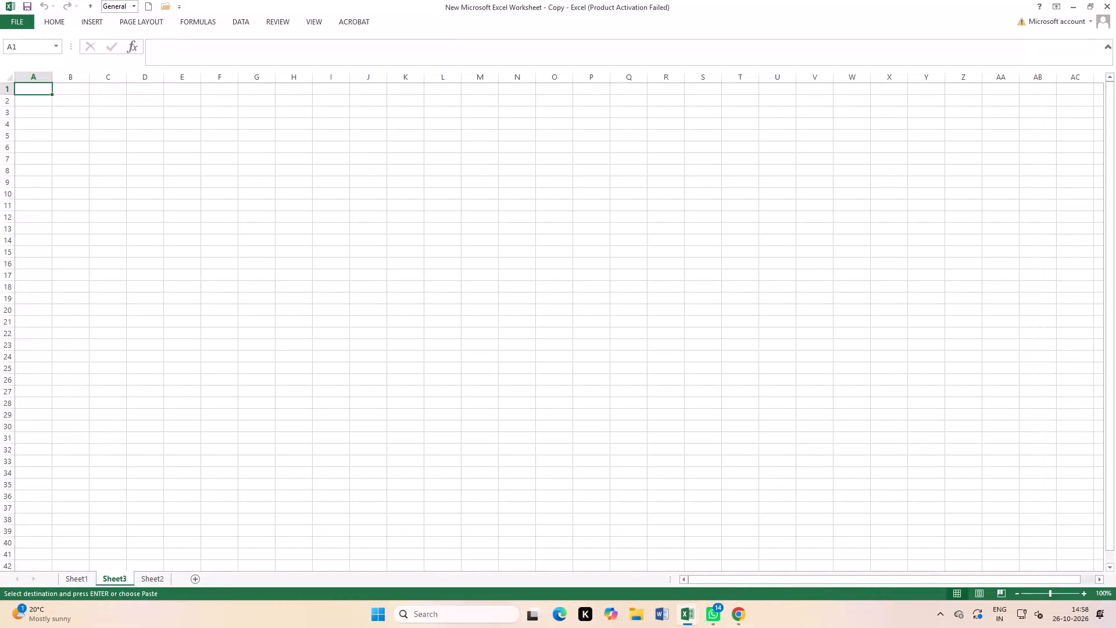
{"action": "key", "text": "ctrl+v"}
{"action": "left_click", "coordinate": [681, 411]}
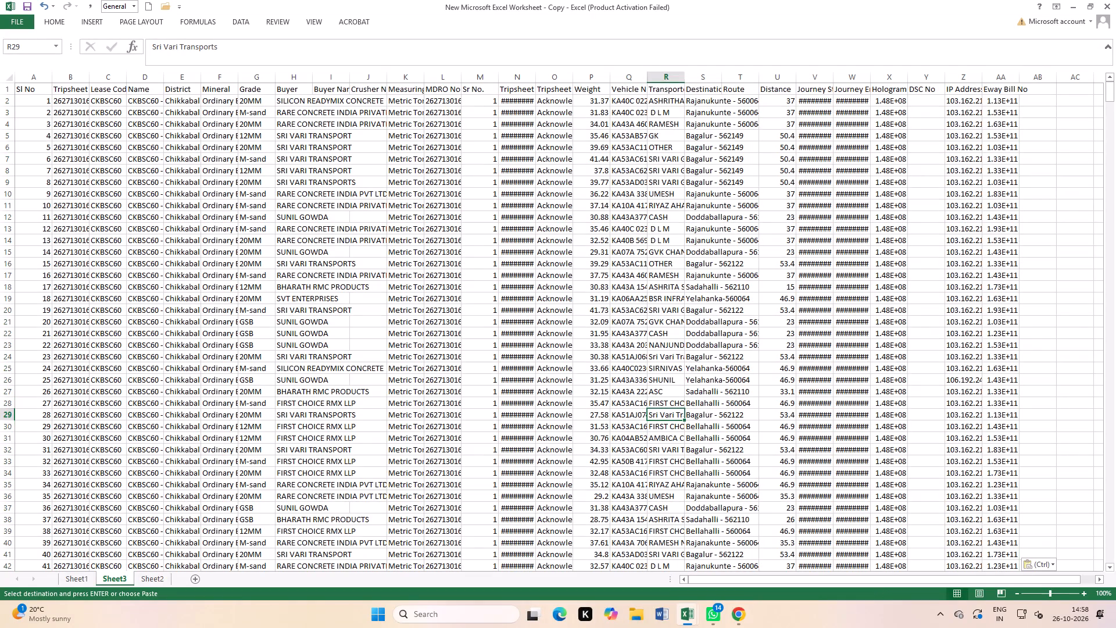
{"action": "double_click", "coordinate": [473, 252]}
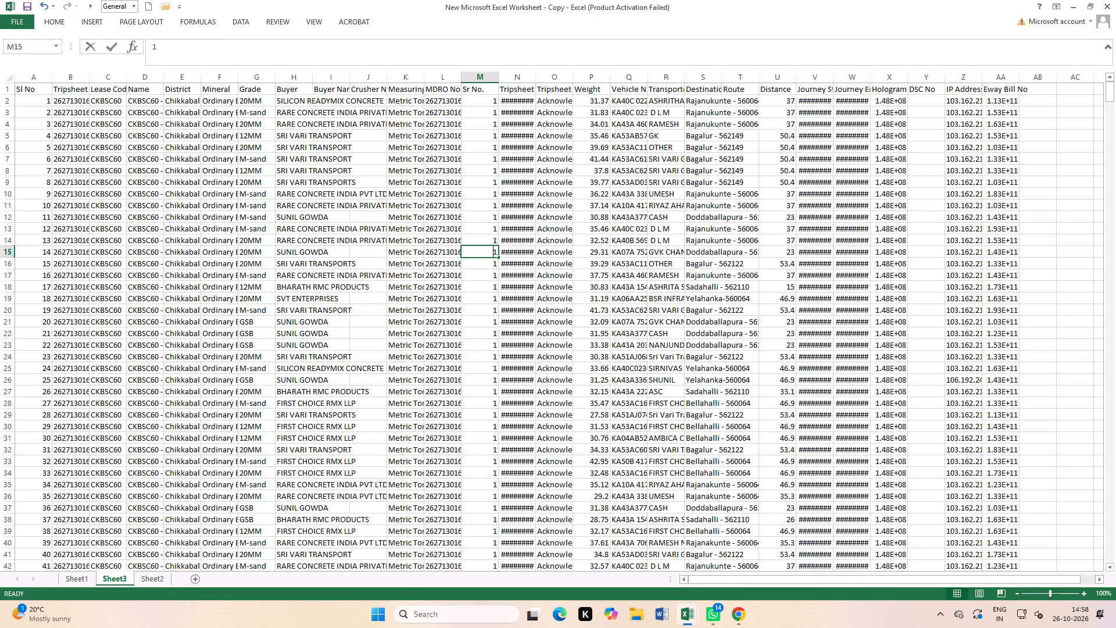
{"action": "left_click", "coordinate": [658, 302]}
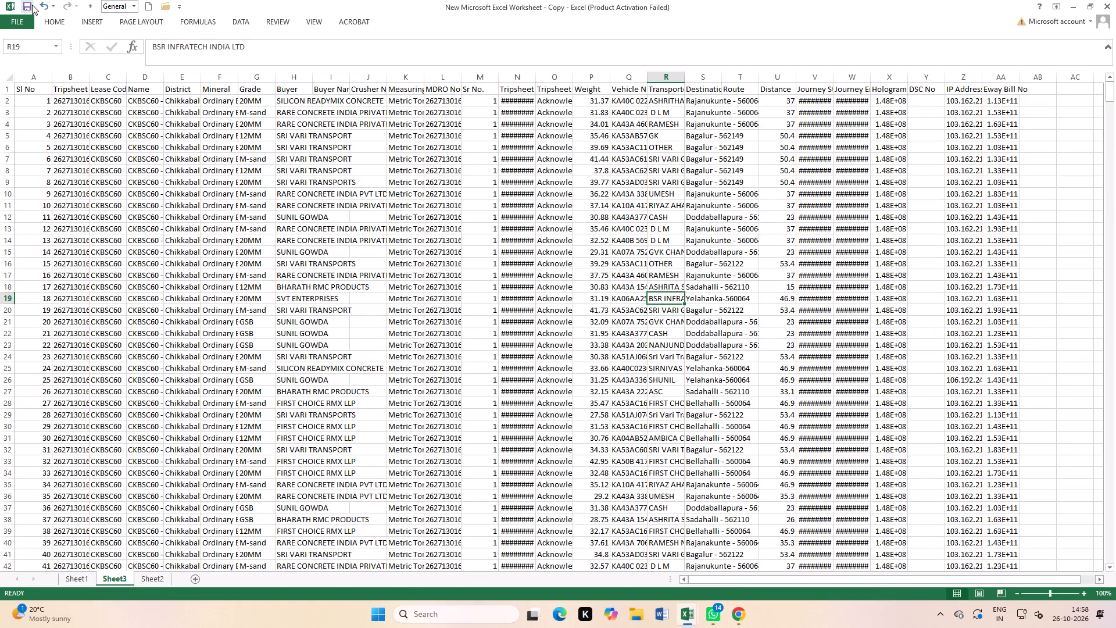
Save the New Microsoft Excel Worksheet - Copy workbook.
{"action": "triple_click", "coordinate": [26, 6]}
{"action": "triple_click", "coordinate": [26, 6]}
Auto-fit the width of the Tripsheet Date column N on Sheet3.
{"action": "double_click", "coordinate": [534, 82]}
{"action": "left_click", "coordinate": [585, 230]}
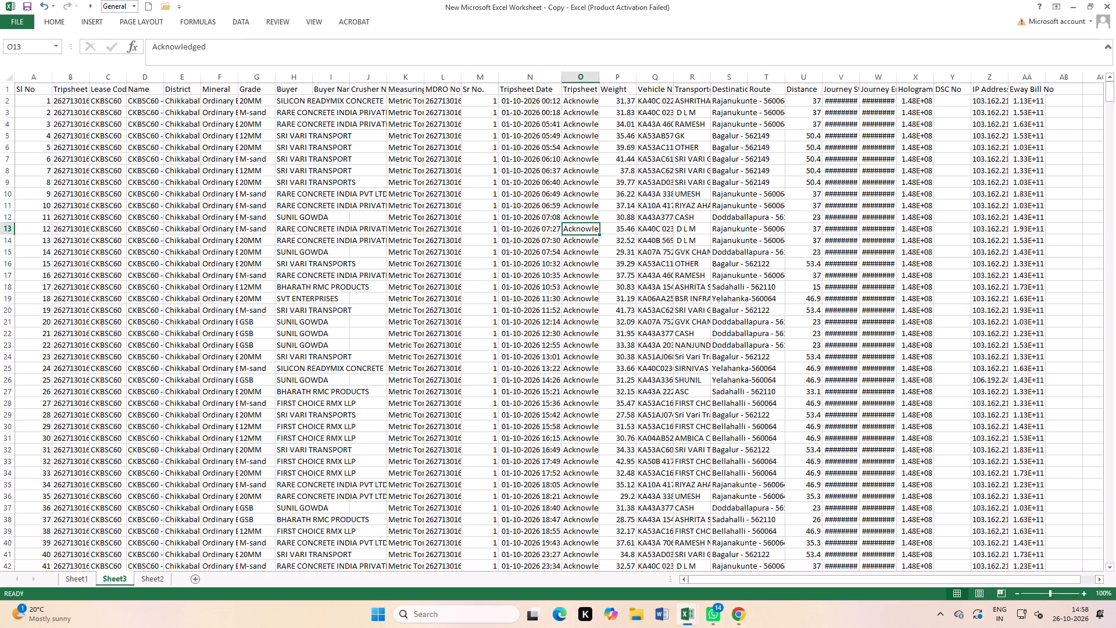
Close the mdp_information_20261026_145406 CSV file without saving its changes.
{"action": "key", "text": "ctrl+Tab"}
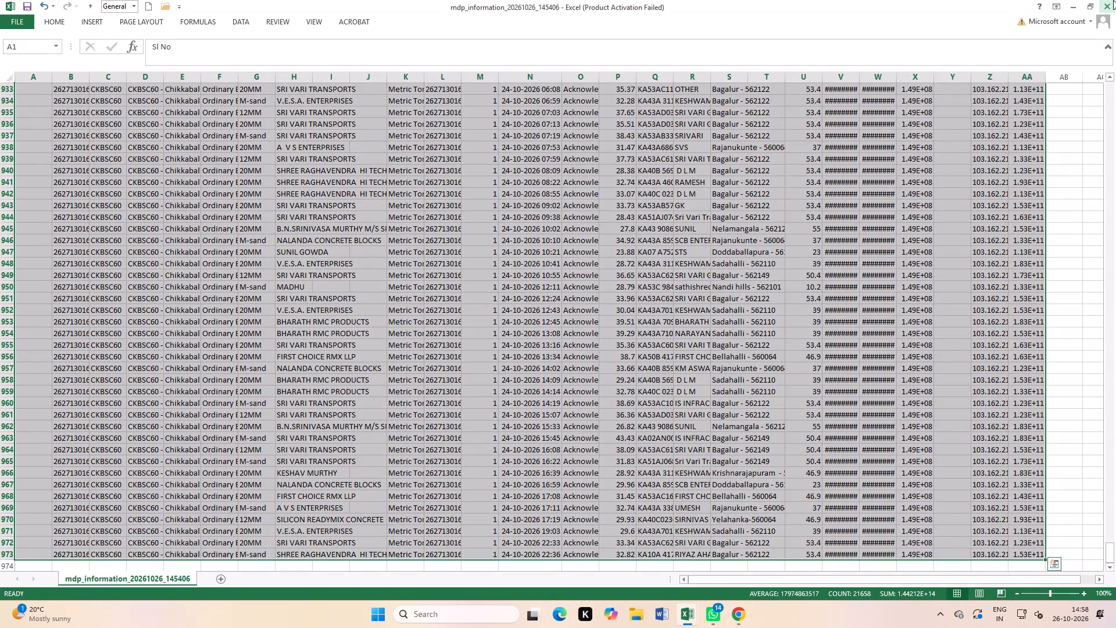
{"action": "left_click", "coordinate": [1113, 0]}
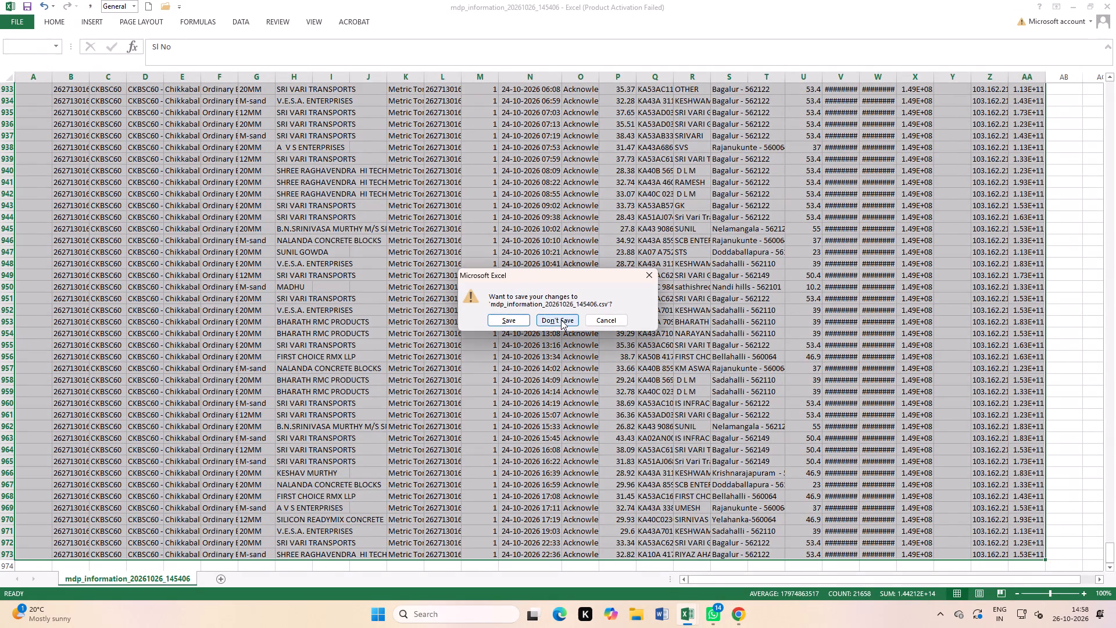
{"action": "left_click", "coordinate": [561, 320]}
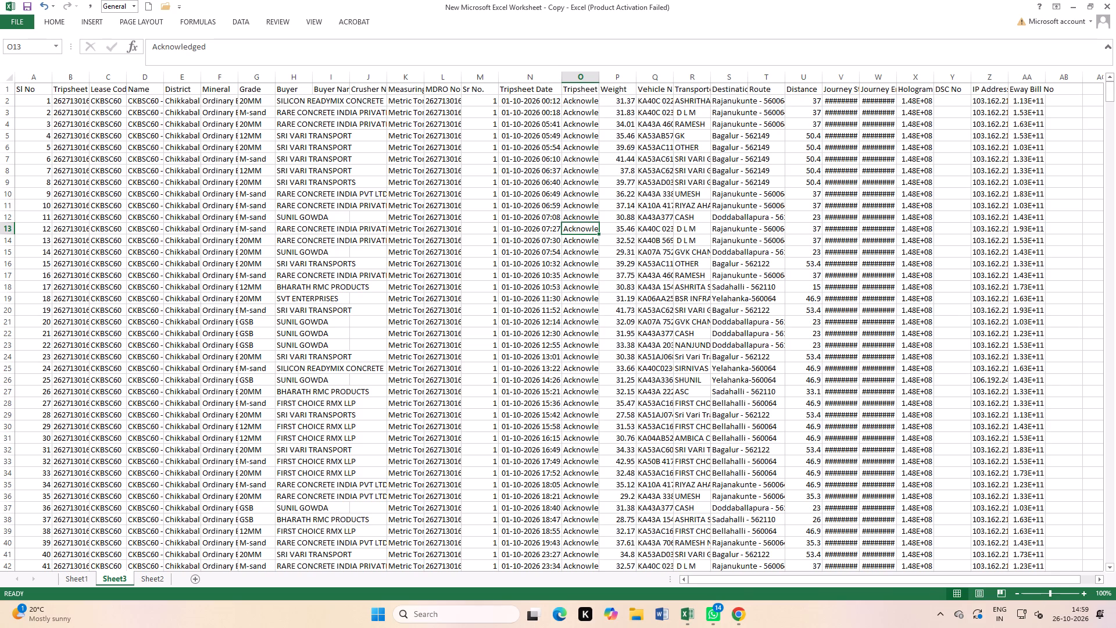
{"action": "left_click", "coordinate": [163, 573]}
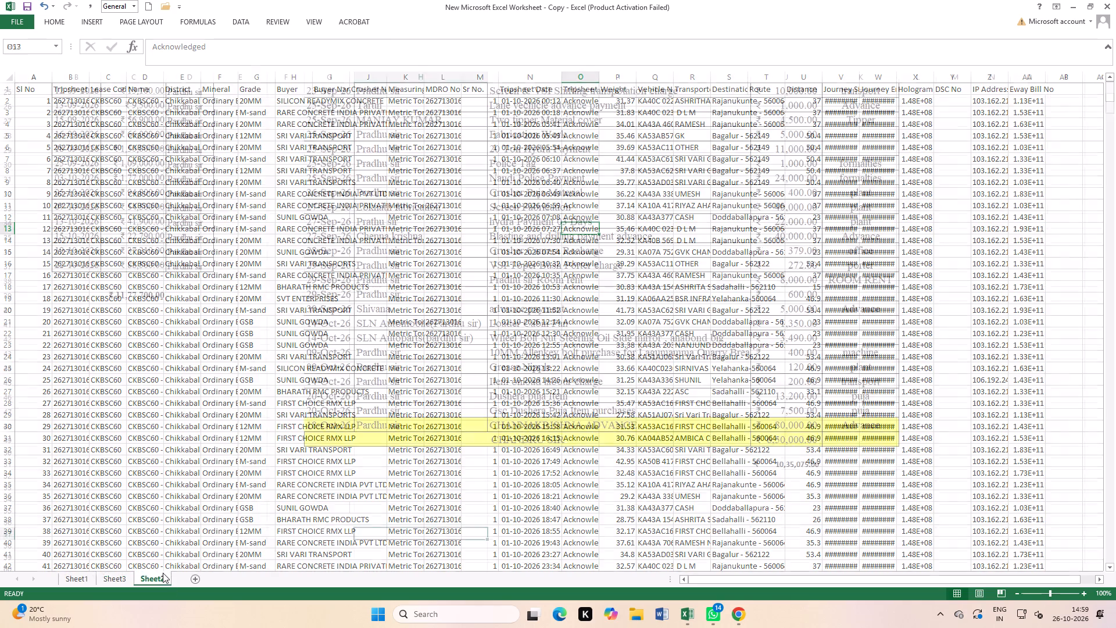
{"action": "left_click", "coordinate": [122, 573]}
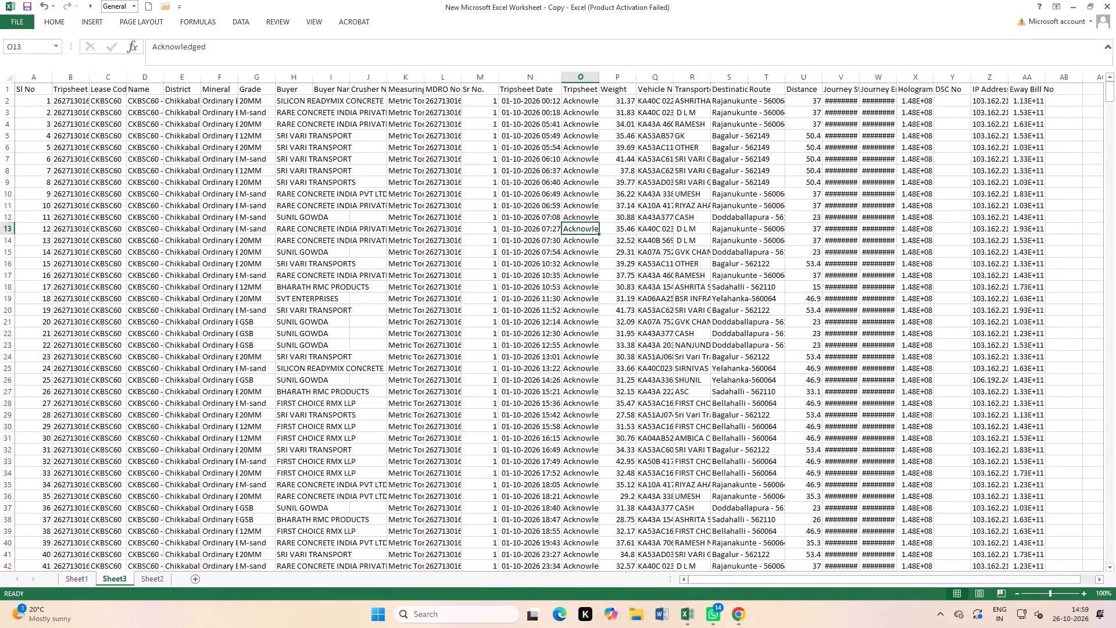
Switch to the User Wise MDP Information report in Chrome.
{"action": "left_click", "coordinate": [733, 611]}
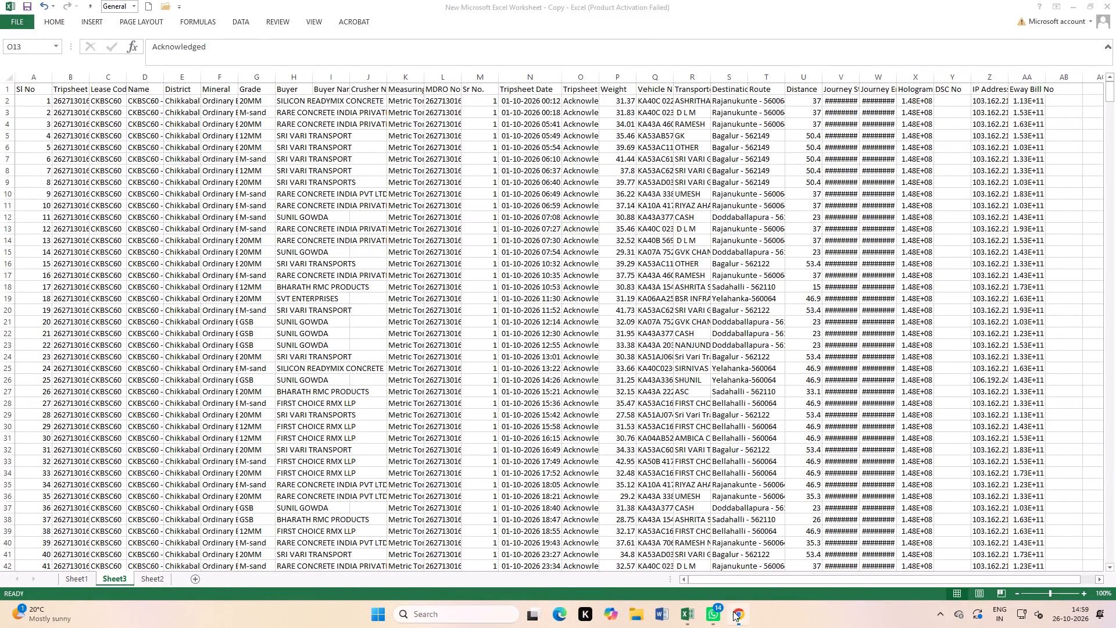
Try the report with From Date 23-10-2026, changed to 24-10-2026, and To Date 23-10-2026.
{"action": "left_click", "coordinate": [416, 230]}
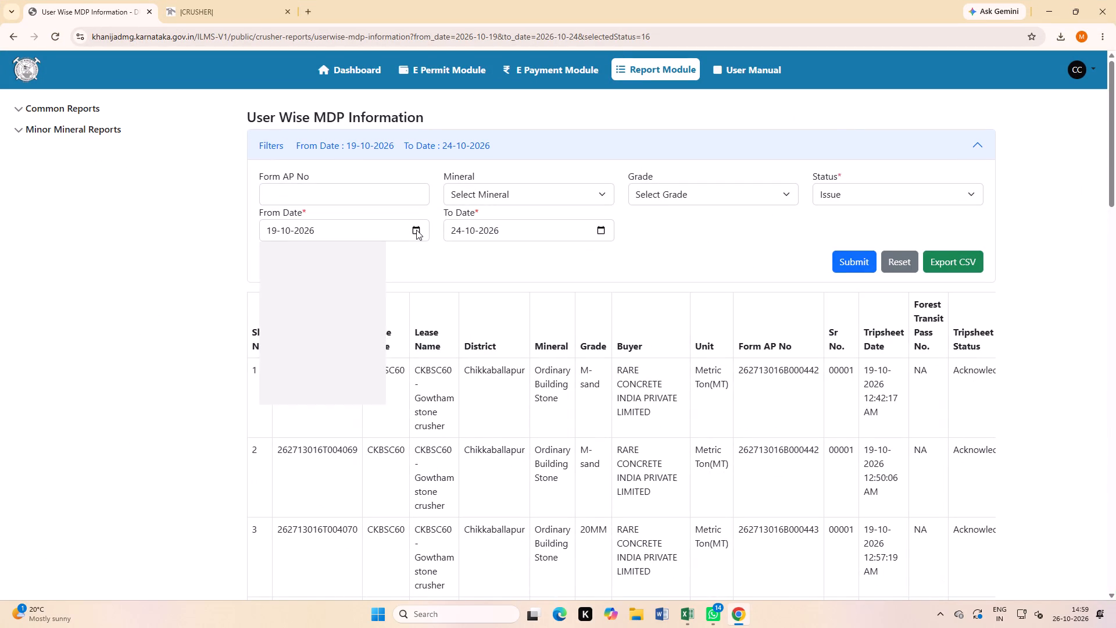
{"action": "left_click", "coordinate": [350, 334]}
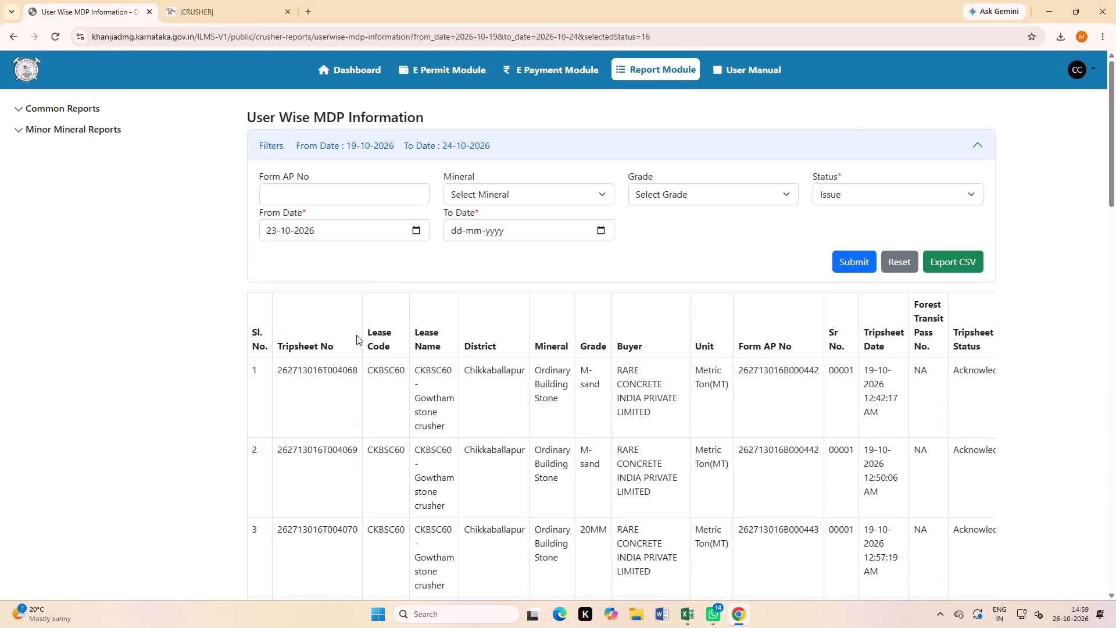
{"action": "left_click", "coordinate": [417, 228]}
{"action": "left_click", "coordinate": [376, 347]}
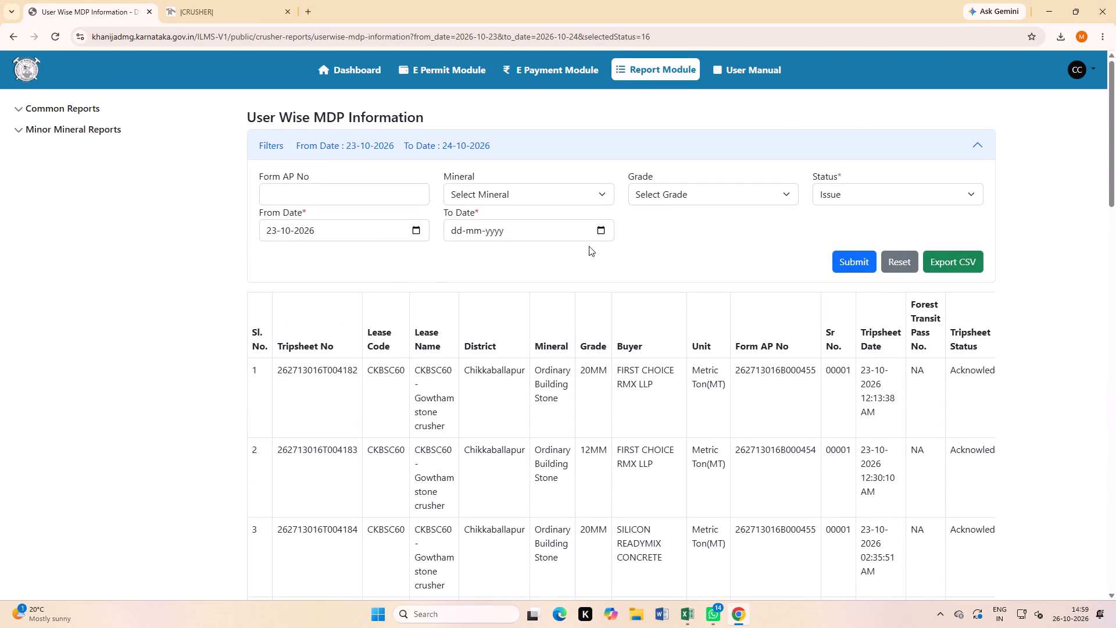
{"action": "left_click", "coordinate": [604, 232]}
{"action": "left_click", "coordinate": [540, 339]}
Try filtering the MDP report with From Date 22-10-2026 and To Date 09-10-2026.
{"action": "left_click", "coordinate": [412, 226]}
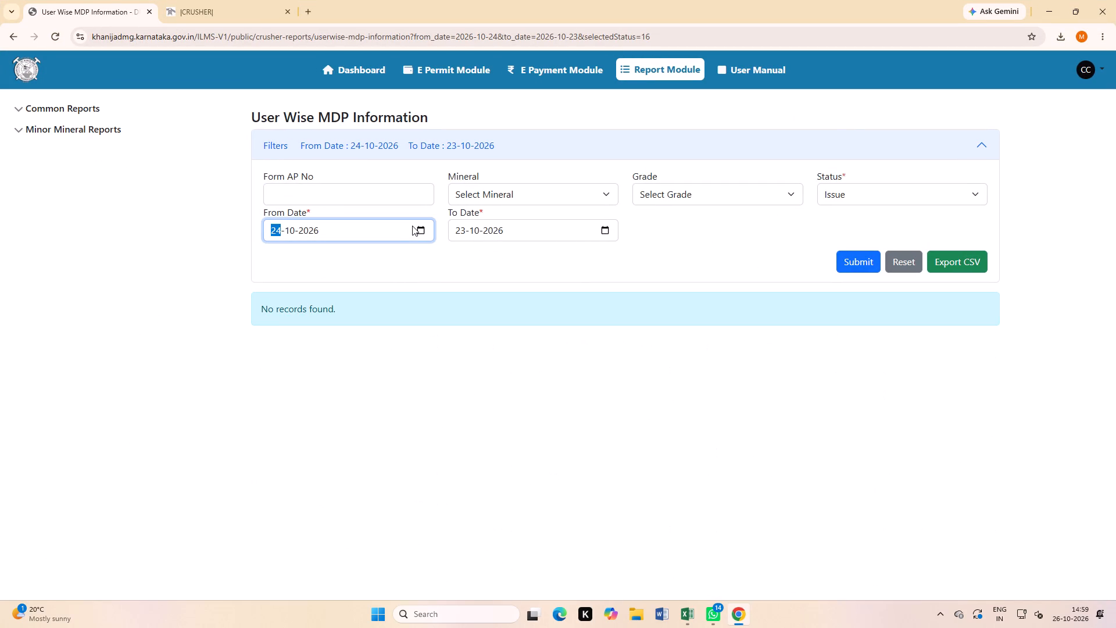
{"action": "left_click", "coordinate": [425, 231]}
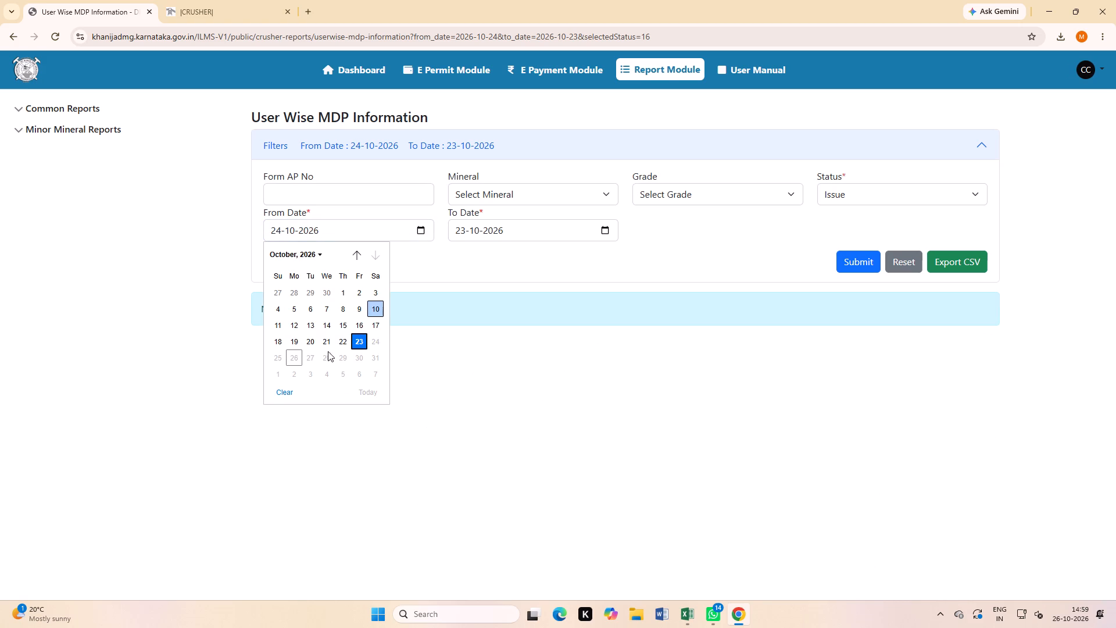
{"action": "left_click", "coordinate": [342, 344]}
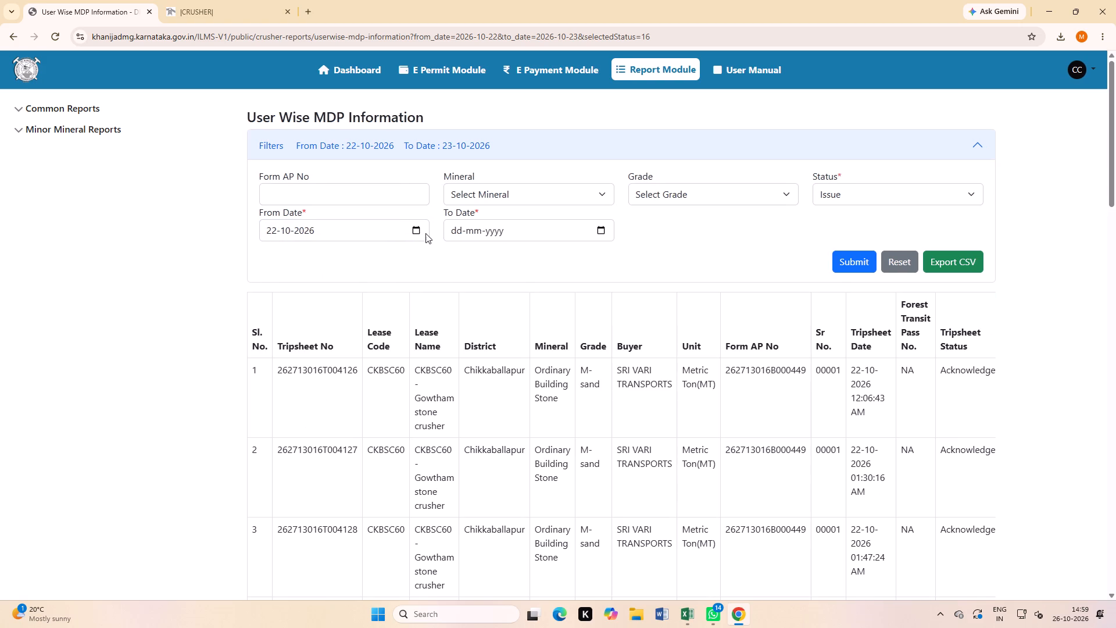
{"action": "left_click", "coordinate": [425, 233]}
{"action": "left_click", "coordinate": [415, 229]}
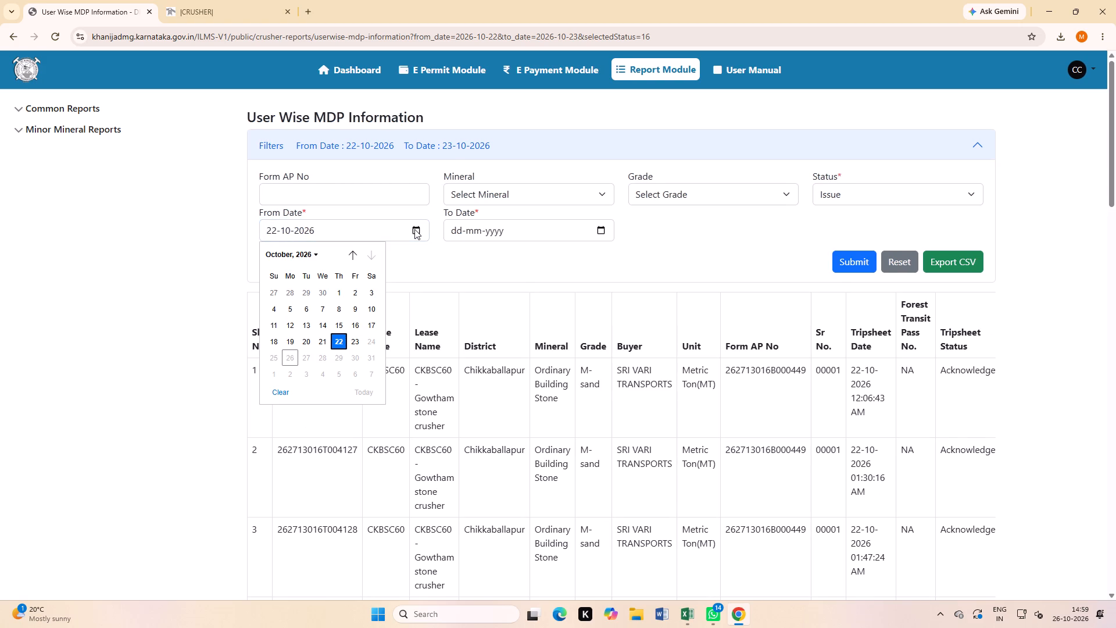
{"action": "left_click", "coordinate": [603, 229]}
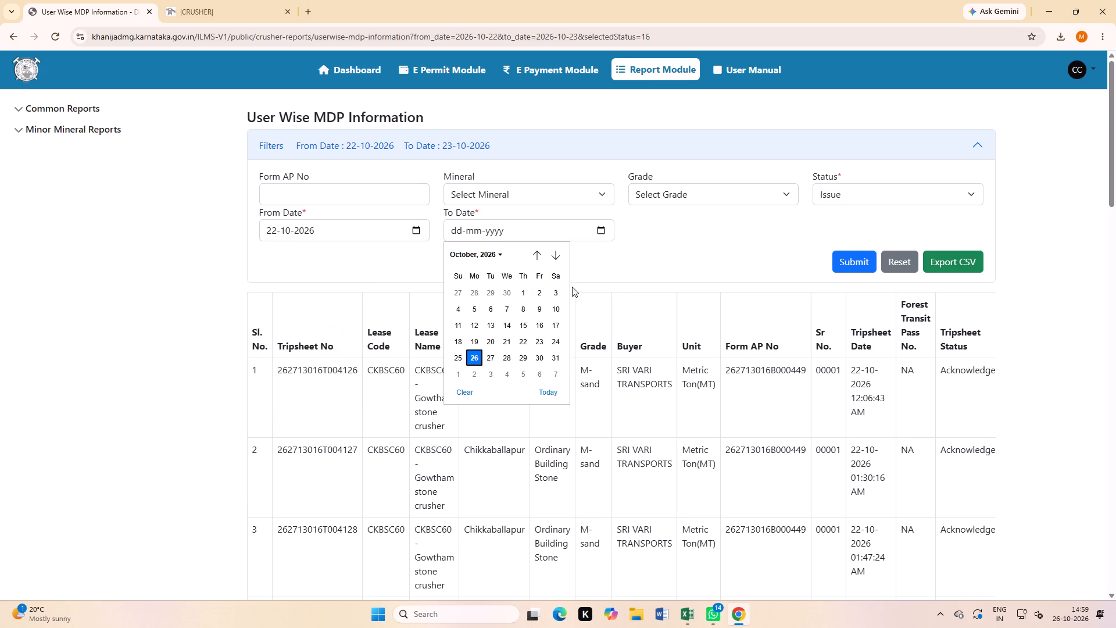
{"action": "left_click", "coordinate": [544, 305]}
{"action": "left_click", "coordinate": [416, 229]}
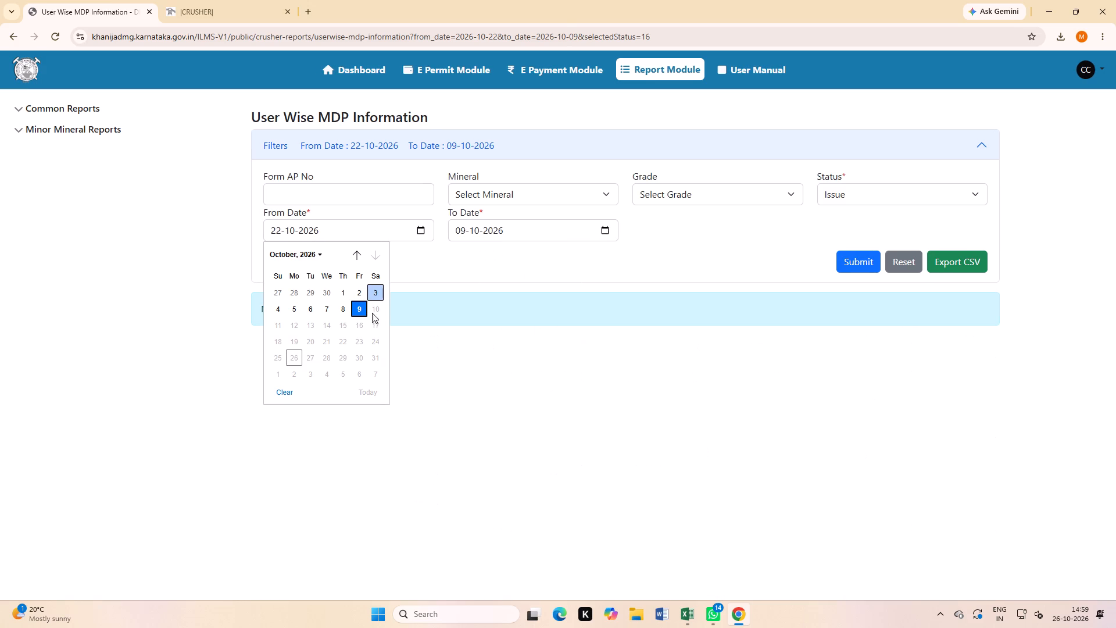
Extend the To Date to 26-10-2026, set both From Date and To Date to 25-10-2026, and submit the report filter.
{"action": "left_click", "coordinate": [604, 228]}
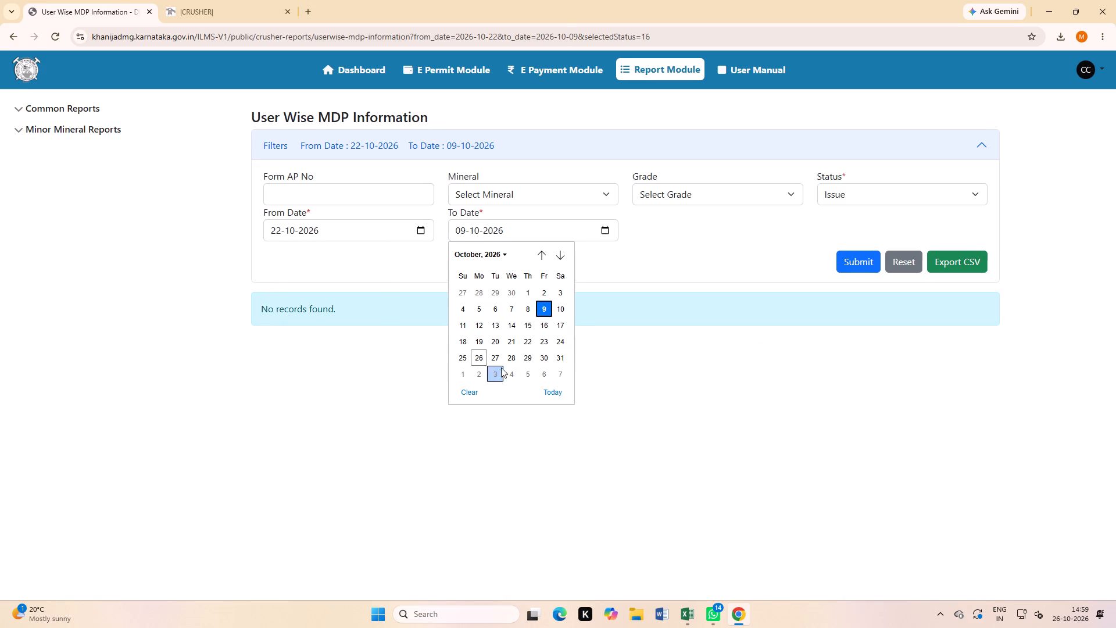
{"action": "left_click", "coordinate": [482, 354]}
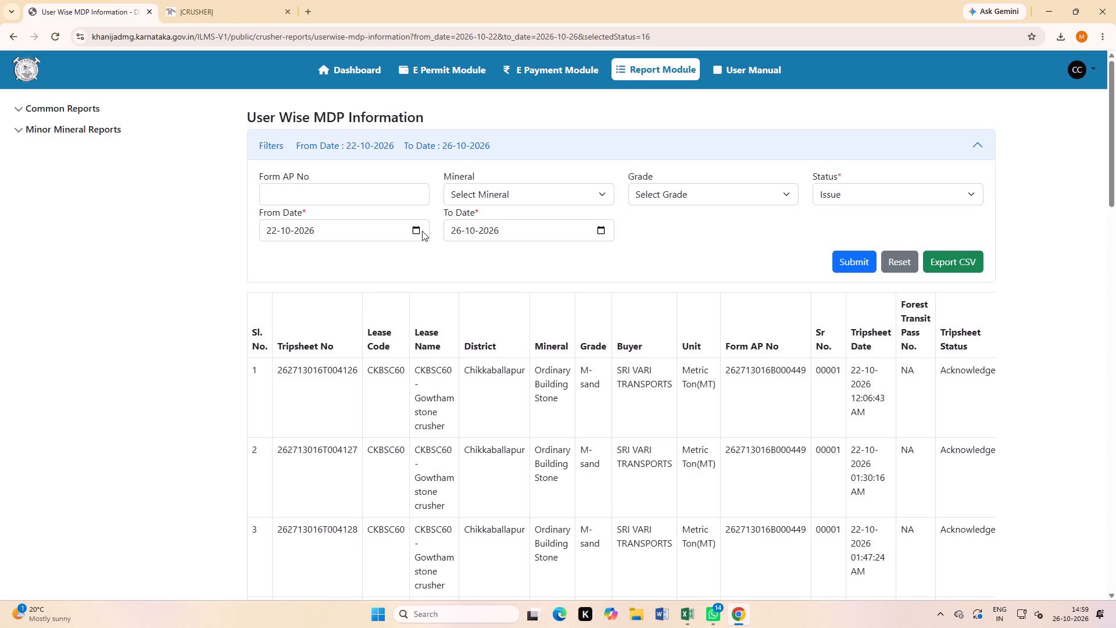
{"action": "left_click", "coordinate": [417, 227]}
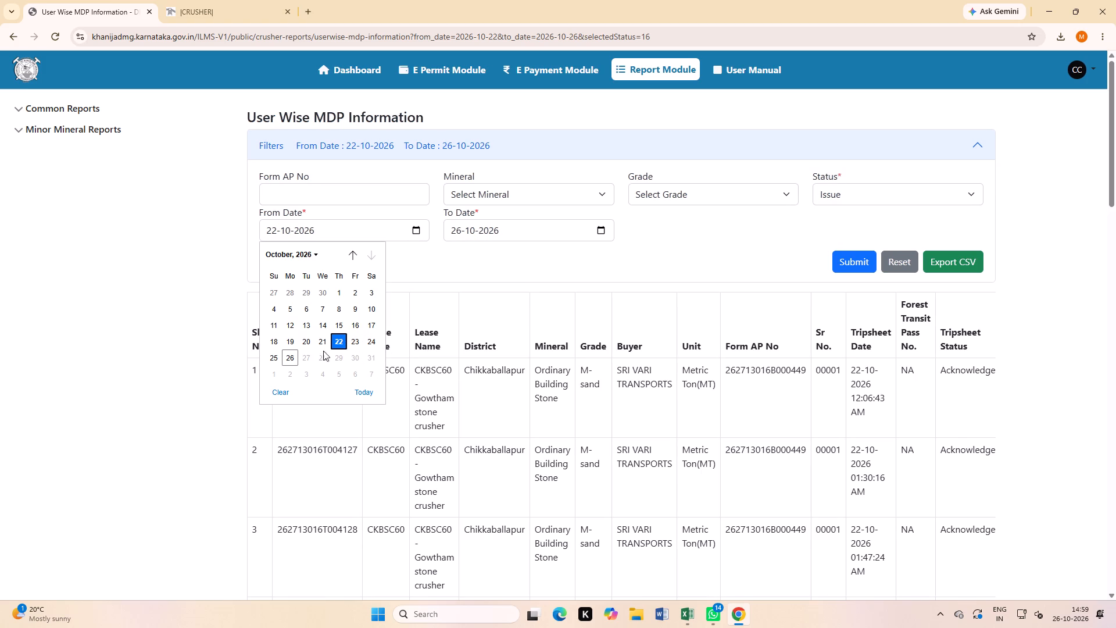
{"action": "left_click", "coordinate": [276, 361]}
{"action": "left_click", "coordinate": [603, 230]}
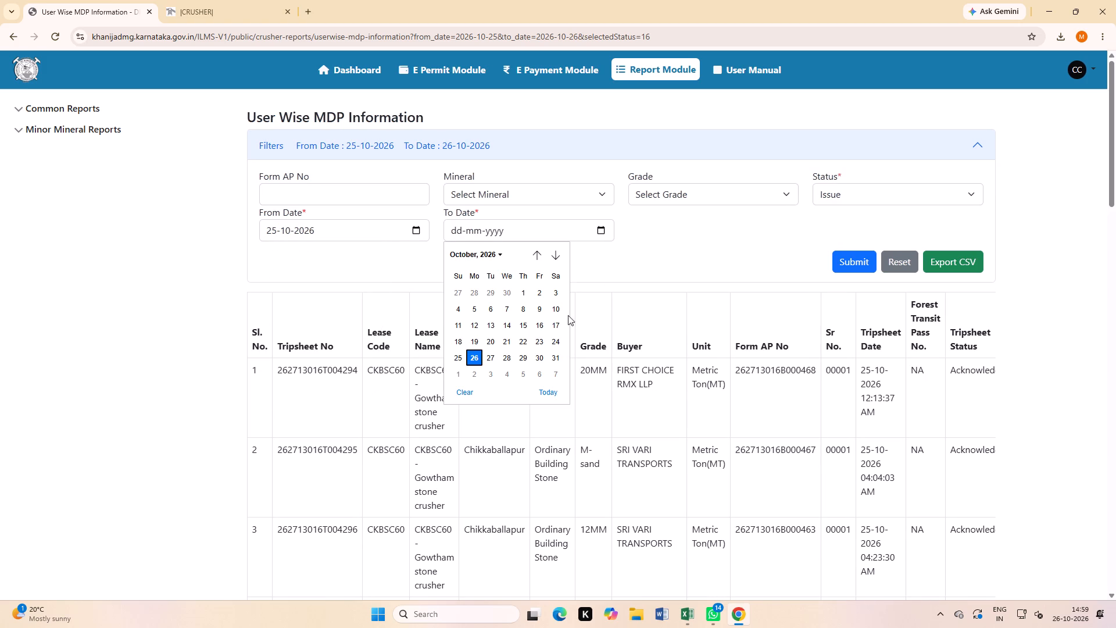
{"action": "left_click", "coordinate": [463, 361]}
{"action": "left_click", "coordinate": [625, 280]}
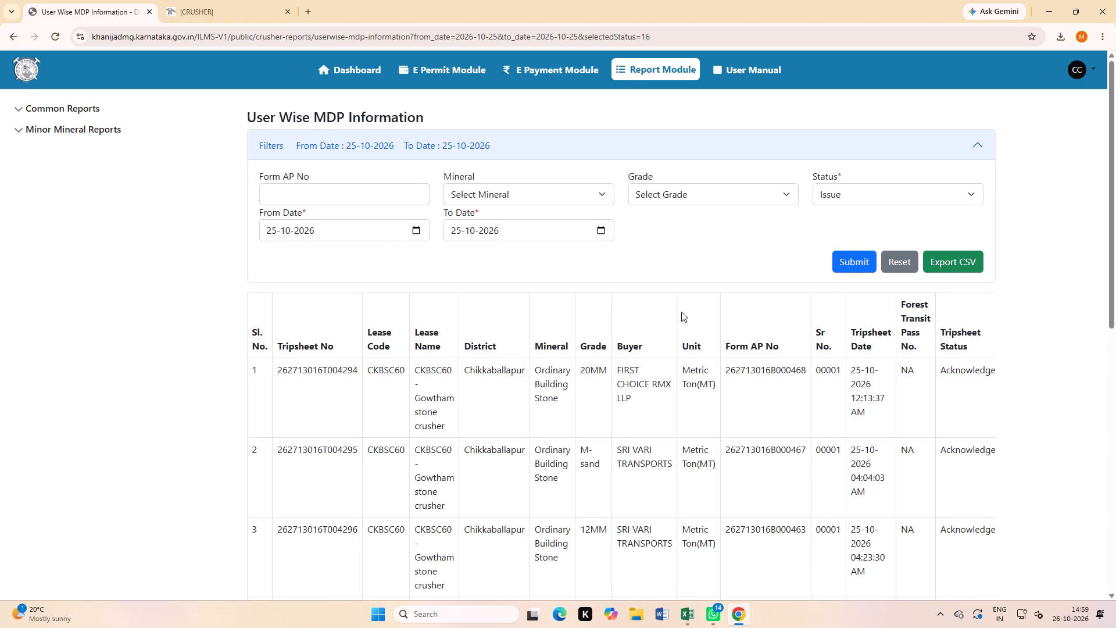
{"action": "left_click", "coordinate": [850, 261]}
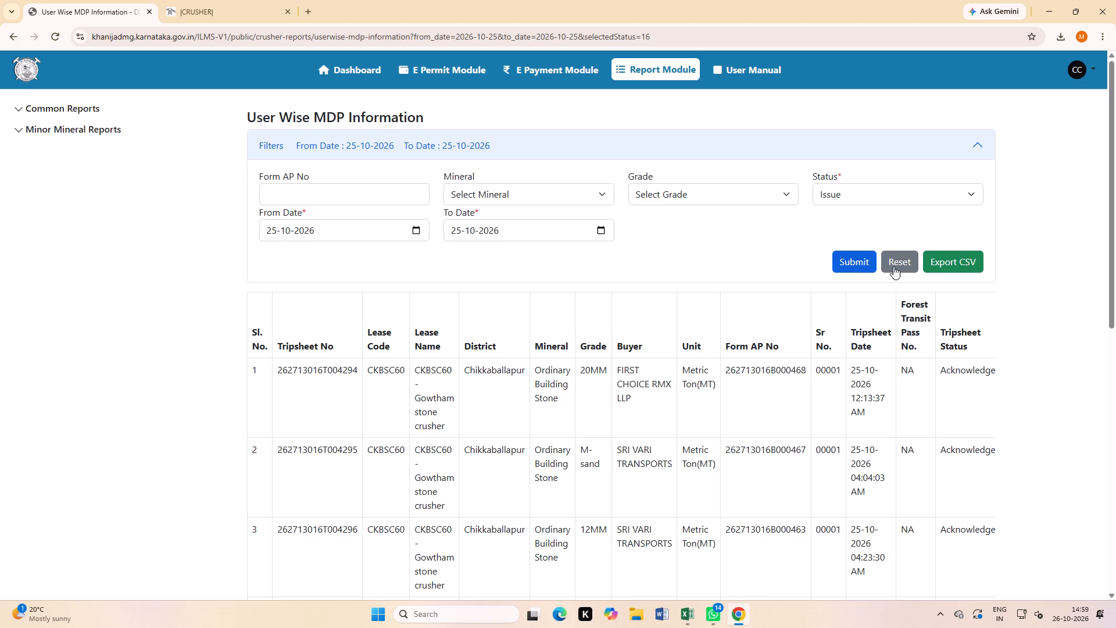
Export the 25-10-2026 MDP report as CSV and open the downloaded file in Excel.
{"action": "left_click", "coordinate": [945, 262]}
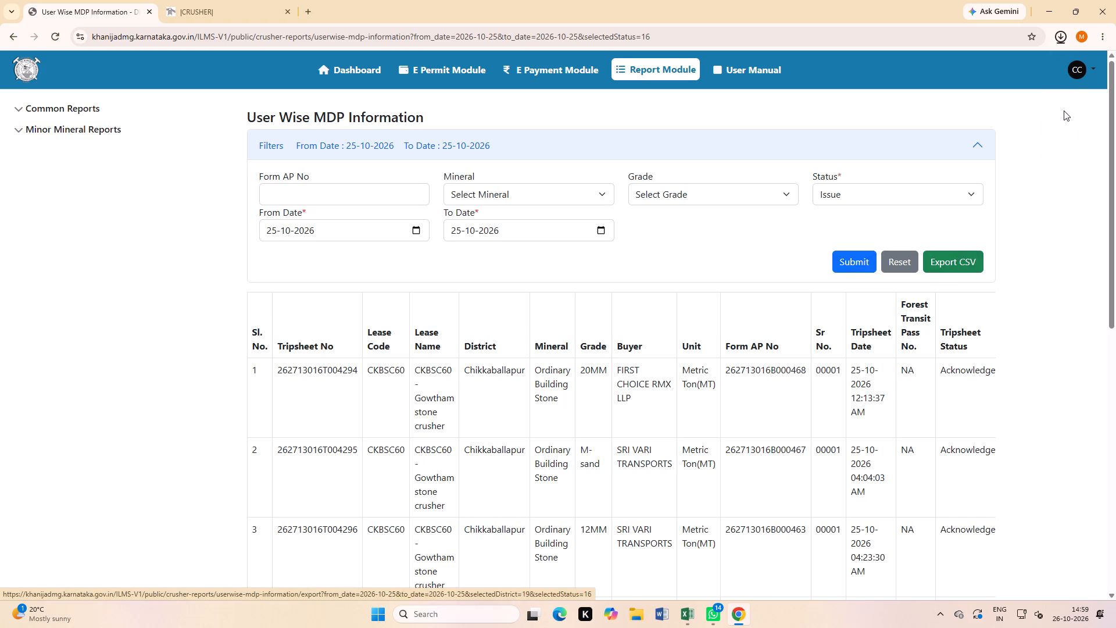
{"action": "left_click", "coordinate": [986, 68]}
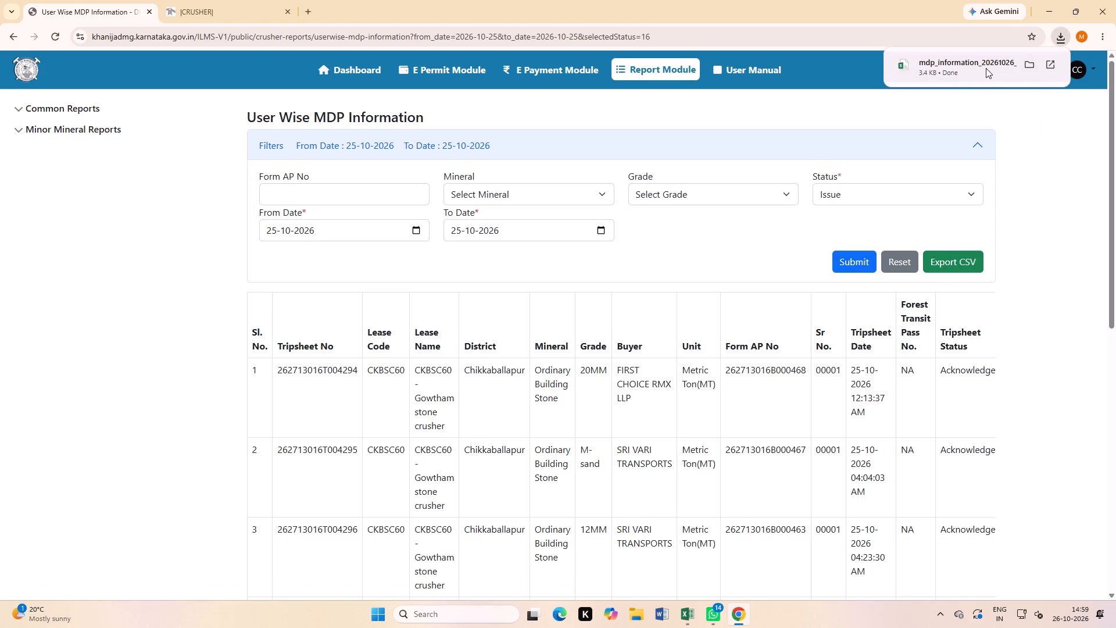
Copy the nine tripsheet records (B2:AA10) from the exported file and paste them below the 24-10-2026 rows in Sheet3, starting at B974.
{"action": "scroll", "coordinate": [294, 302], "scroll_direction": "up", "scroll_amount": 4}
{"action": "left_click_drag", "start_coordinate": [58, 100], "coordinate": [1001, 194]}
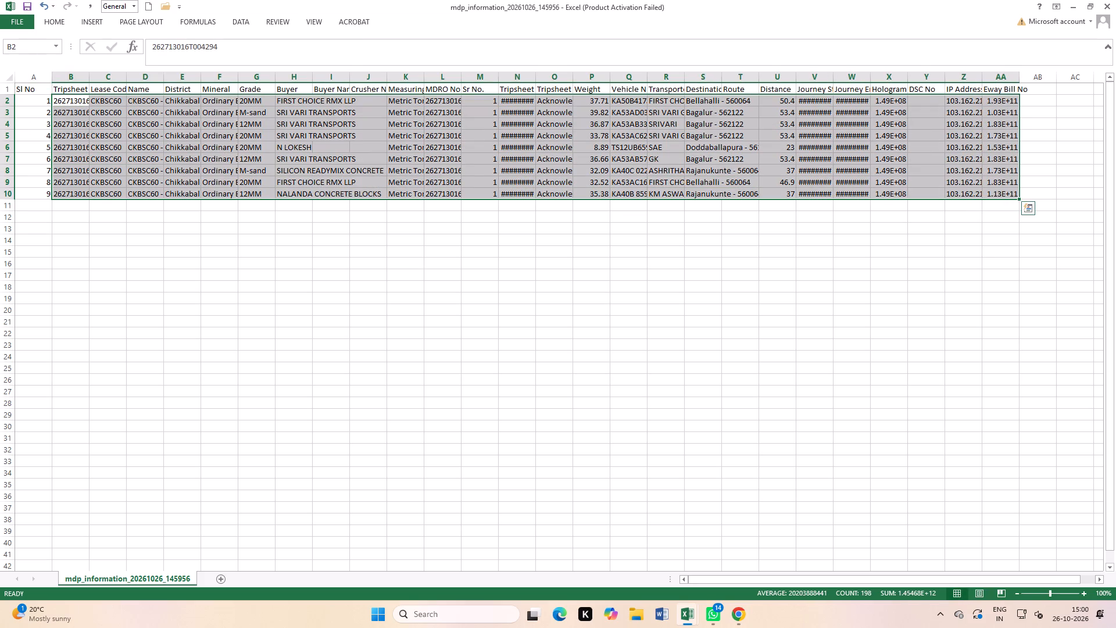
{"action": "right_click", "coordinate": [967, 179]}
{"action": "left_click", "coordinate": [983, 202]}
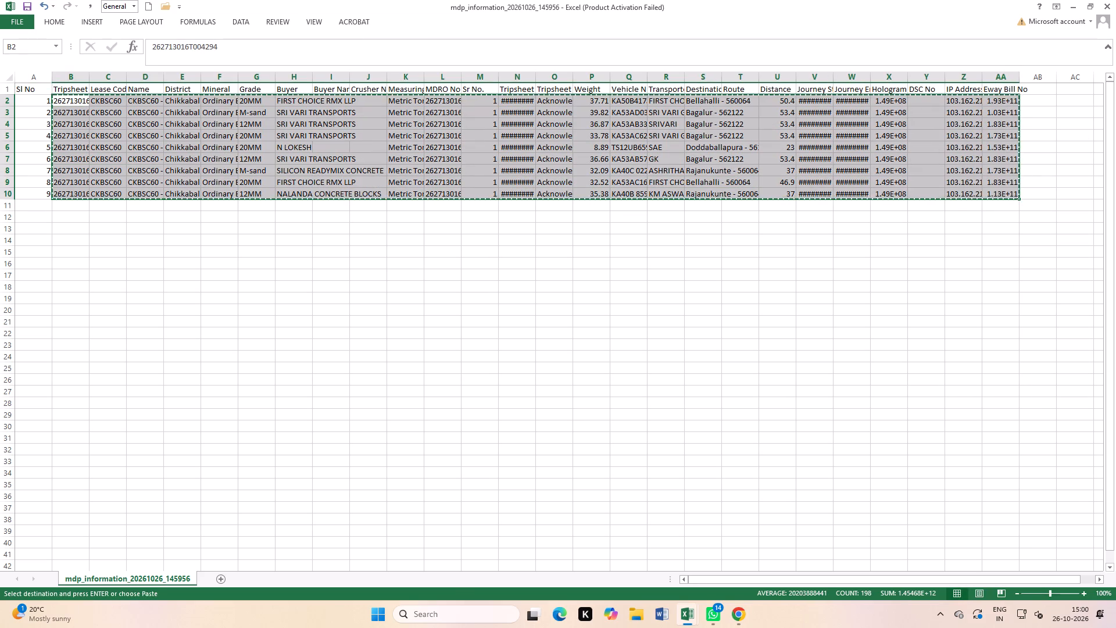
{"action": "key", "text": "ctrl+Tab"}
{"action": "scroll", "coordinate": [294, 436], "scroll_direction": "down", "scroll_amount": 2}
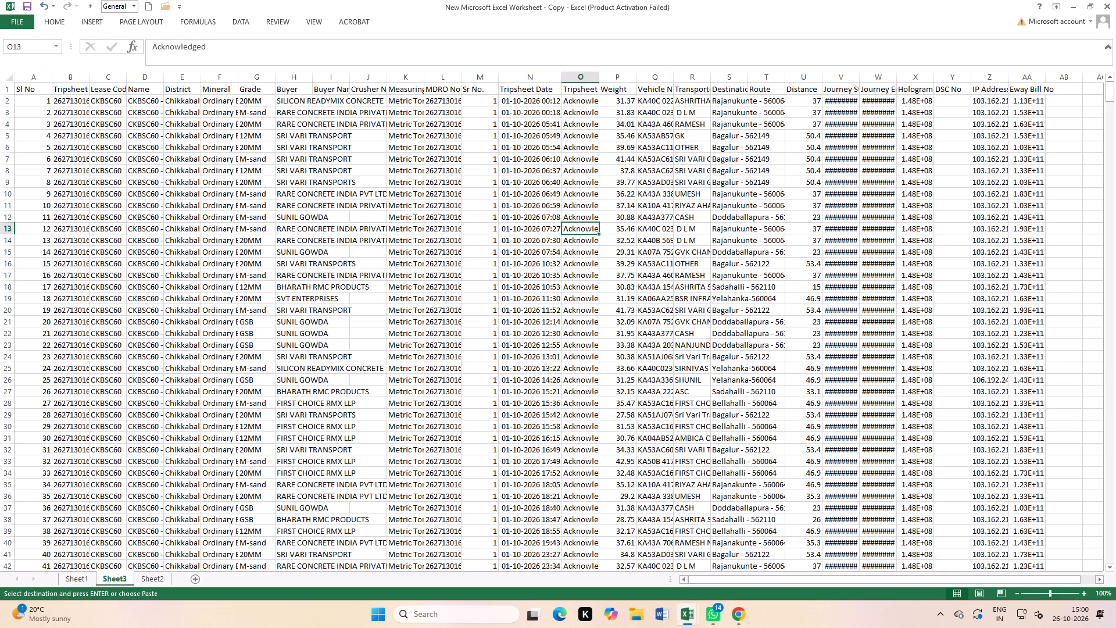
{"action": "scroll", "coordinate": [309, 432], "scroll_direction": "down", "scroll_amount": 19}
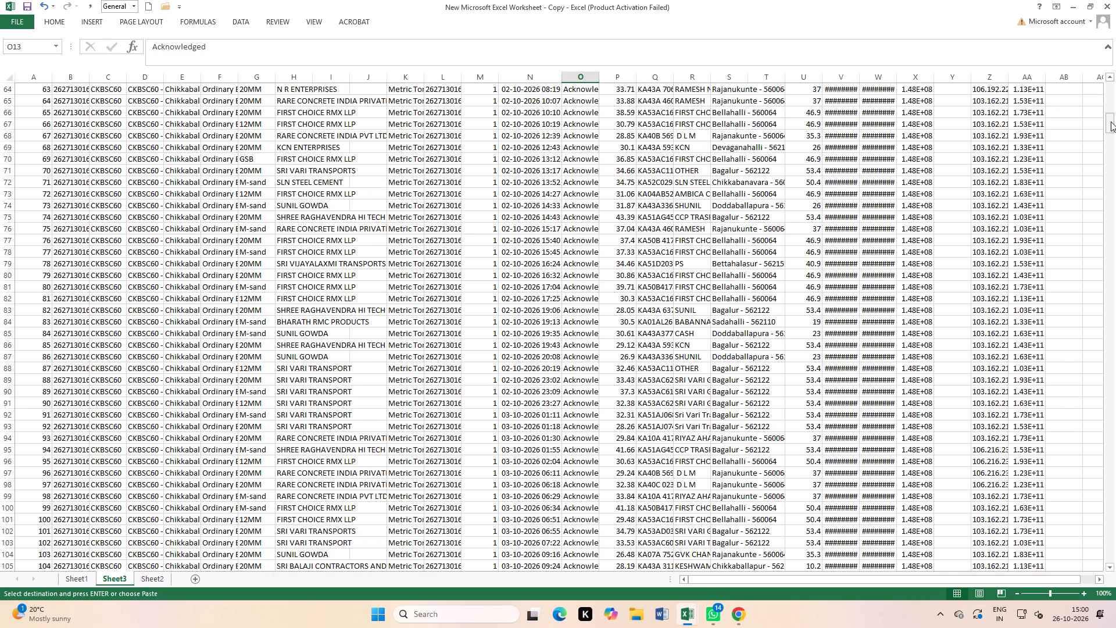
{"action": "left_click_drag", "start_coordinate": [1111, 122], "coordinate": [1115, 588]}
{"action": "scroll", "coordinate": [410, 463], "scroll_direction": "down", "scroll_amount": 6}
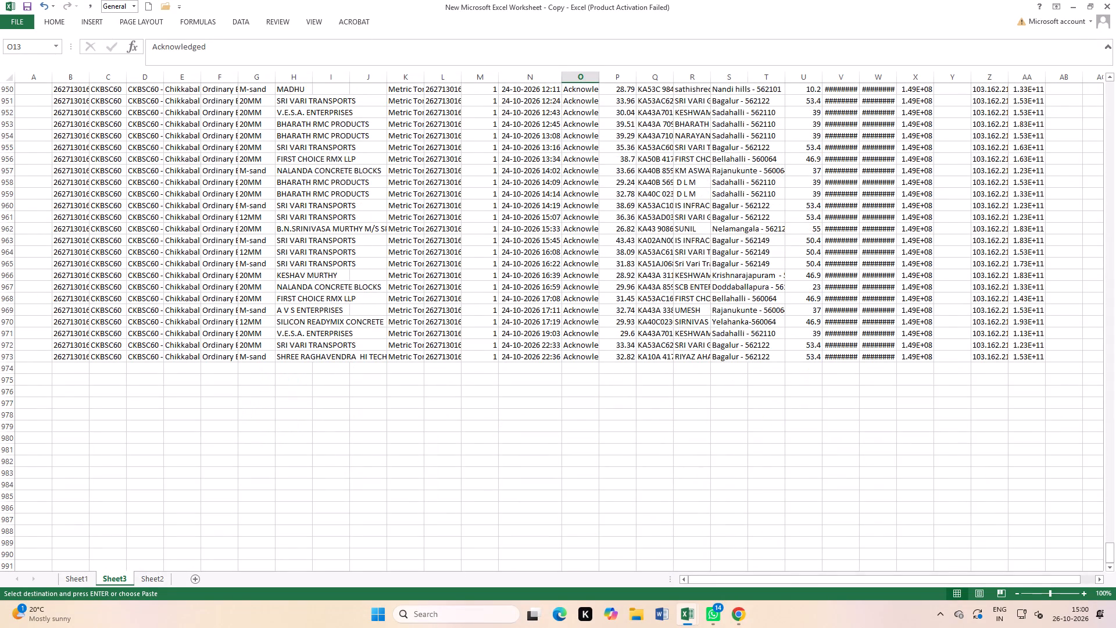
{"action": "left_click", "coordinate": [70, 368]}
{"action": "key", "text": "ctrl+v"}
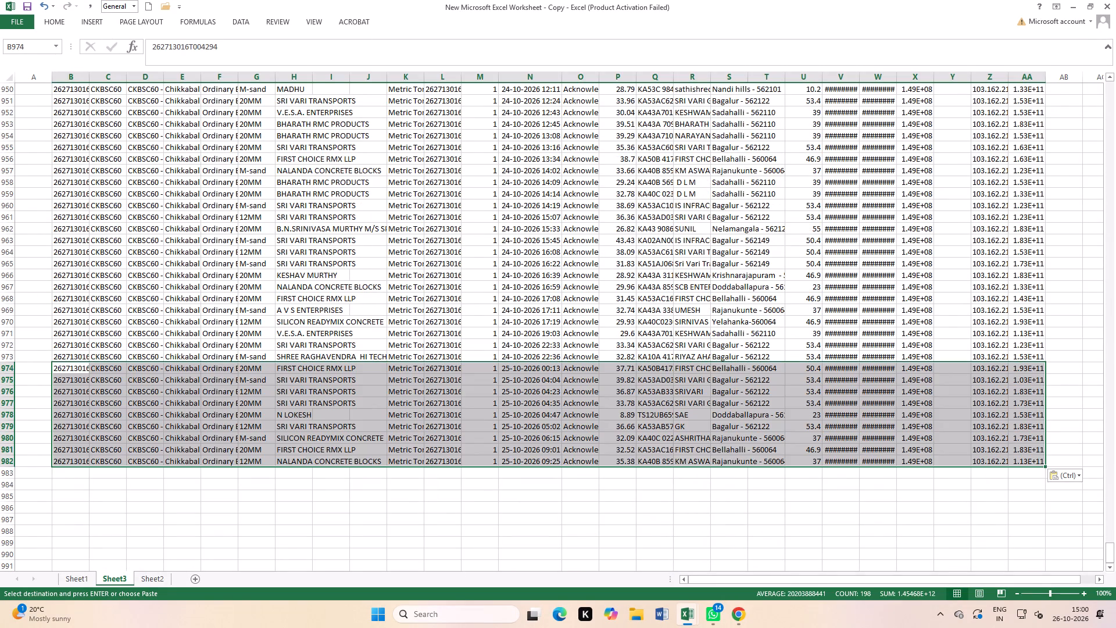
{"action": "left_click", "coordinate": [863, 430]}
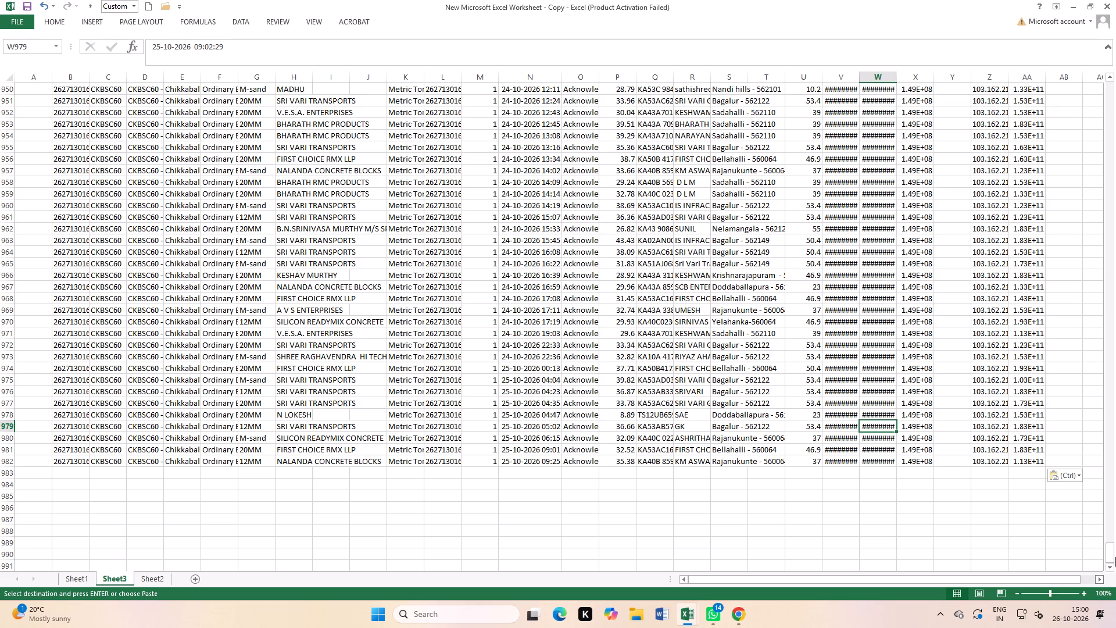
Fit the District and Lease Code column widths in Sheet3 and delete the District and Mineral columns.
{"action": "left_click_drag", "start_coordinate": [1110, 550], "coordinate": [1115, 69]}
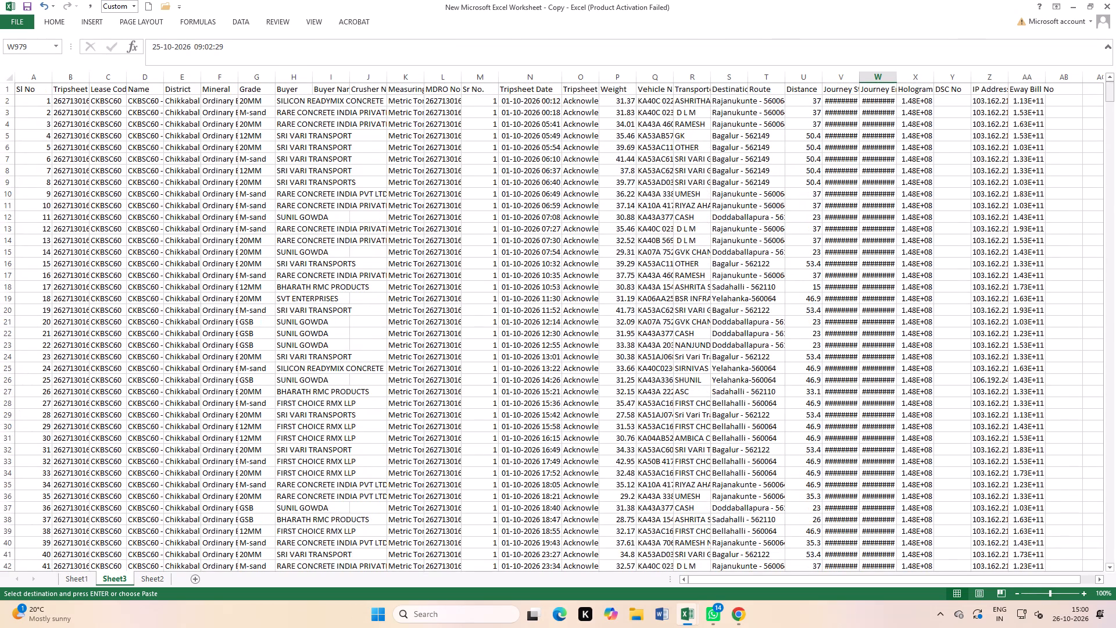
{"action": "double_click", "coordinate": [203, 77]}
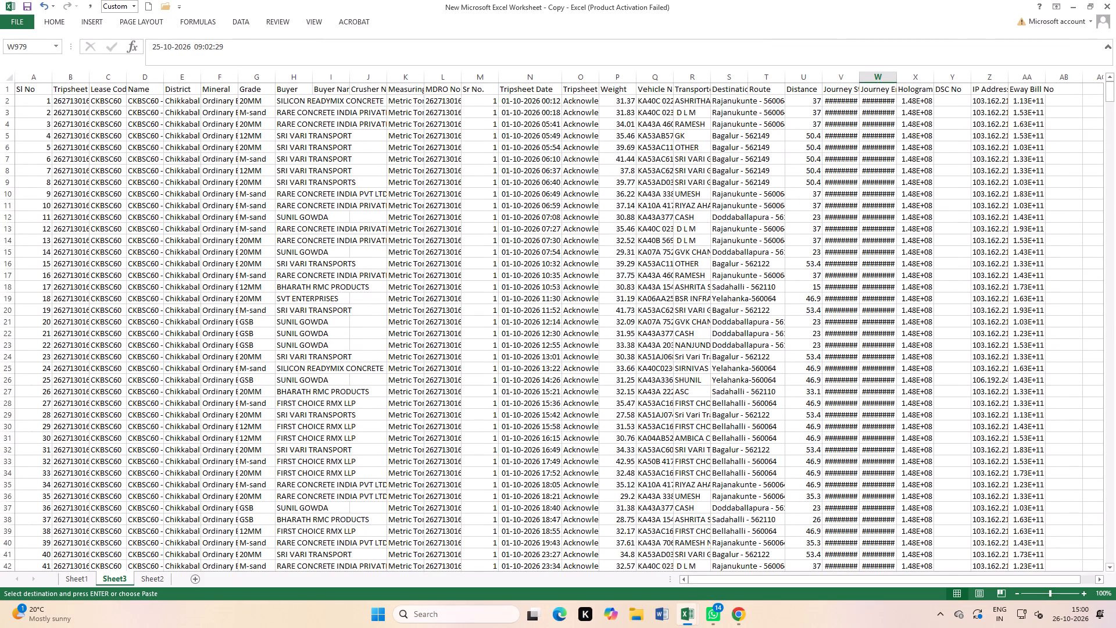
{"action": "double_click", "coordinate": [128, 80]}
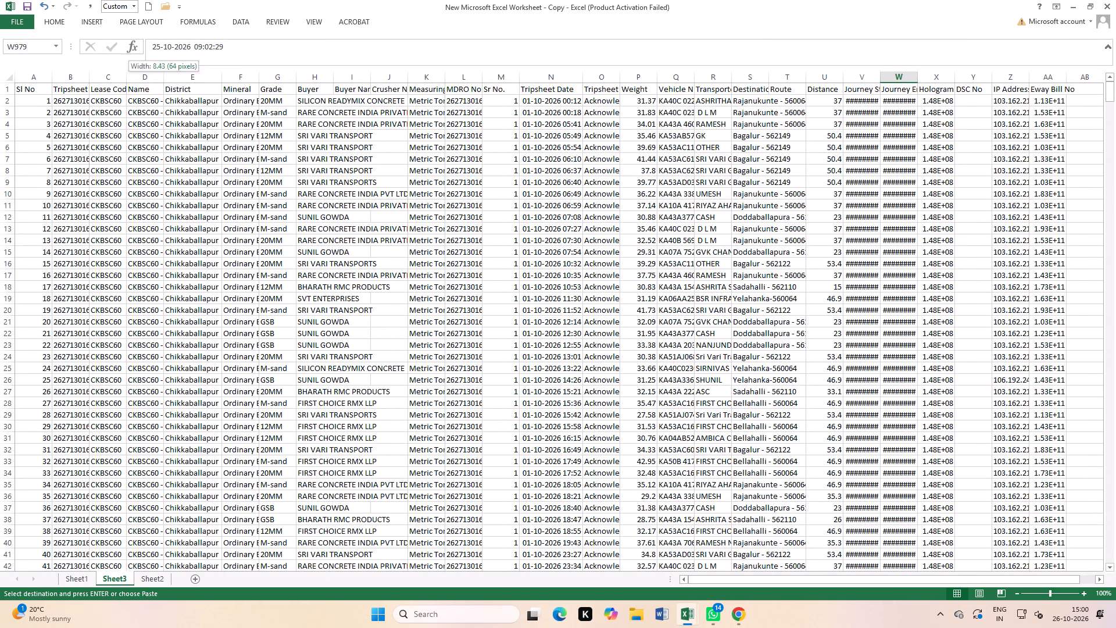
{"action": "left_click", "coordinate": [196, 78]}
{"action": "right_click", "coordinate": [195, 131]}
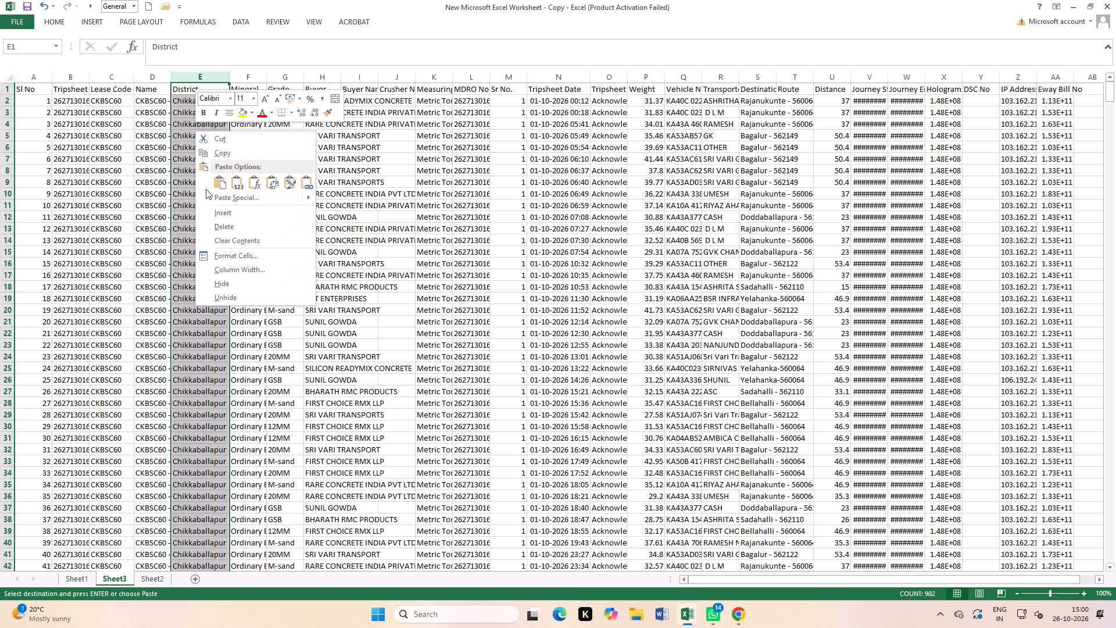
{"action": "left_click", "coordinate": [221, 227]}
{"action": "left_click", "coordinate": [281, 191]}
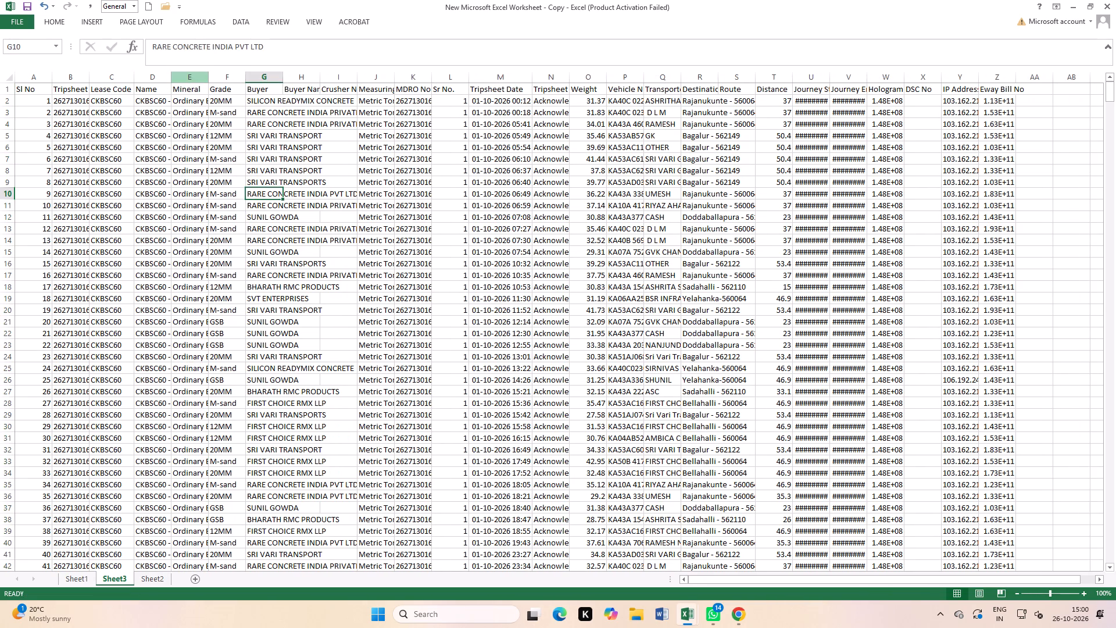
{"action": "left_click", "coordinate": [198, 78]}
{"action": "right_click", "coordinate": [197, 135]}
{"action": "left_click", "coordinate": [226, 231]}
{"action": "left_click", "coordinate": [296, 198]}
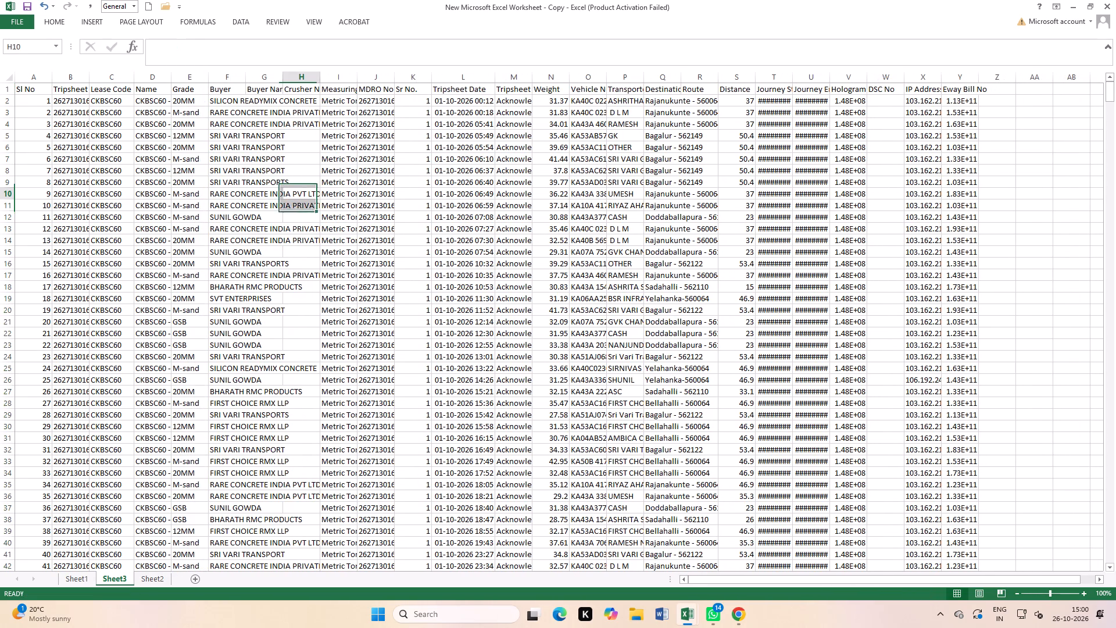
Auto-fit the Name and Tripsheet No columns and delete the Lease Code column.
{"action": "double_click", "coordinate": [172, 78]}
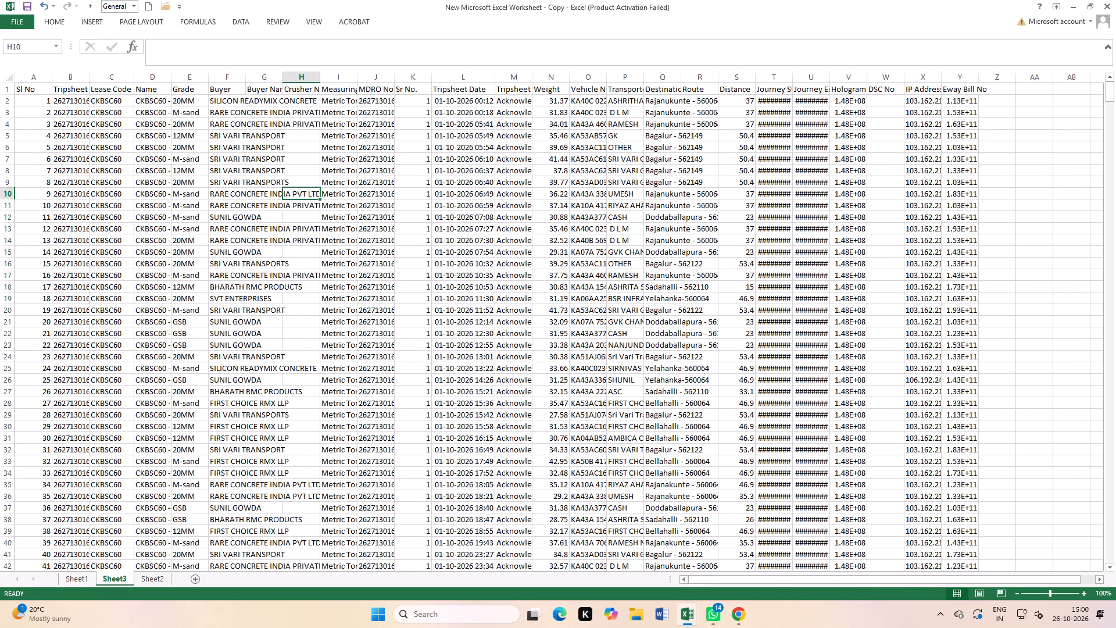
{"action": "double_click", "coordinate": [90, 81]}
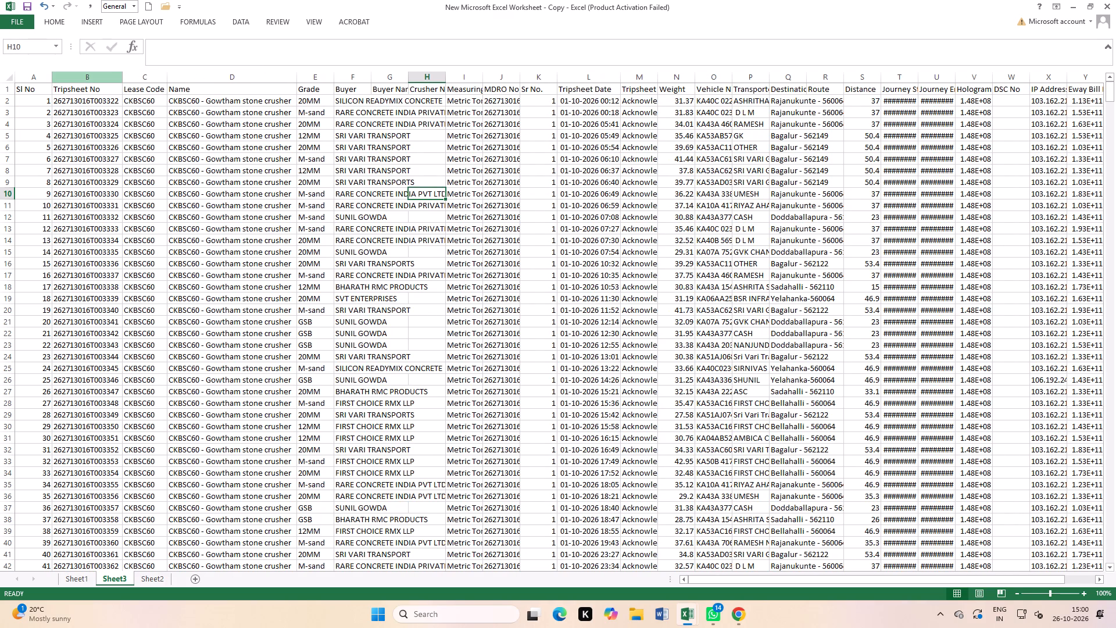
{"action": "left_click", "coordinate": [150, 78]}
{"action": "right_click", "coordinate": [138, 135]}
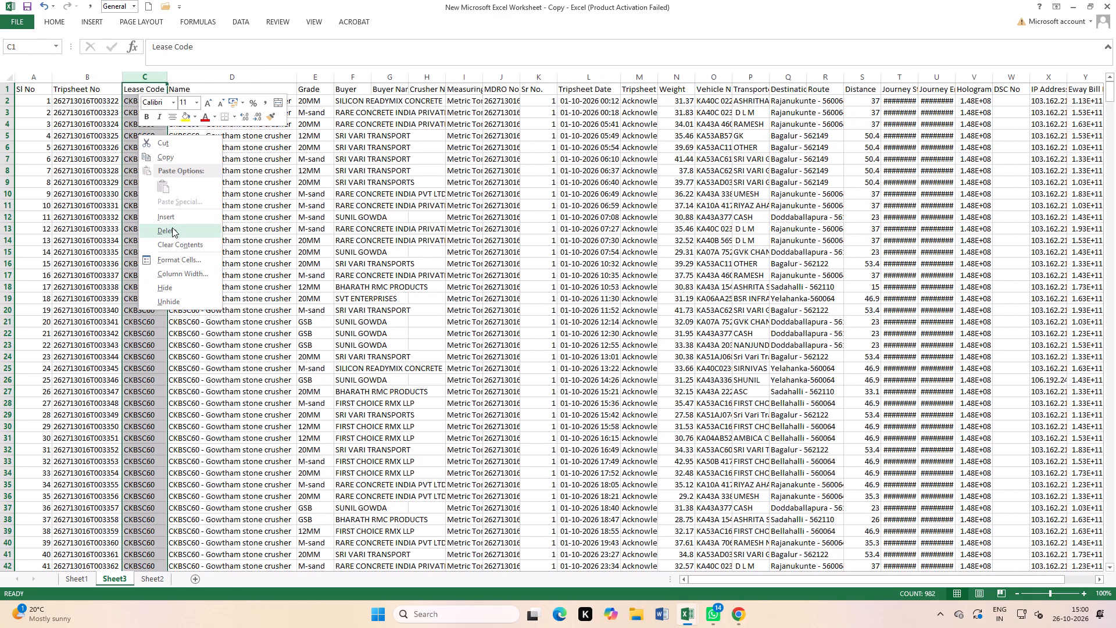
{"action": "left_click", "coordinate": [172, 227]}
{"action": "left_click", "coordinate": [338, 233]}
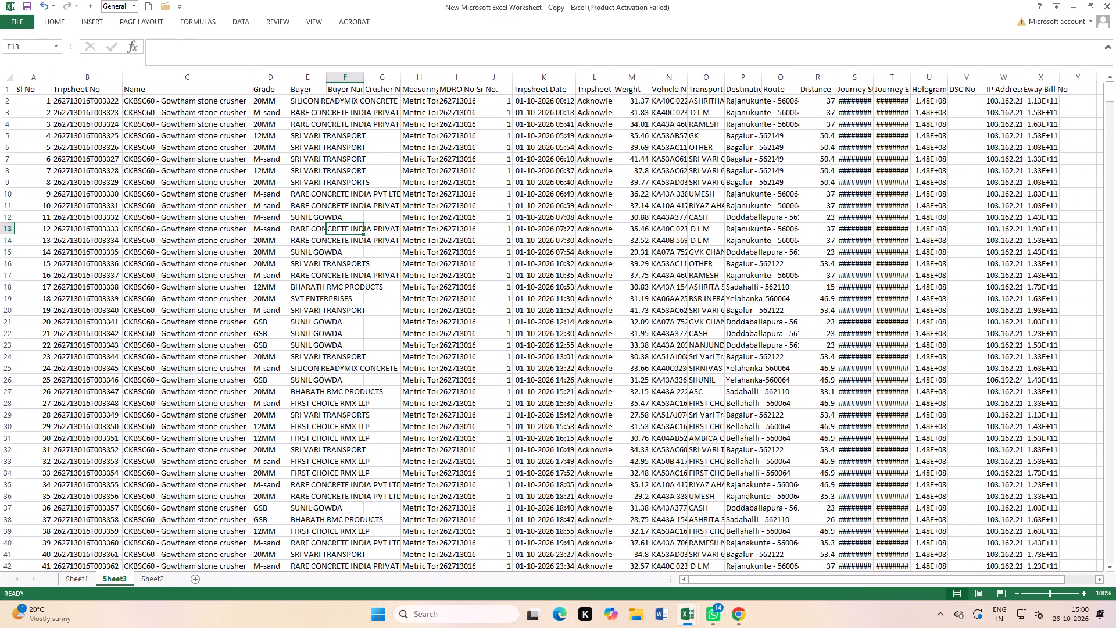
Auto-fit the Buyer column and delete the five columns from Buyer Name through Sr No.
{"action": "double_click", "coordinate": [328, 81]}
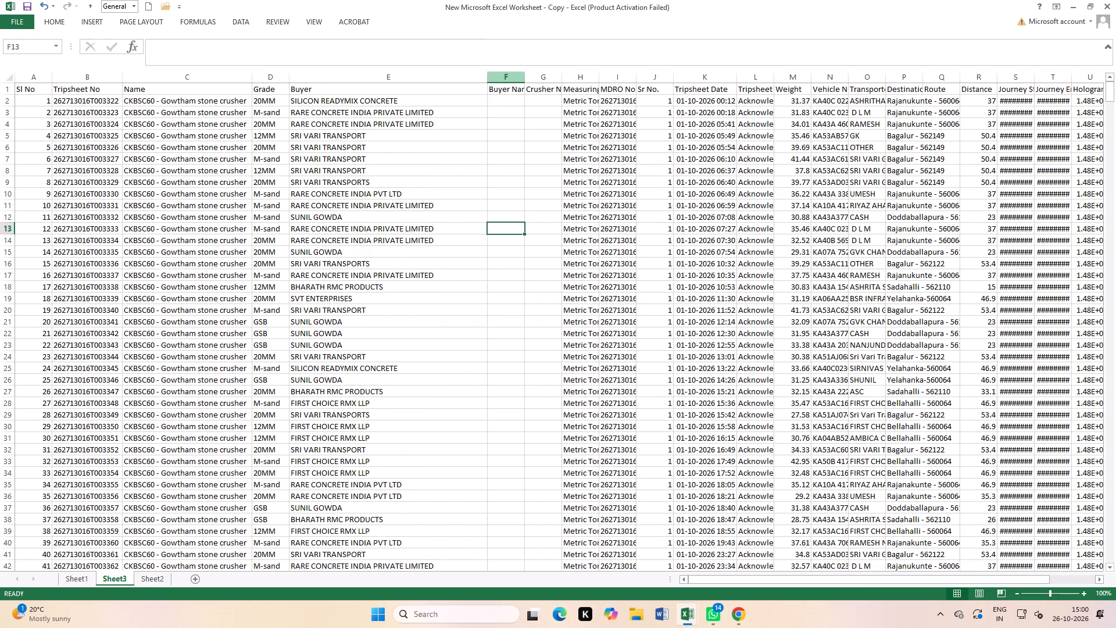
{"action": "left_click_drag", "start_coordinate": [516, 77], "coordinate": [532, 82]}
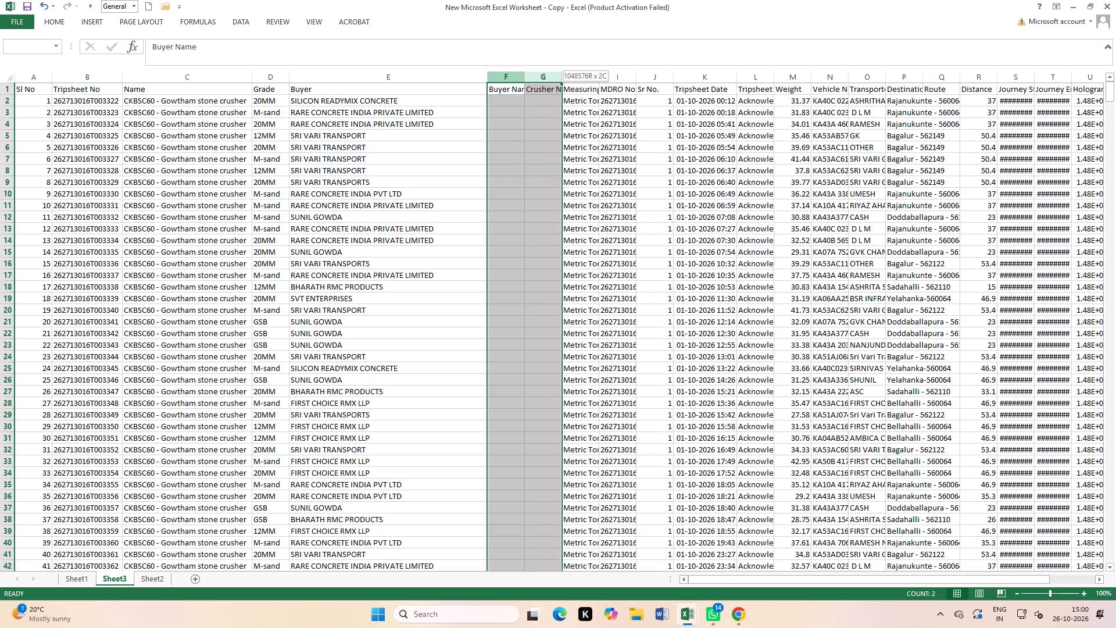
{"action": "left_click_drag", "start_coordinate": [532, 82], "coordinate": [688, 186]}
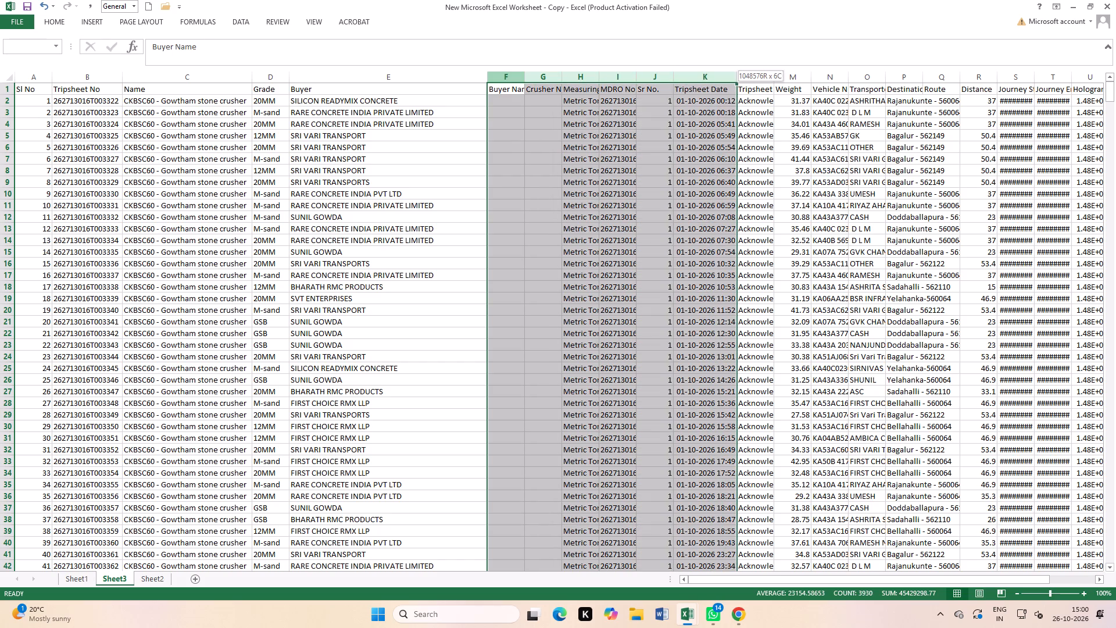
{"action": "left_click_drag", "start_coordinate": [688, 186], "coordinate": [673, 188]}
{"action": "right_click", "coordinate": [631, 187]}
{"action": "left_click", "coordinate": [647, 283]}
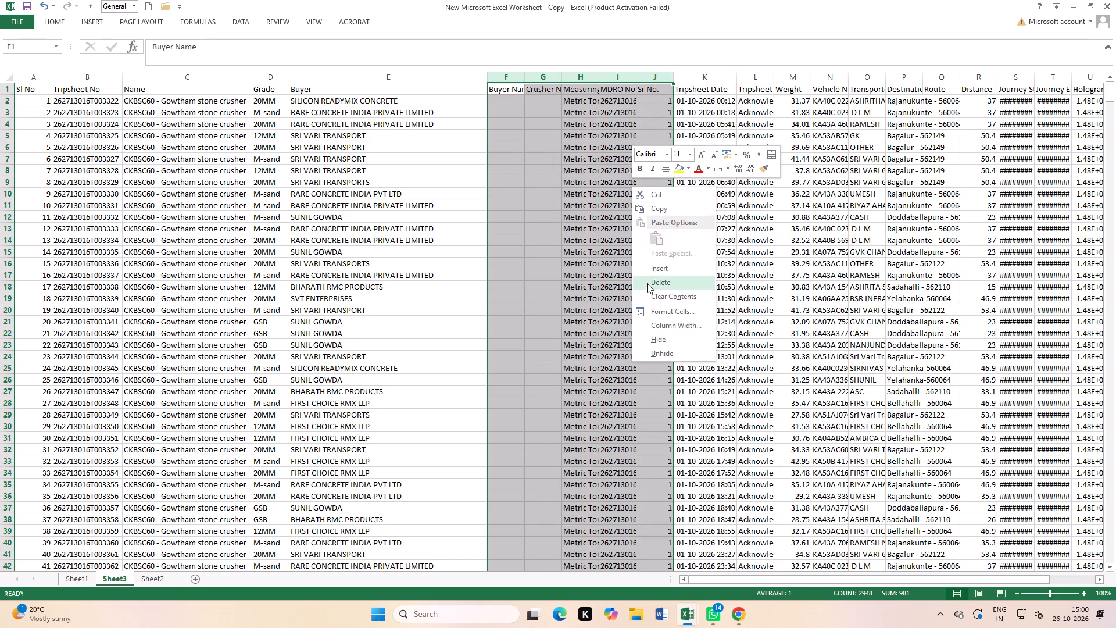
{"action": "left_click", "coordinate": [691, 249]}
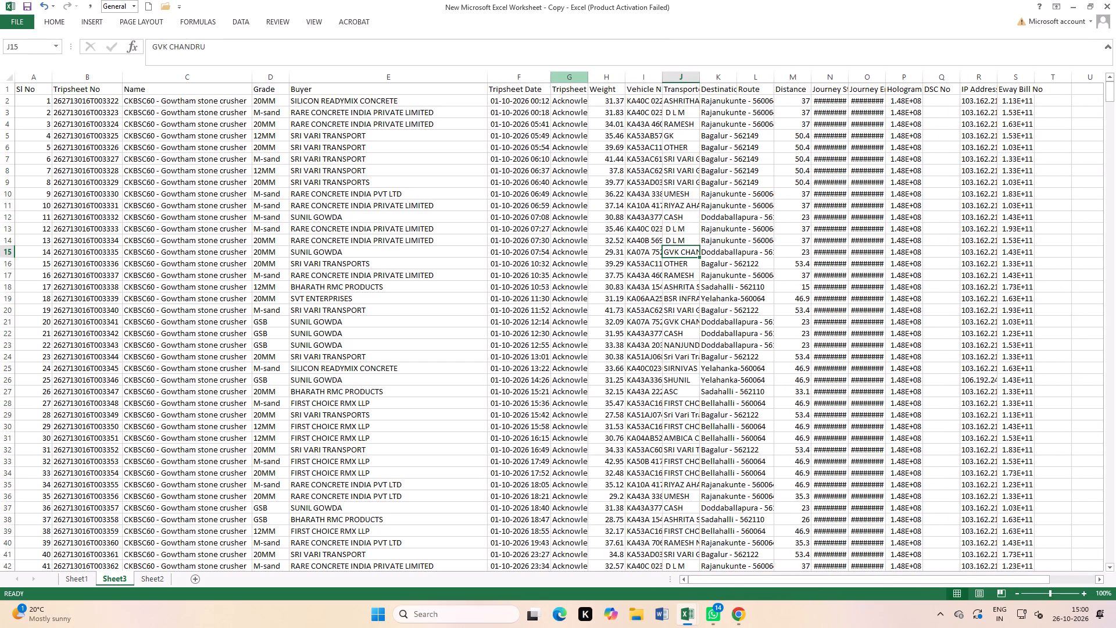
Delete the Tripsheet Status column.
{"action": "left_click", "coordinate": [565, 80]}
{"action": "right_click", "coordinate": [561, 131]}
{"action": "left_click", "coordinate": [584, 229]}
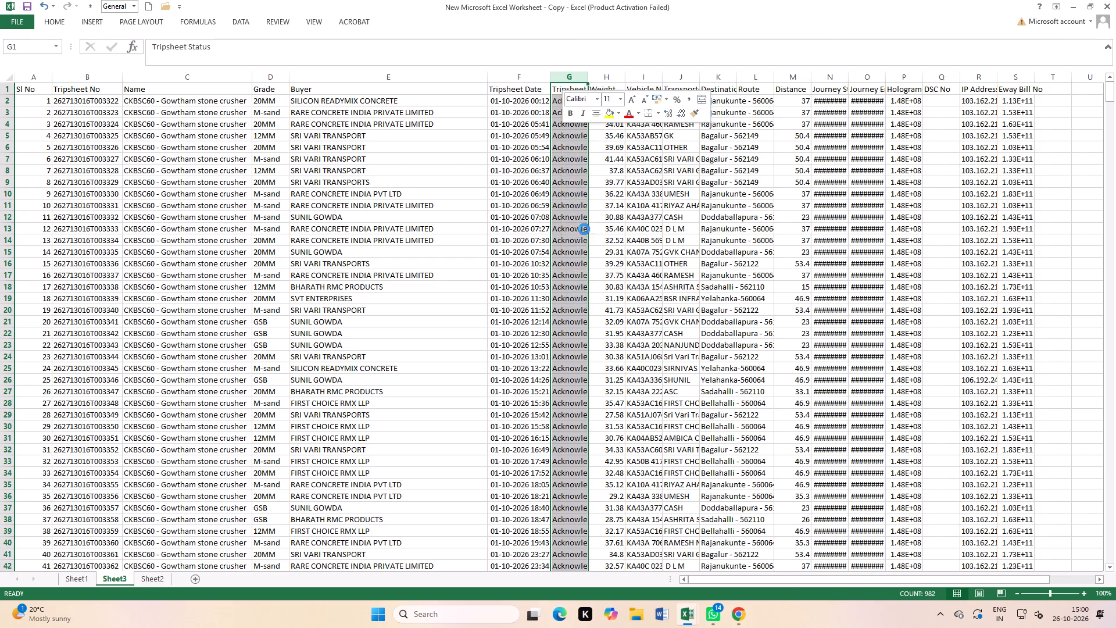
{"action": "left_click", "coordinate": [652, 209]}
Delete the six columns from Transporter Name through the second Journey column.
{"action": "left_click_drag", "start_coordinate": [643, 80], "coordinate": [644, 80]}
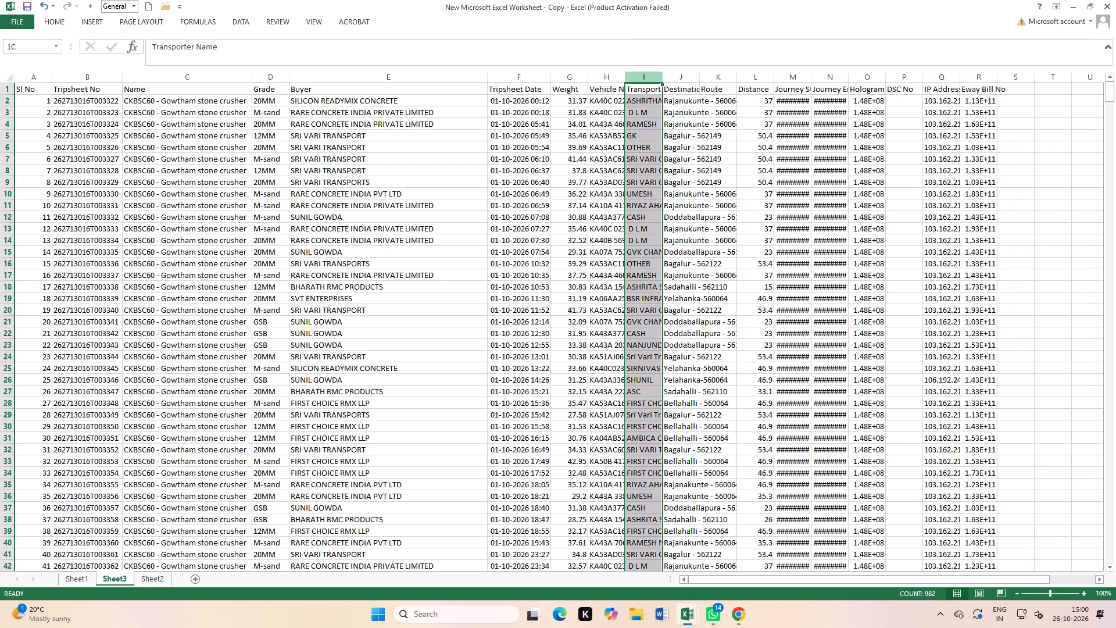
{"action": "left_click_drag", "start_coordinate": [644, 80], "coordinate": [750, 129]}
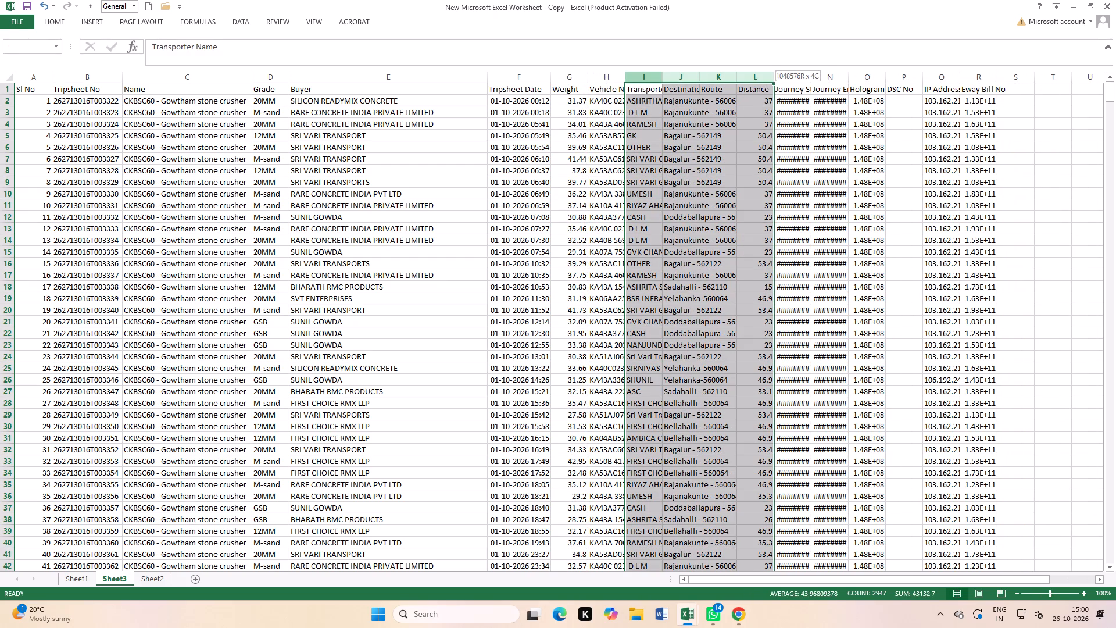
{"action": "left_click_drag", "start_coordinate": [750, 129], "coordinate": [835, 143]}
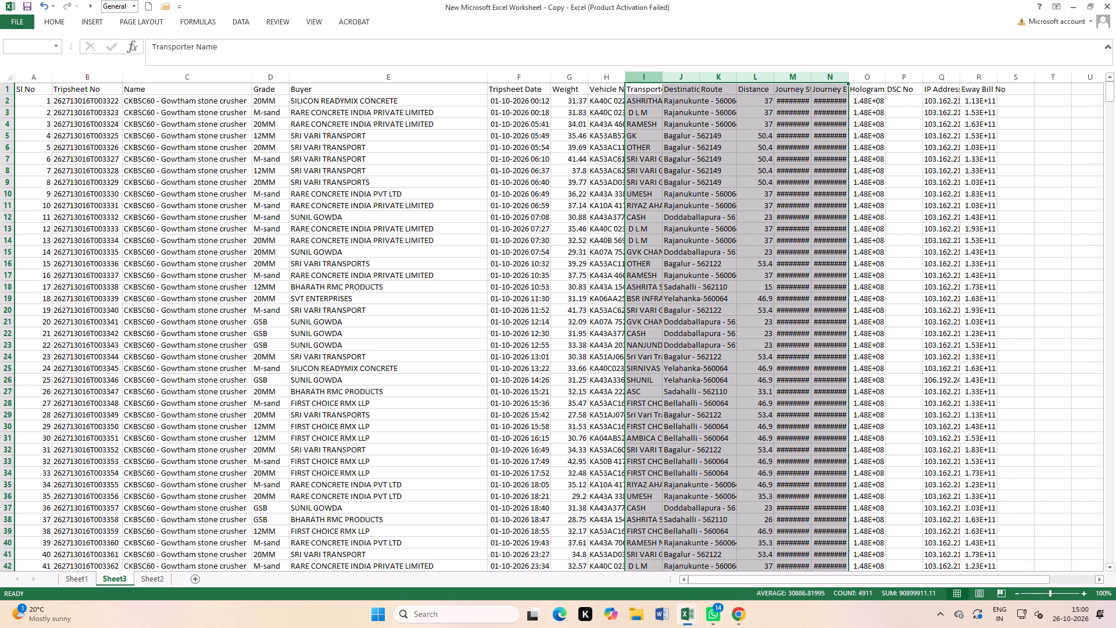
{"action": "right_click", "coordinate": [766, 157]}
{"action": "left_click", "coordinate": [792, 252]}
{"action": "left_click", "coordinate": [777, 224]}
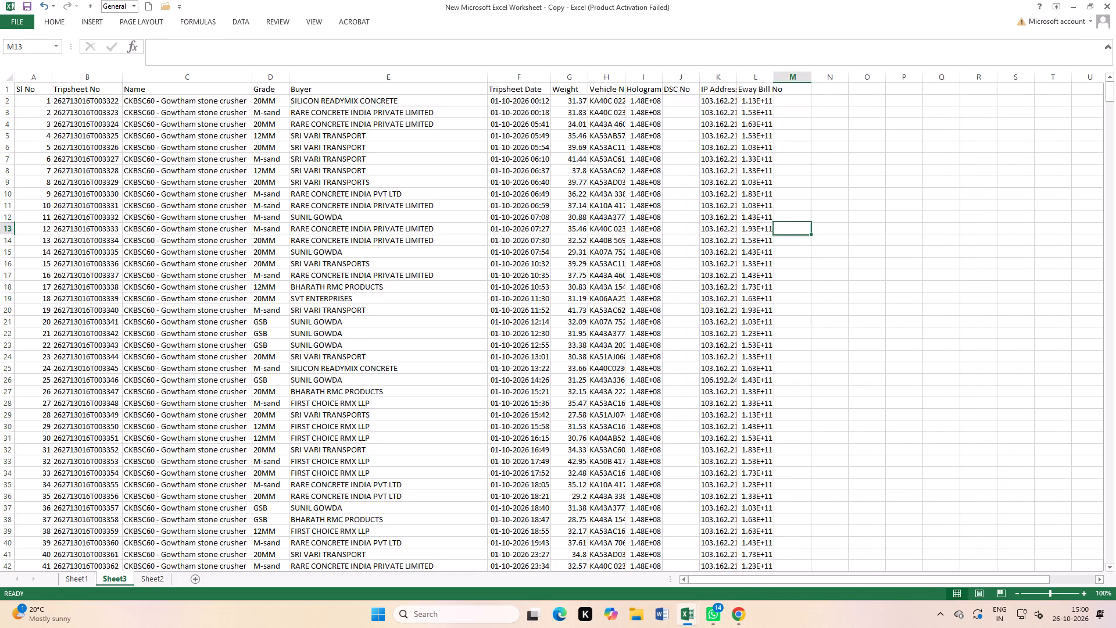
Delete the DSC No, IP Address and Eway Bill No columns.
{"action": "left_click_drag", "start_coordinate": [689, 80], "coordinate": [757, 111]}
{"action": "right_click", "coordinate": [718, 130]}
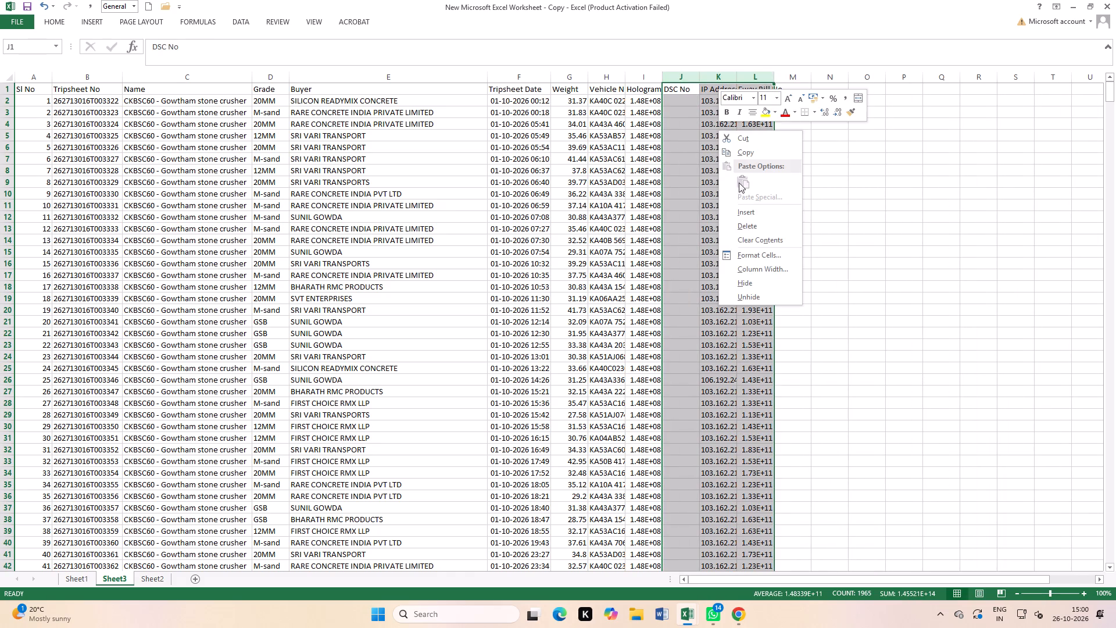
{"action": "left_click", "coordinate": [752, 229]}
{"action": "left_click", "coordinate": [829, 220]}
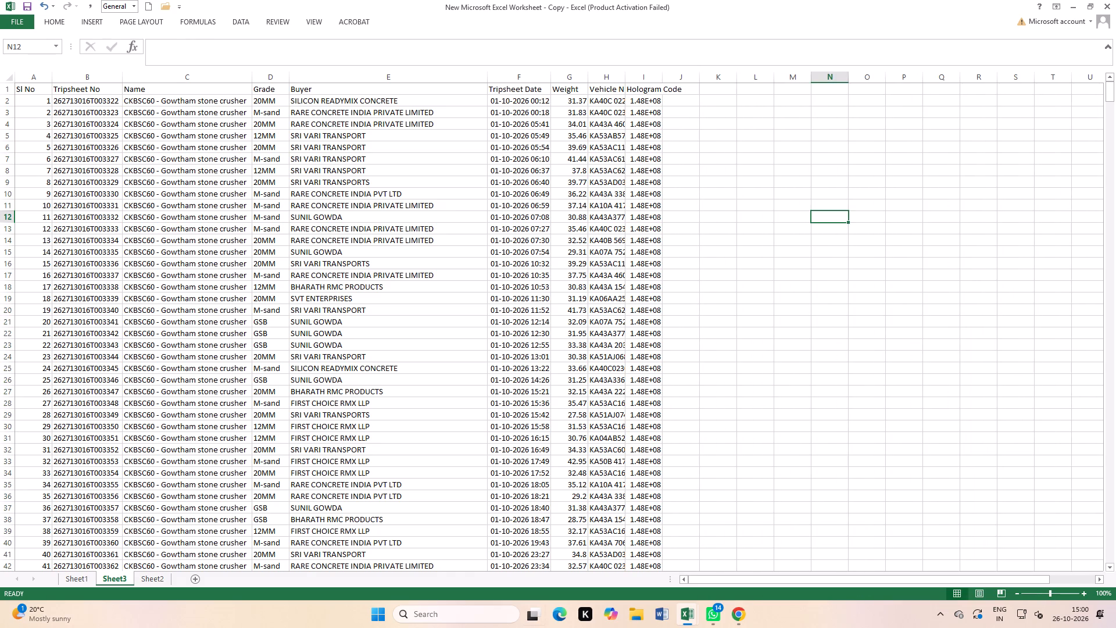
Auto-fit the Hologram Code and Vehicle Number columns to their contents.
{"action": "left_click", "coordinate": [661, 77]}
{"action": "left_click", "coordinate": [661, 77]}
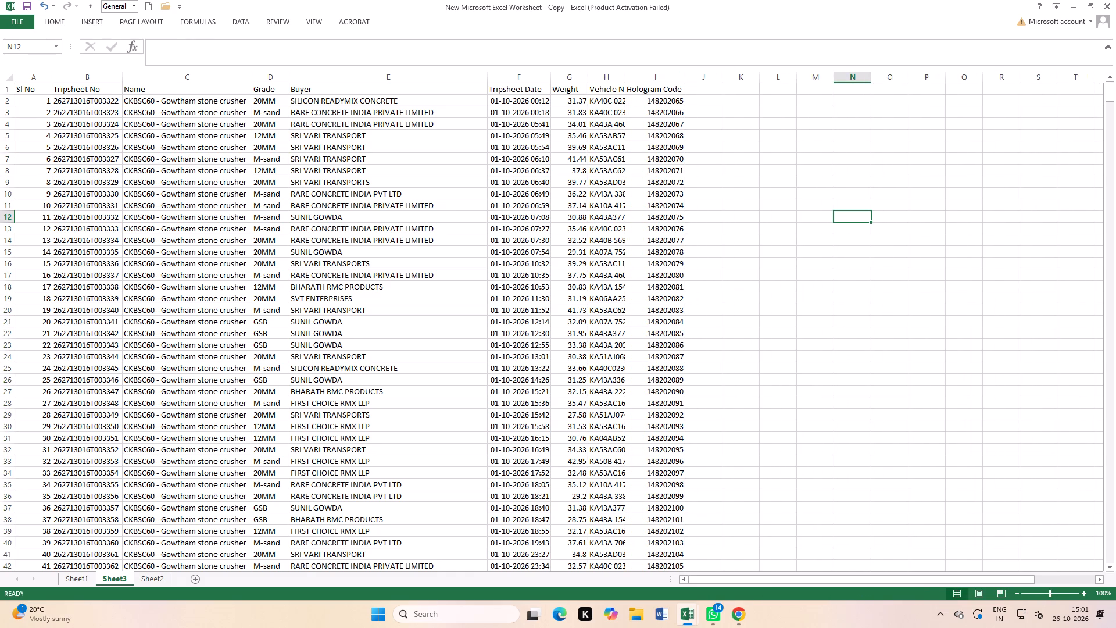
{"action": "double_click", "coordinate": [624, 80]}
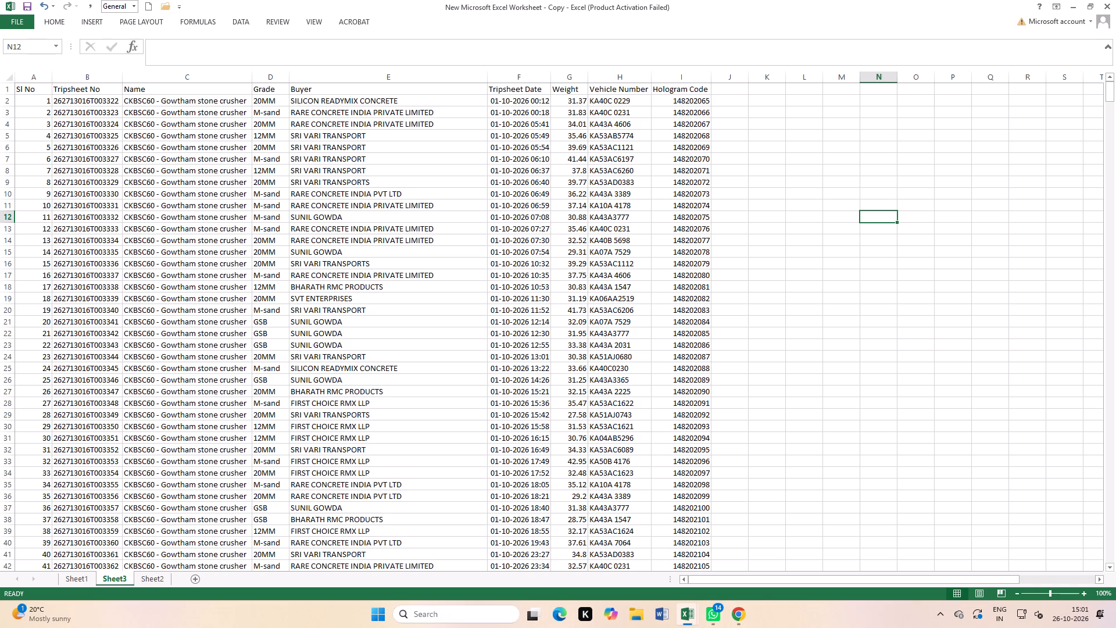
Centre the whole Sheet3 table, headers through the last record in row 982, both horizontally and vertically in its cells.
{"action": "left_click_drag", "start_coordinate": [27, 90], "coordinate": [693, 627]}
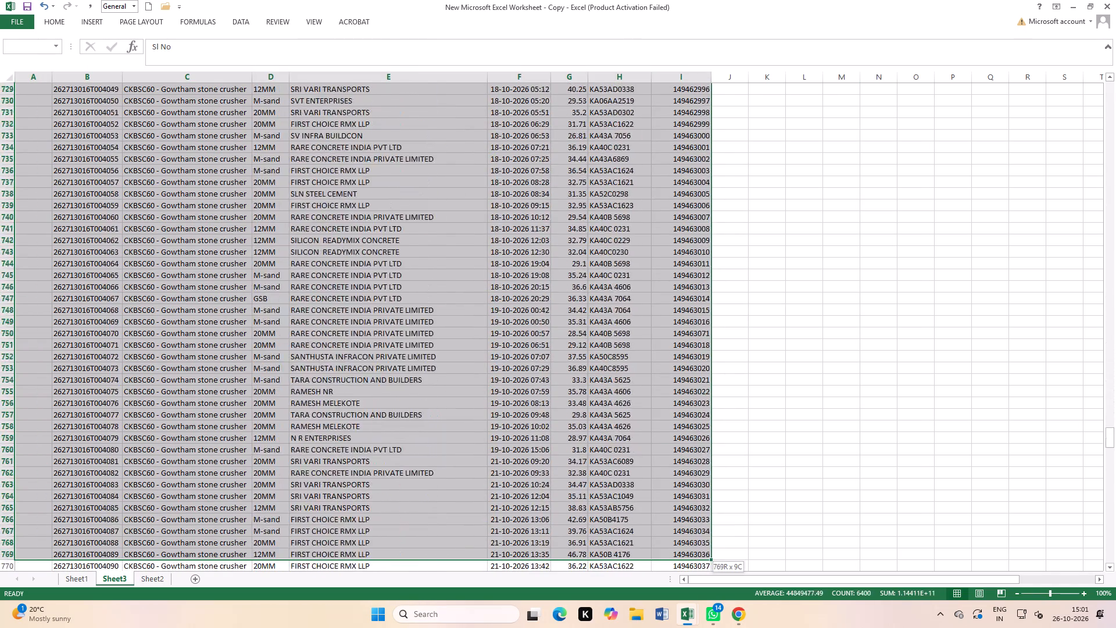
{"action": "left_click_drag", "start_coordinate": [693, 627], "coordinate": [690, 587]}
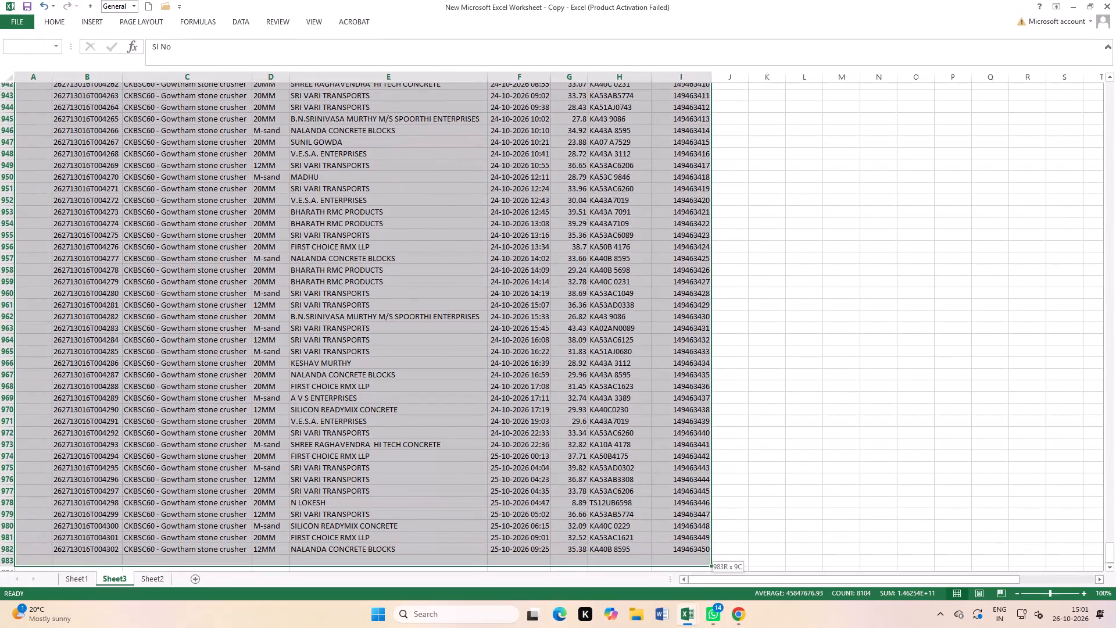
{"action": "left_click_drag", "start_coordinate": [690, 587], "coordinate": [692, 536]}
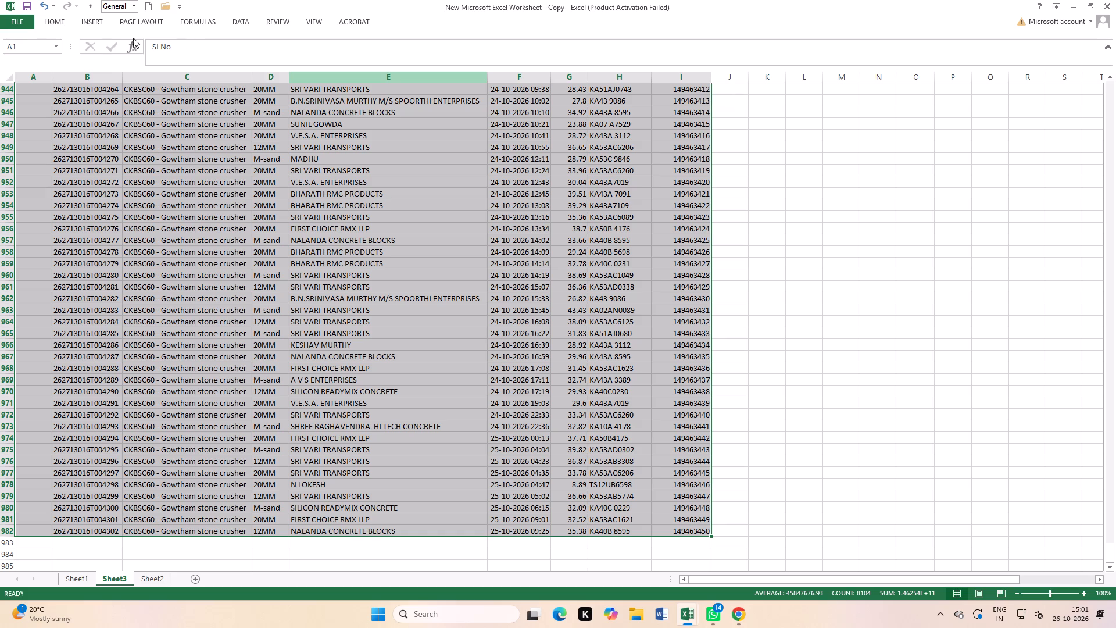
{"action": "left_click", "coordinate": [53, 22]}
{"action": "left_click", "coordinate": [237, 59]}
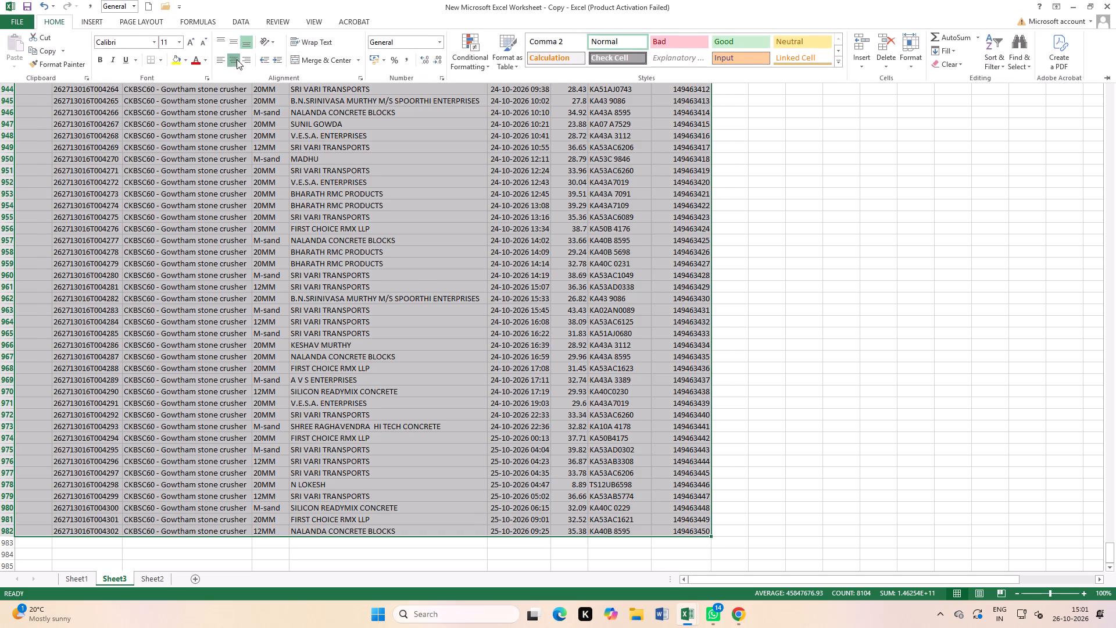
{"action": "left_click", "coordinate": [233, 42]}
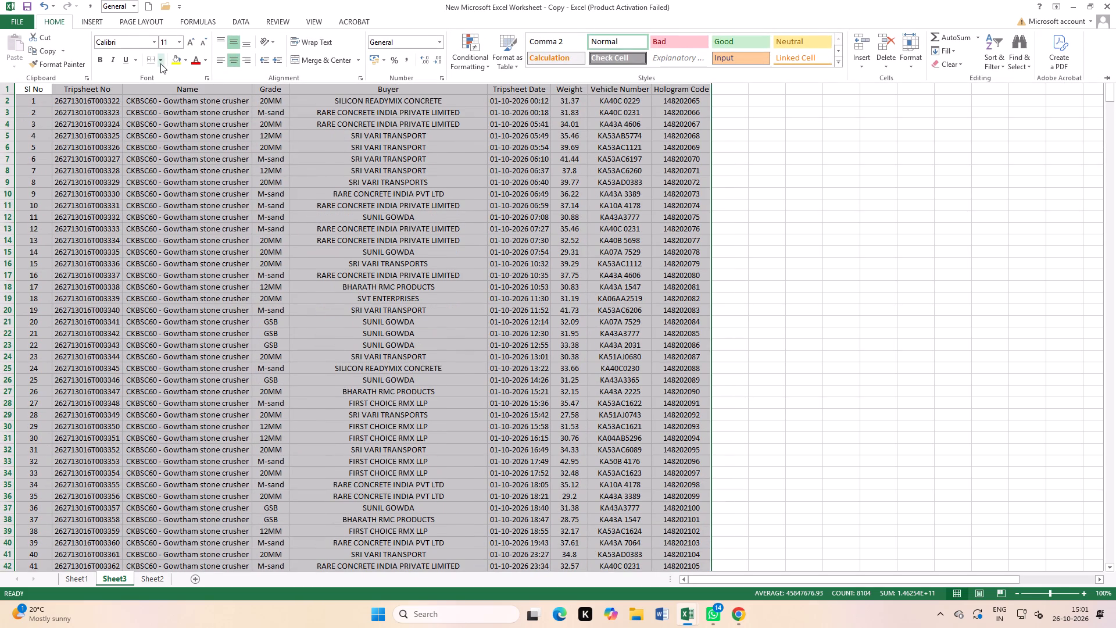
Apply all borders to every cell of the selected table.
{"action": "left_click", "coordinate": [159, 62]}
{"action": "double_click", "coordinate": [171, 164]}
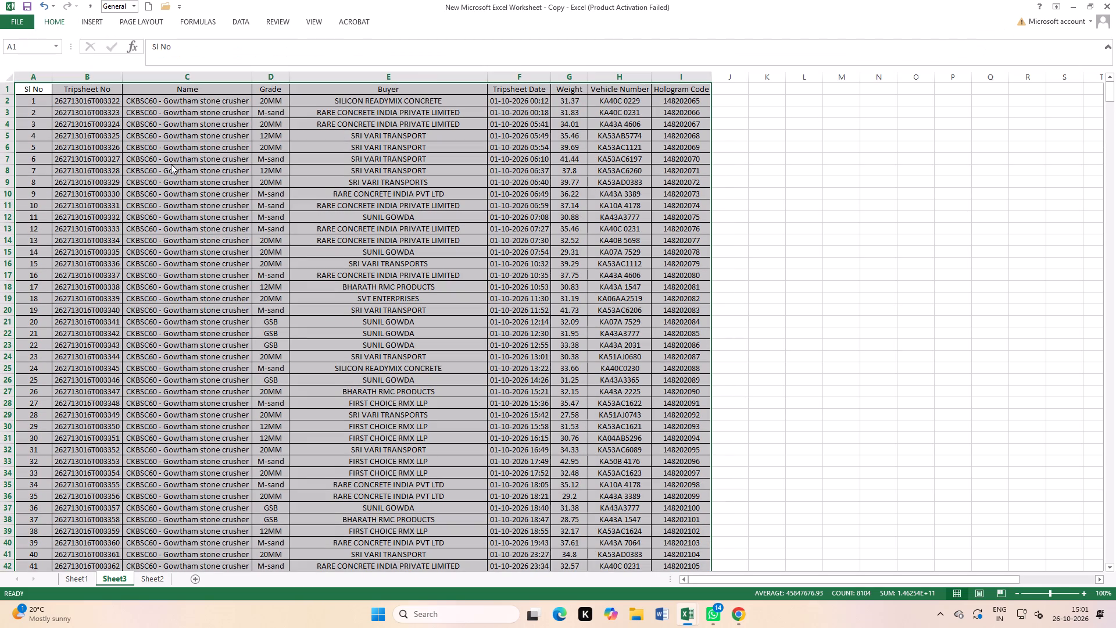
{"action": "left_click", "coordinate": [405, 234]}
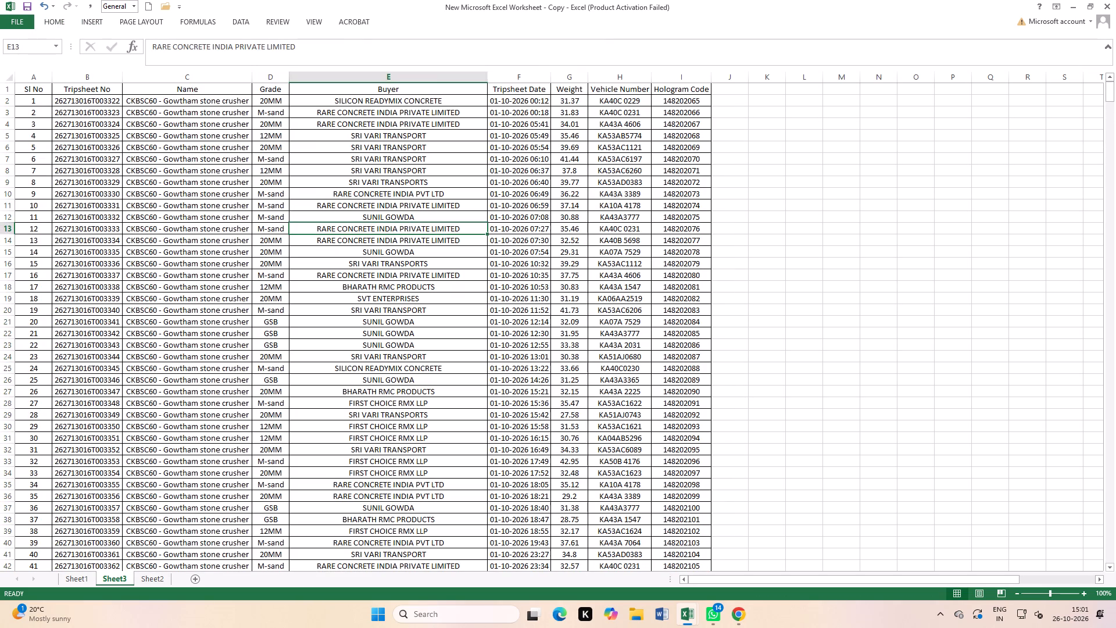
{"action": "left_click", "coordinate": [699, 250]}
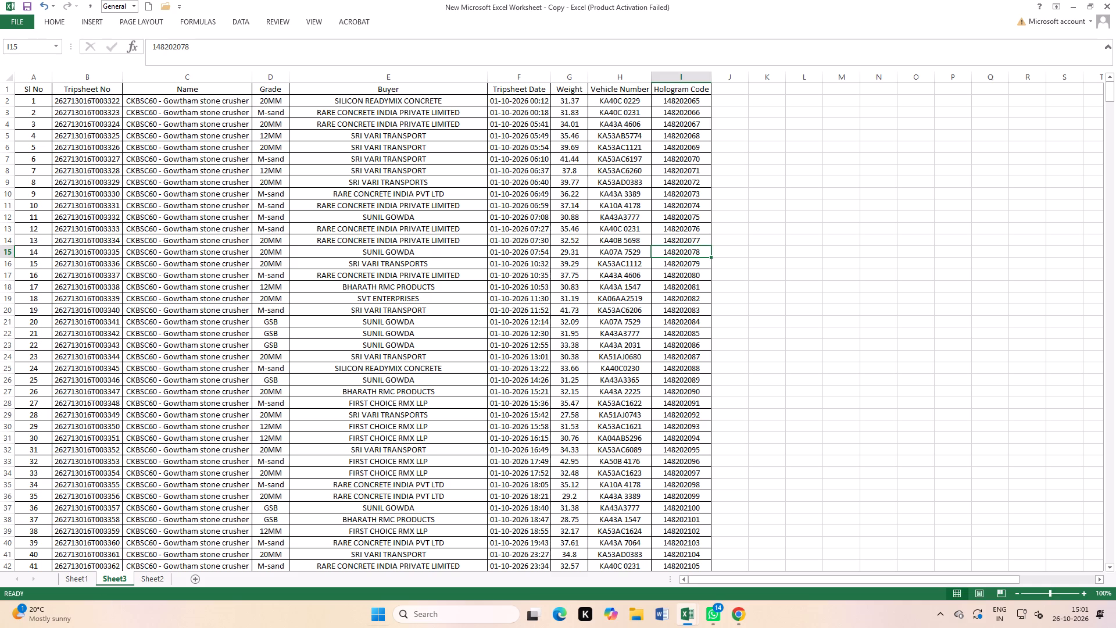
Insert a new column before Tripsheet Date and enter Customer Name as its header.
{"action": "left_click", "coordinate": [526, 78]}
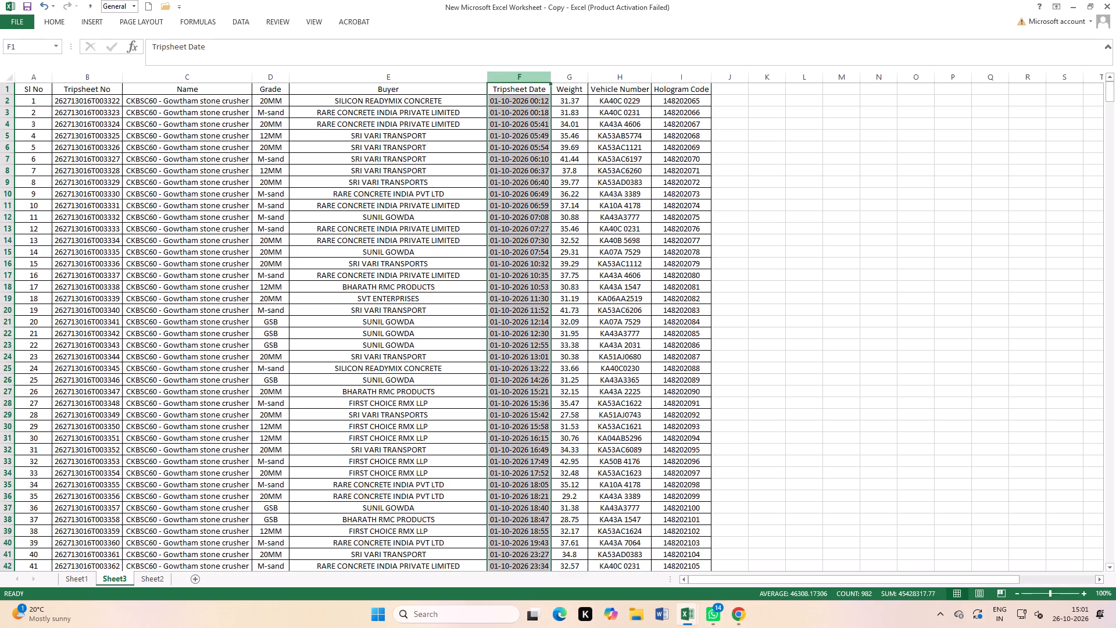
{"action": "key", "text": "ctrl+plus"}
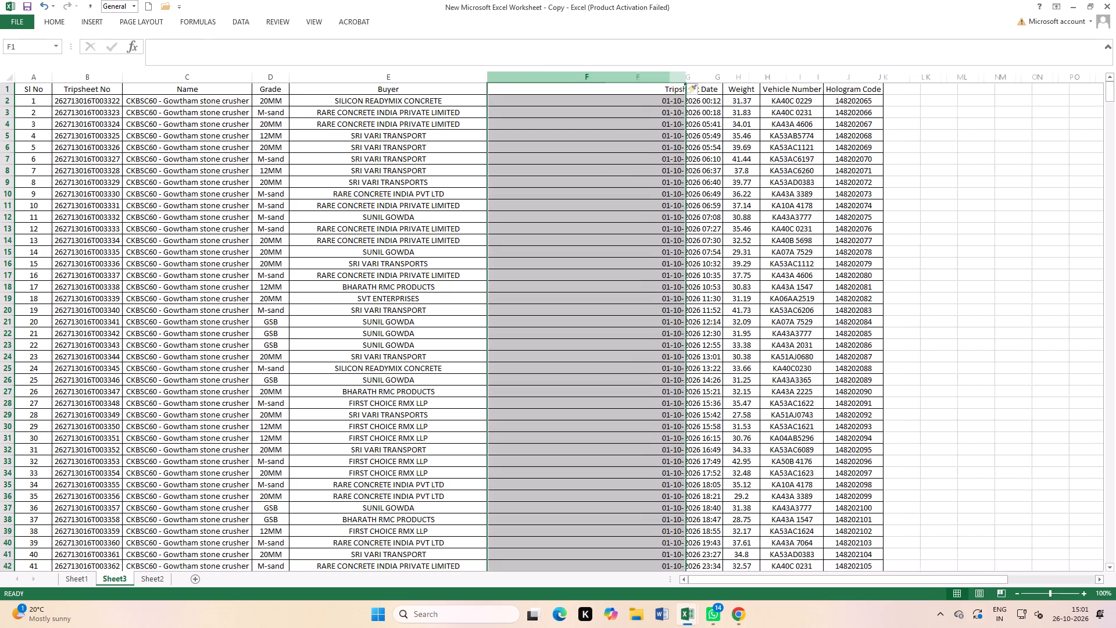
{"action": "left_click", "coordinate": [582, 90]}
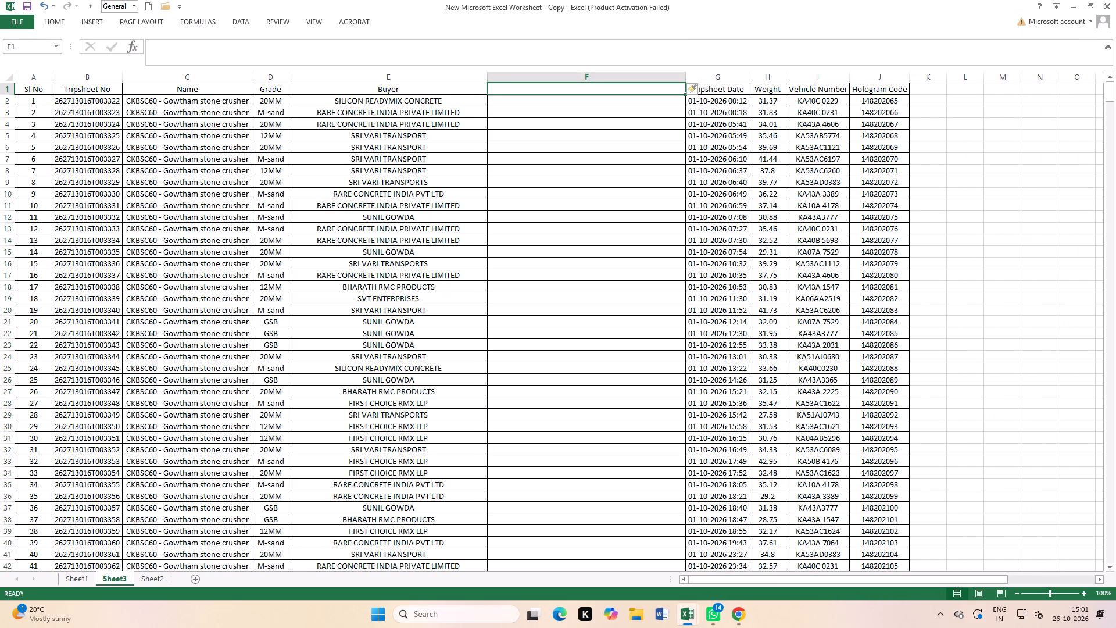
{"action": "key", "text": "c"}
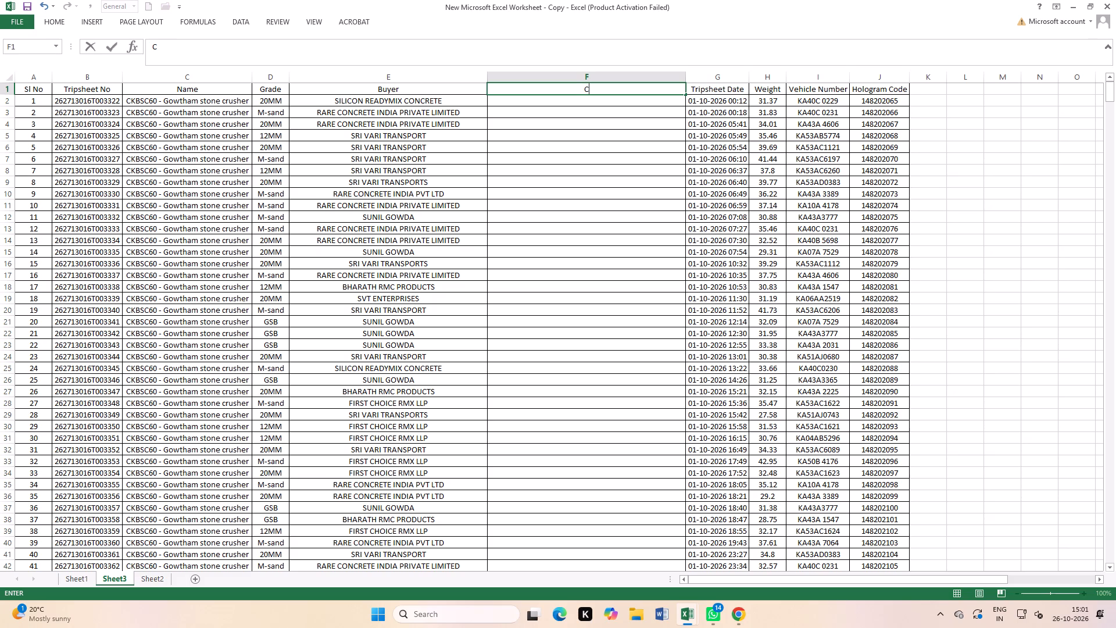
{"action": "type", "text": "us"}
{"action": "type", "text": "tomer"}
{"action": "key", "text": "space"}
{"action": "key", "text": "n"}
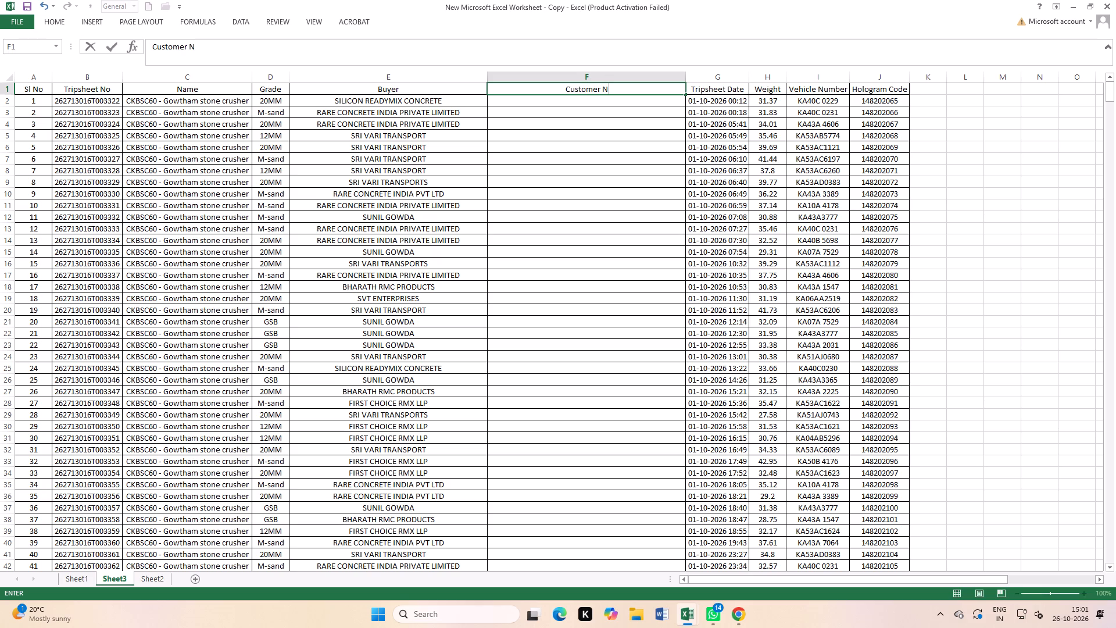
{"action": "type", "text": "ame"}
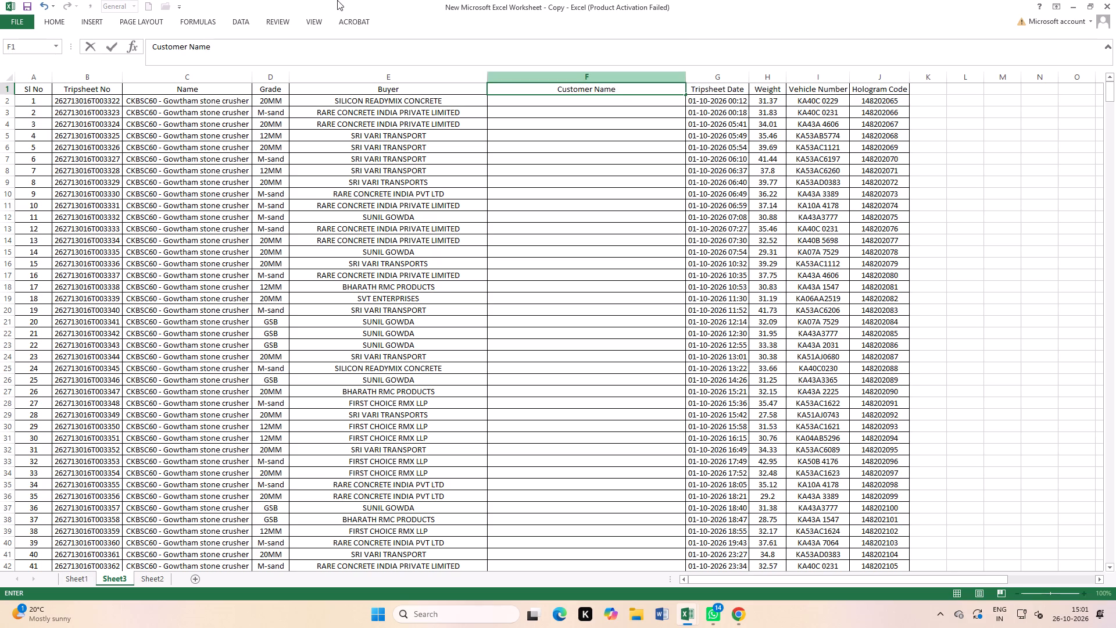
{"action": "left_click", "coordinate": [552, 299]}
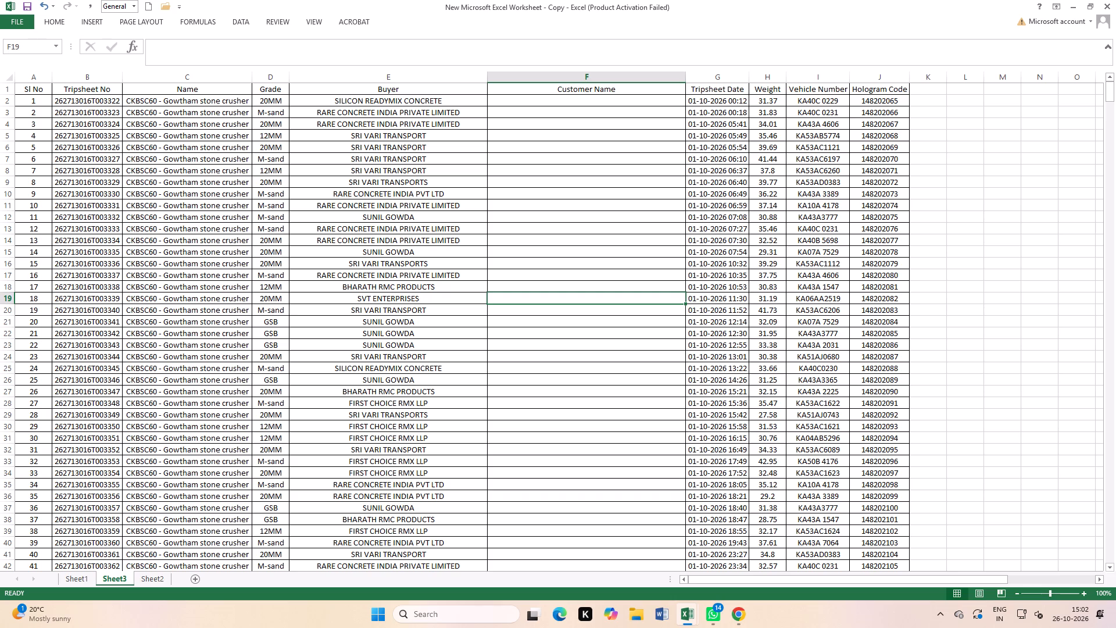
{"action": "left_click", "coordinate": [632, 280]}
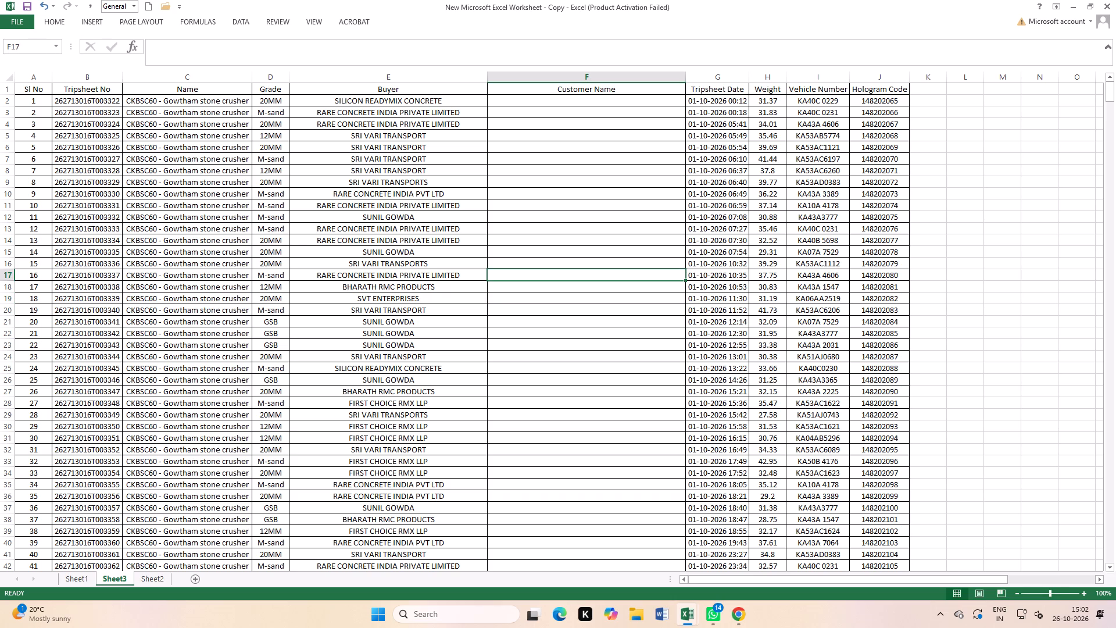
{"action": "left_click", "coordinate": [538, 201]}
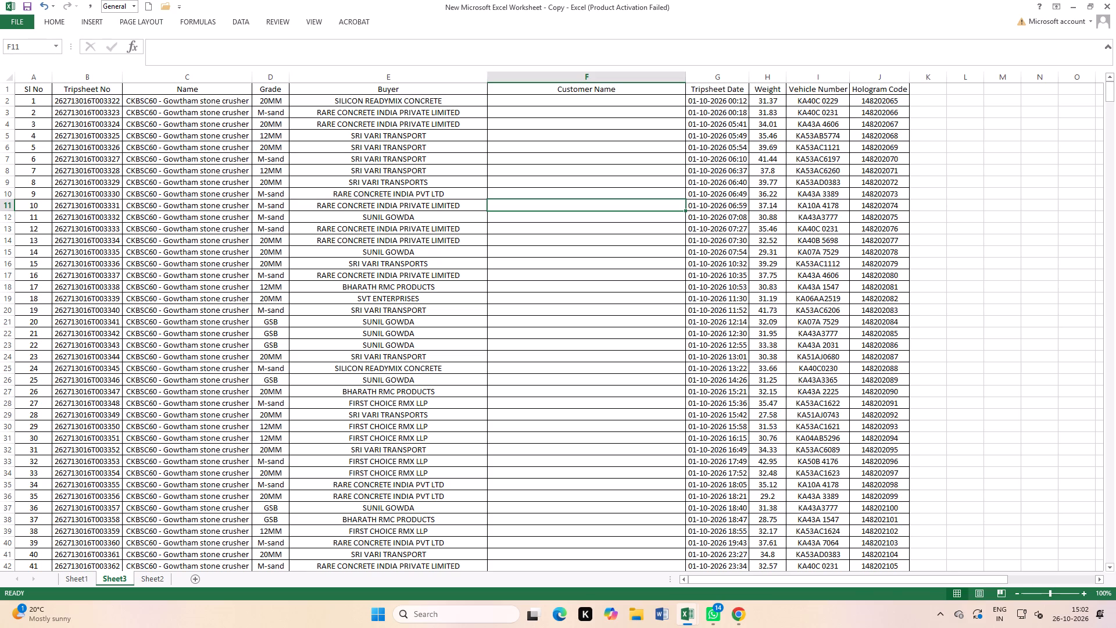
Add filters to the header row from Sl No through Hologram Code.
{"action": "left_click_drag", "start_coordinate": [30, 90], "coordinate": [874, 90]}
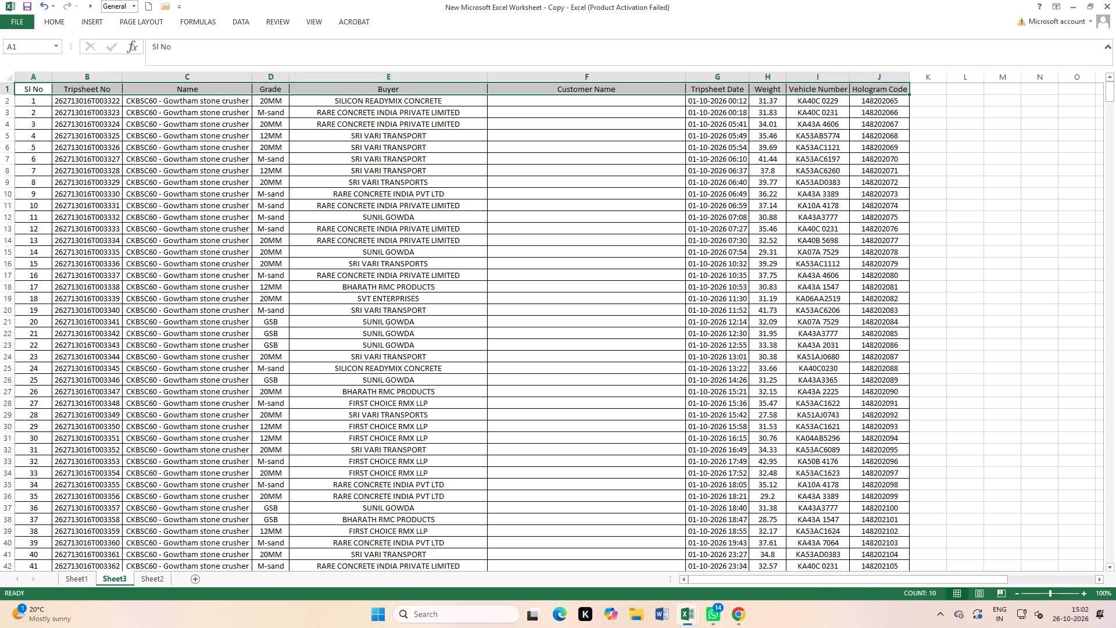
{"action": "left_click", "coordinate": [244, 26]}
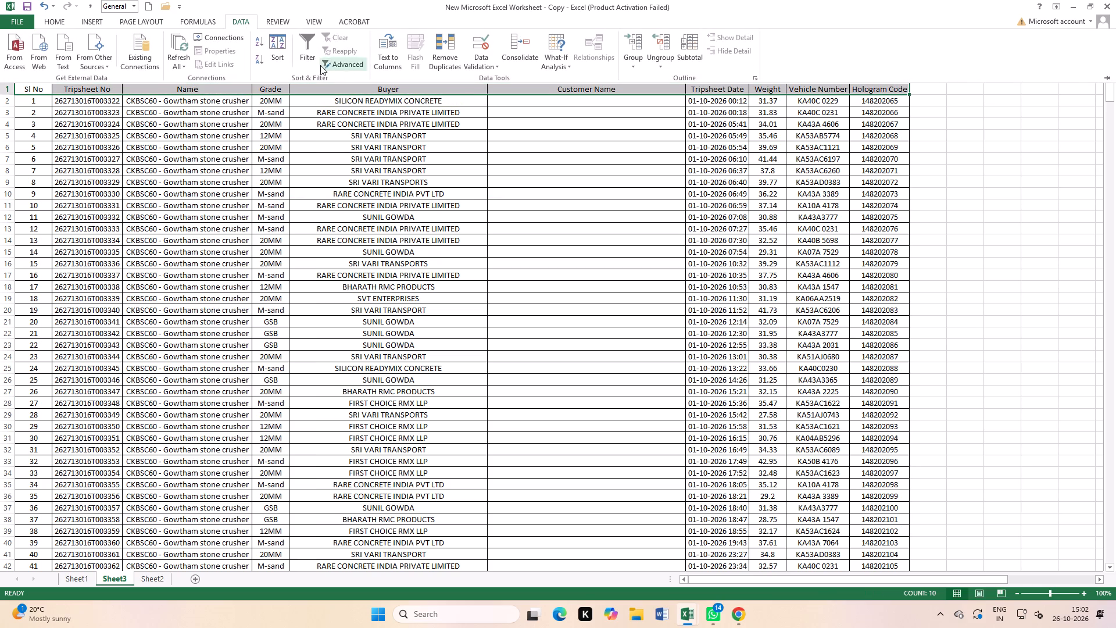
{"action": "left_click", "coordinate": [305, 48]}
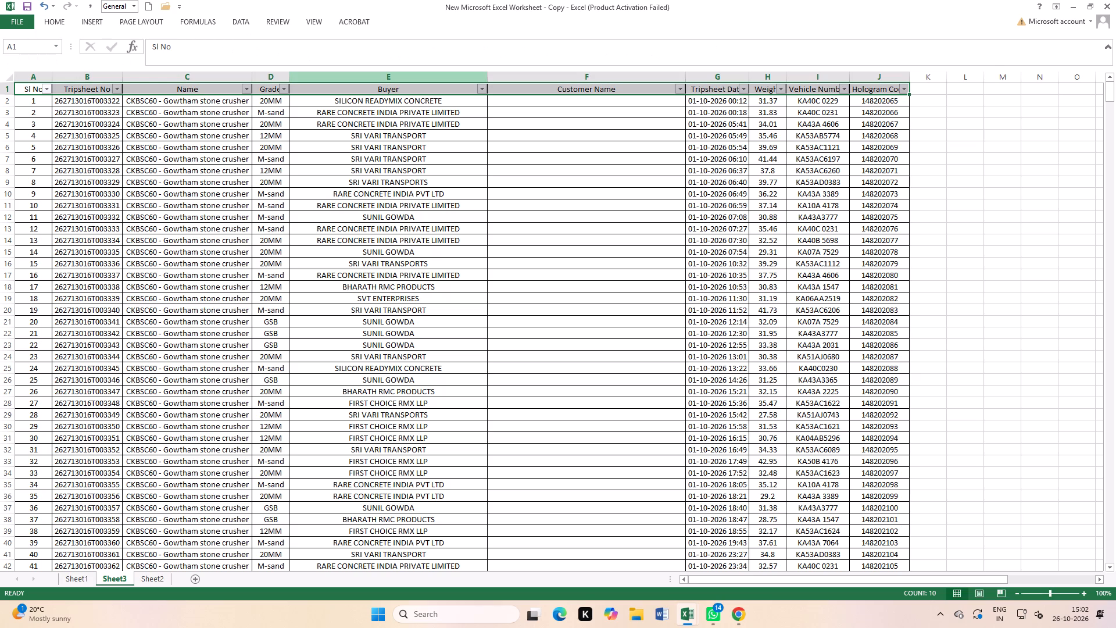
{"action": "left_click", "coordinate": [620, 206]}
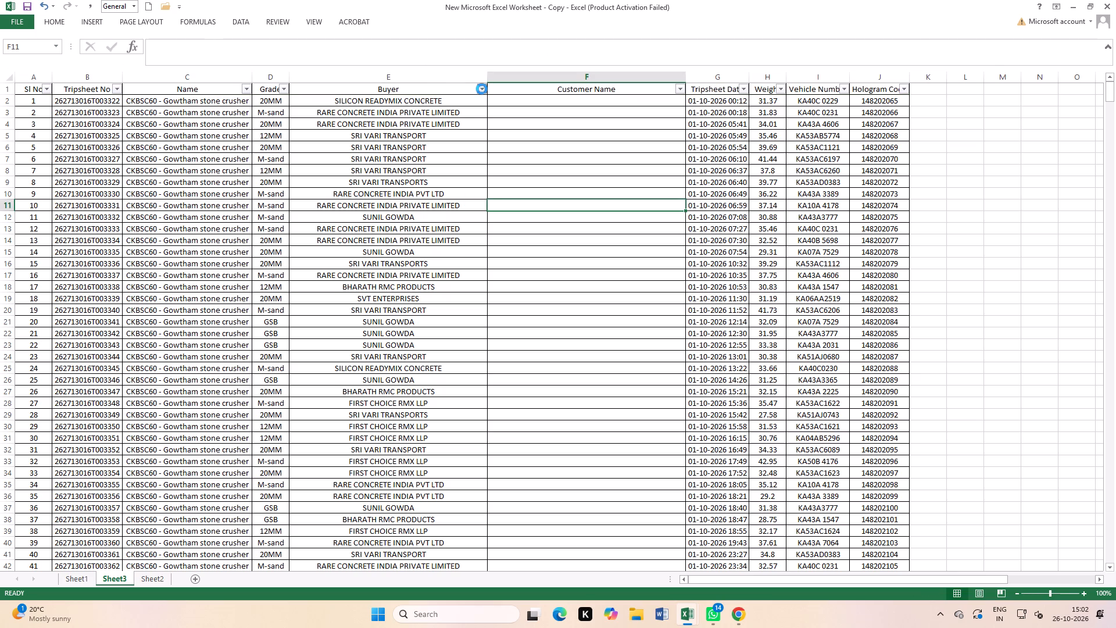
Filter the Buyer column to show only the two spacing variants of A V S ENTERPRISES.
{"action": "left_click", "coordinate": [482, 89]}
{"action": "left_click", "coordinate": [385, 201]}
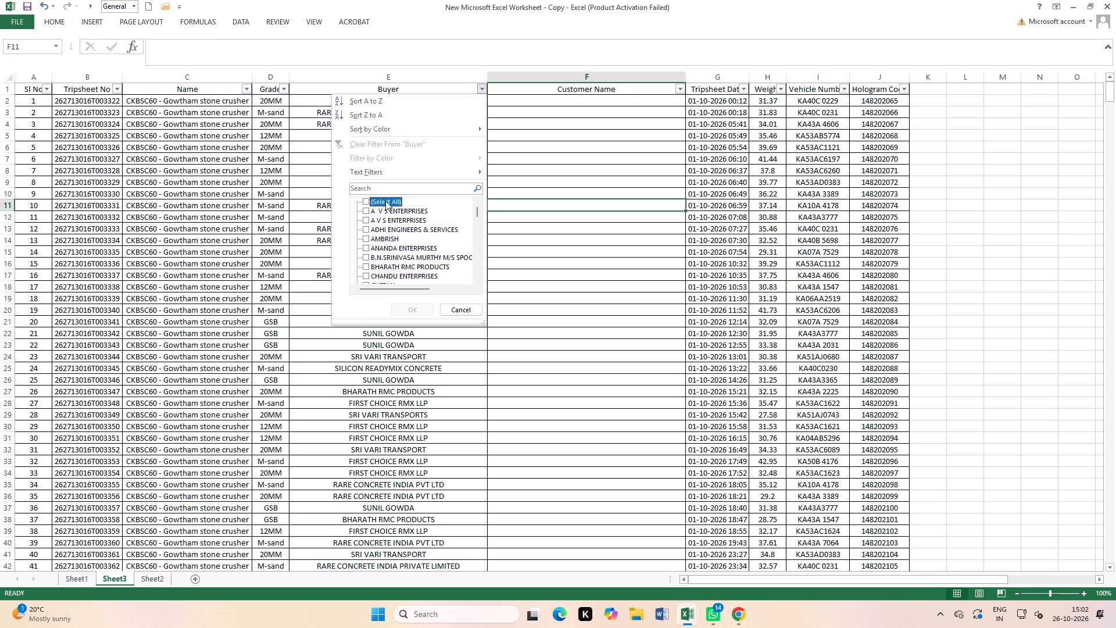
{"action": "left_click", "coordinate": [395, 208]}
{"action": "left_click", "coordinate": [391, 217]}
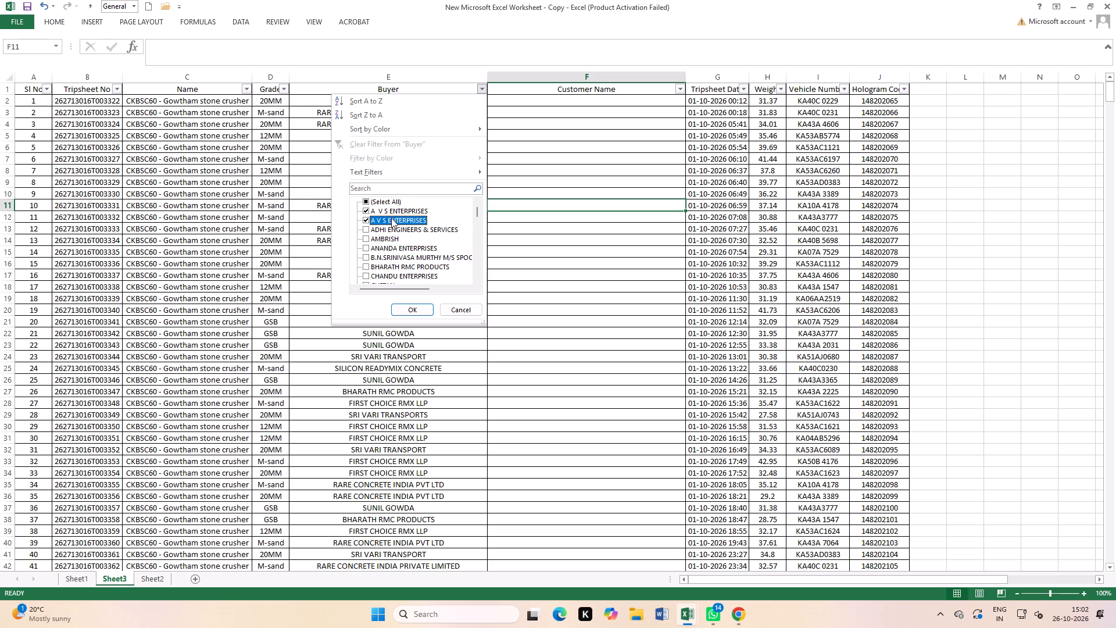
{"action": "left_click", "coordinate": [420, 306]}
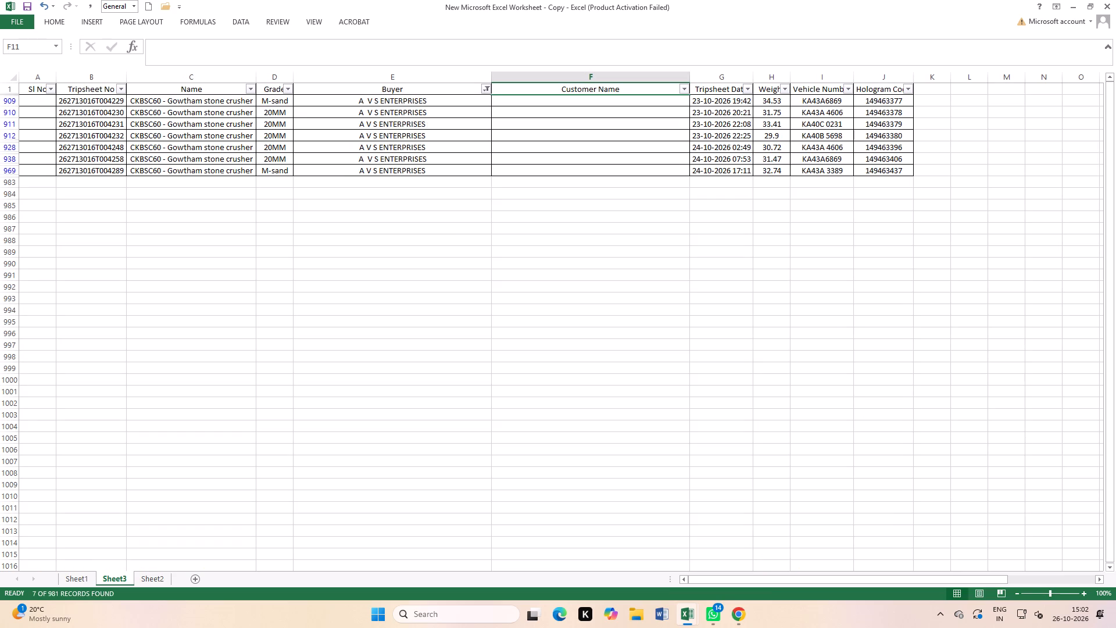
Copy the buyer A V S ENTERPRISES from row 909 into the Customer Name cells of all the filtered rows.
{"action": "left_click", "coordinate": [409, 101]}
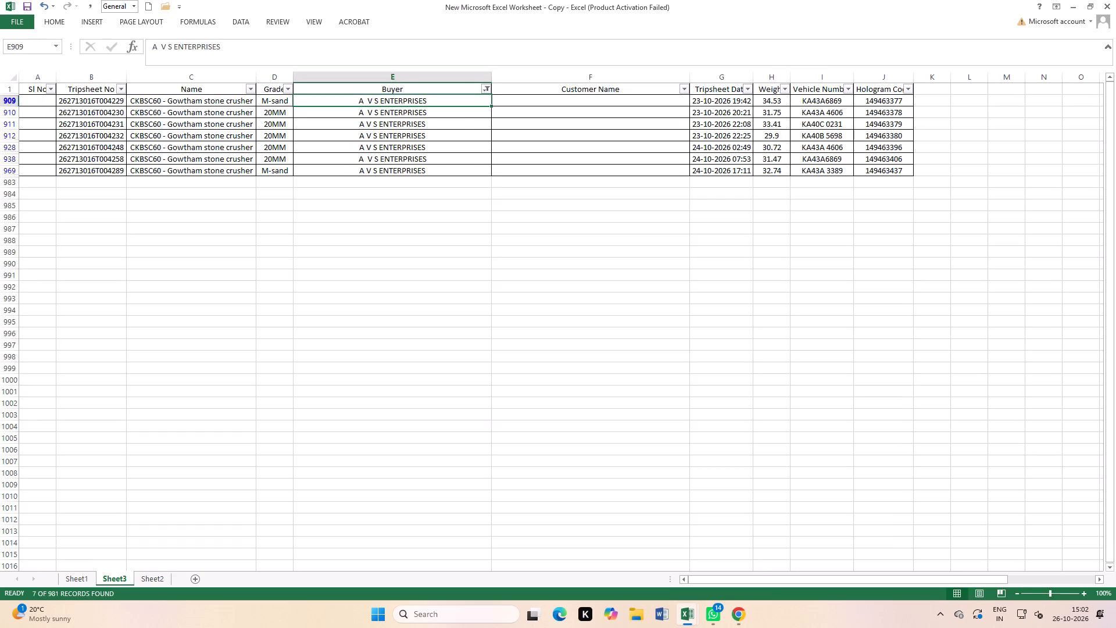
{"action": "key", "text": "ctrl+v"}
{"action": "left_click", "coordinate": [552, 99]}
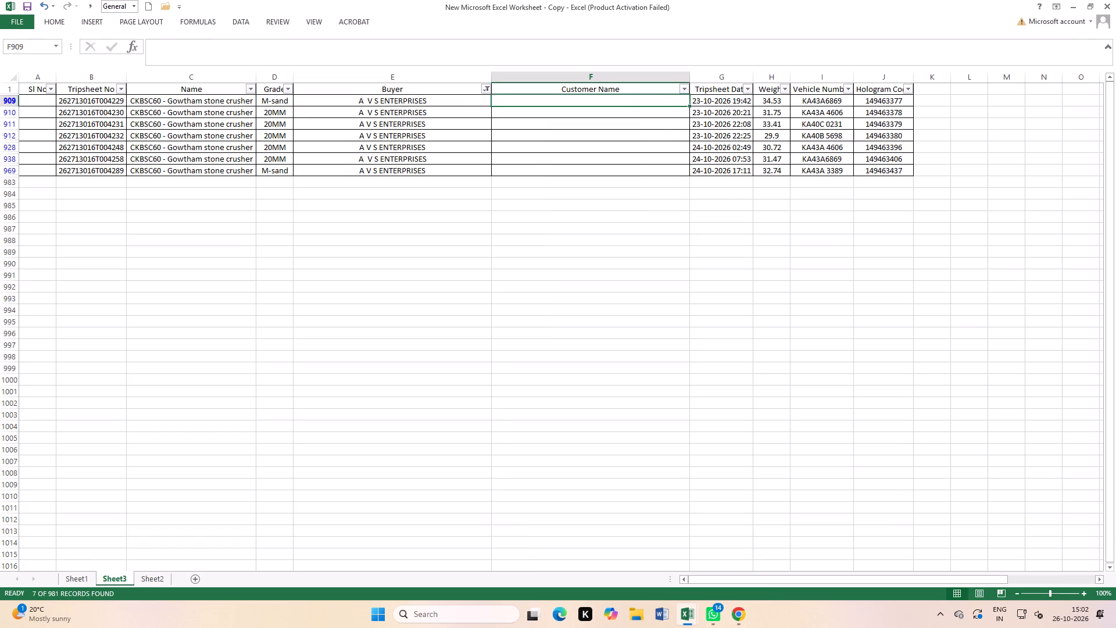
{"action": "left_click", "coordinate": [458, 102]}
{"action": "key", "text": "ctrl+c"}
{"action": "left_click_drag", "start_coordinate": [531, 99], "coordinate": [527, 159]}
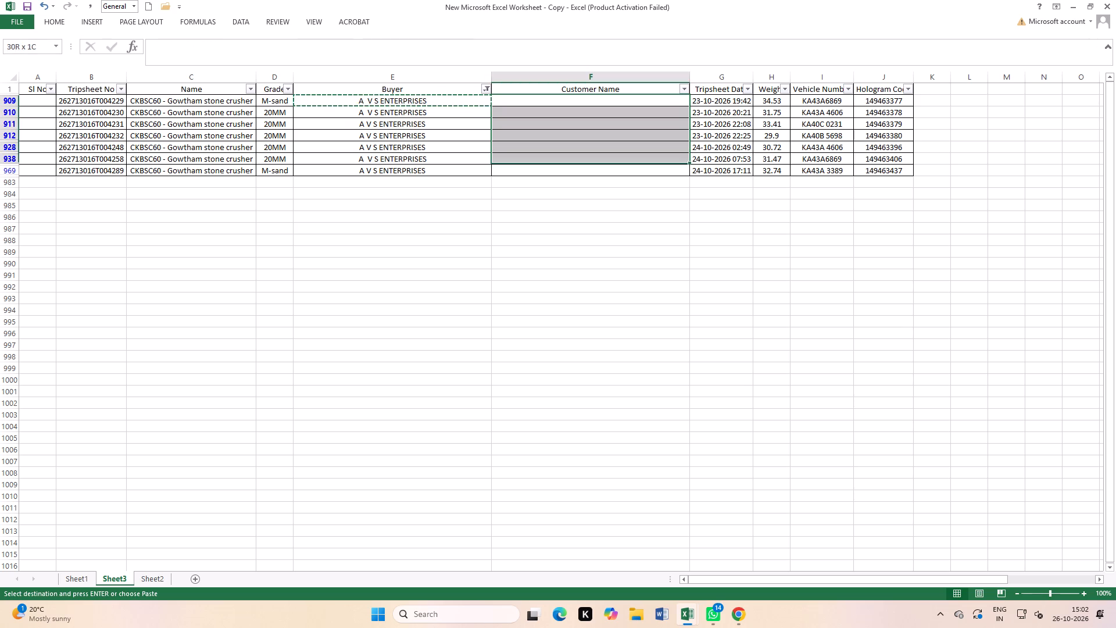
{"action": "left_click_drag", "start_coordinate": [527, 159], "coordinate": [526, 167]}
{"action": "key", "text": "ctrl+v"}
{"action": "left_click", "coordinate": [484, 258]}
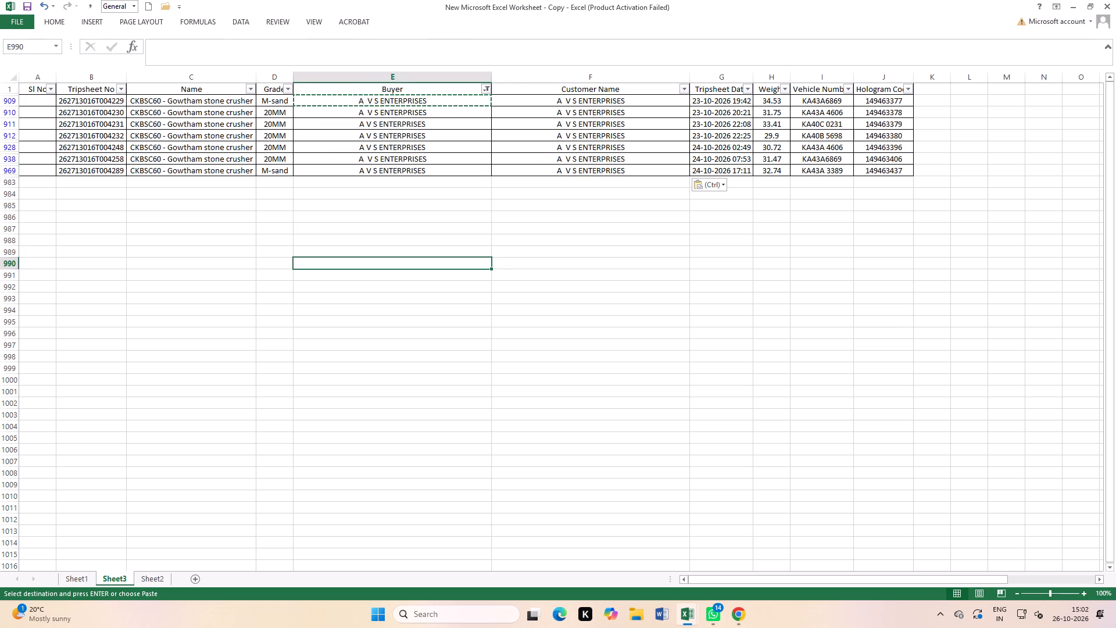
Switch the Buyer filter to show only ADHI ENGINEERS & SERVICES.
{"action": "left_click", "coordinate": [487, 87]}
{"action": "left_click", "coordinate": [392, 217]}
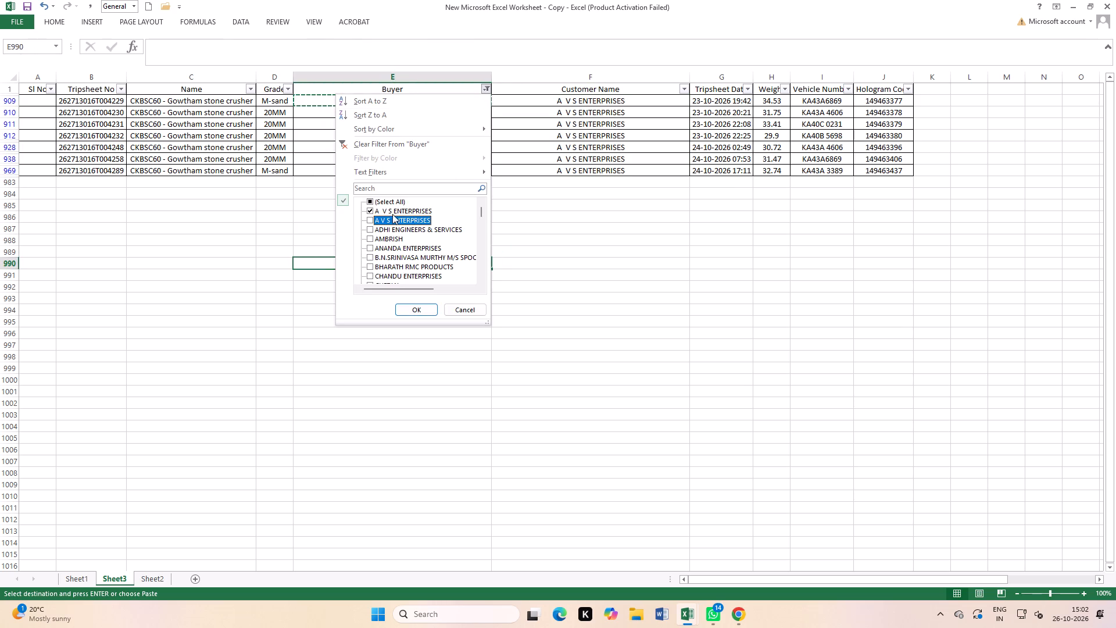
{"action": "left_click", "coordinate": [392, 212]}
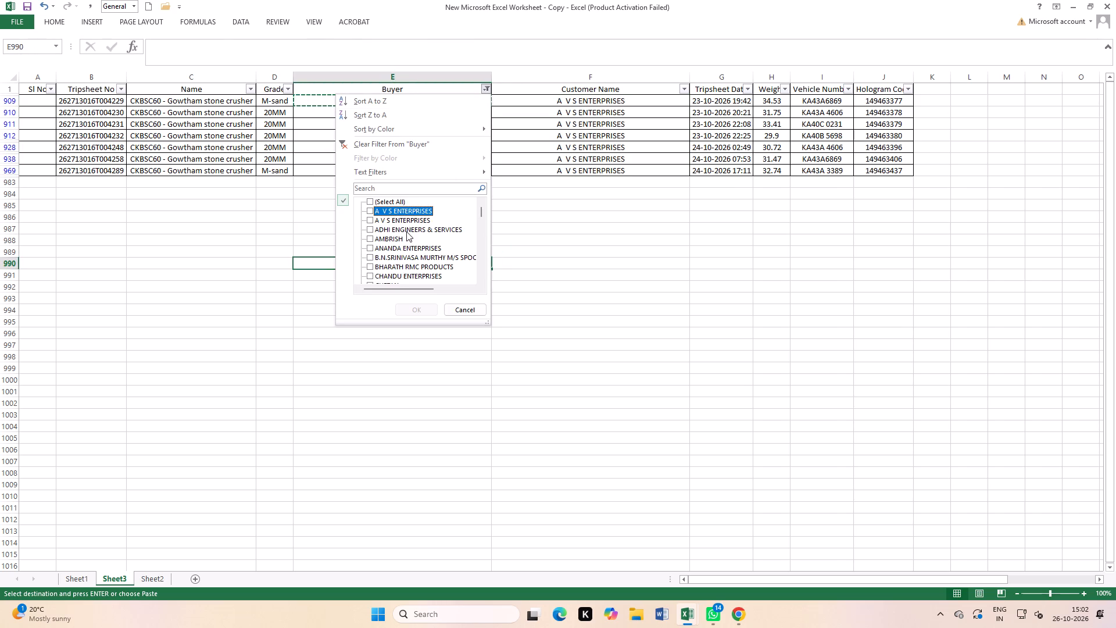
{"action": "left_click", "coordinate": [406, 231]}
{"action": "left_click", "coordinate": [419, 310]}
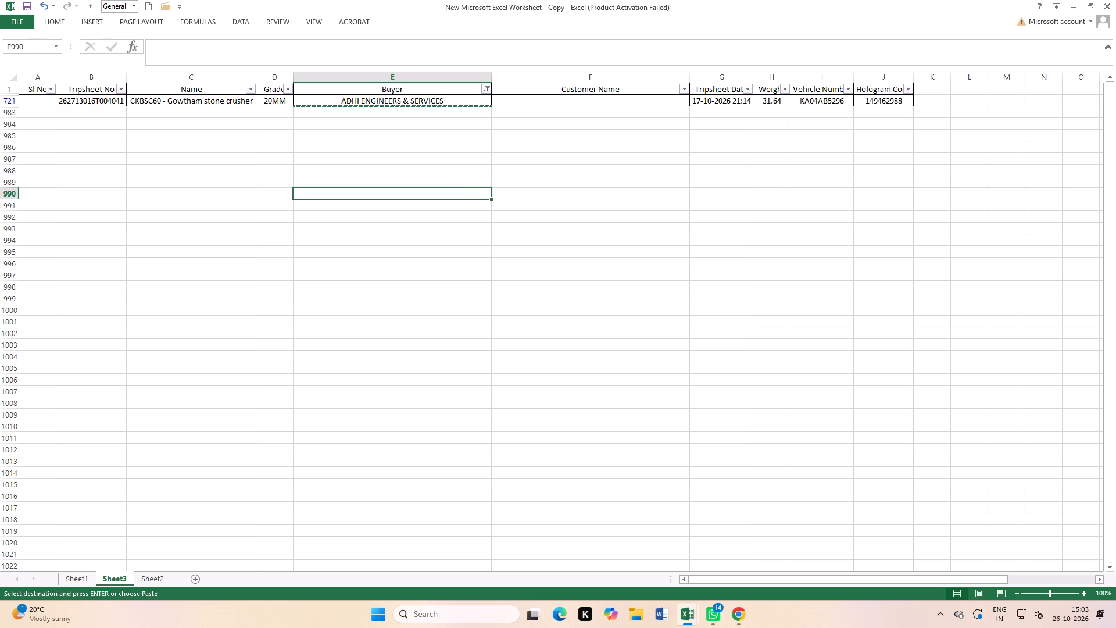
{"action": "left_click", "coordinate": [618, 306]}
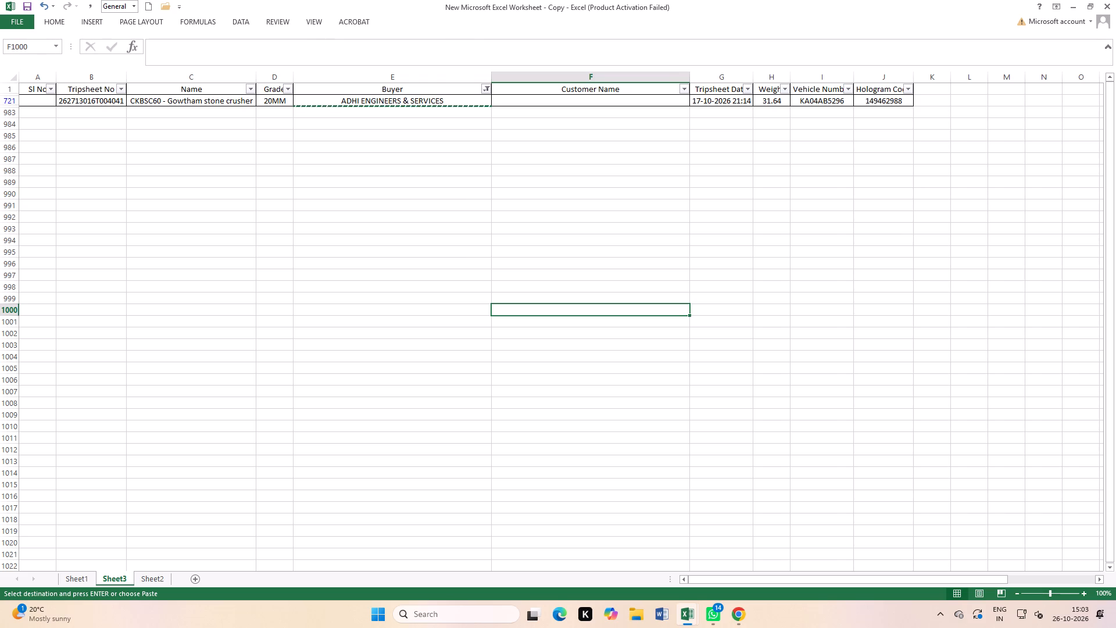
Highlight the ADHI ENGINEERS & SERVICES buyer cell with yellow fill.
{"action": "left_click", "coordinate": [445, 100]}
{"action": "left_click", "coordinate": [62, 24]}
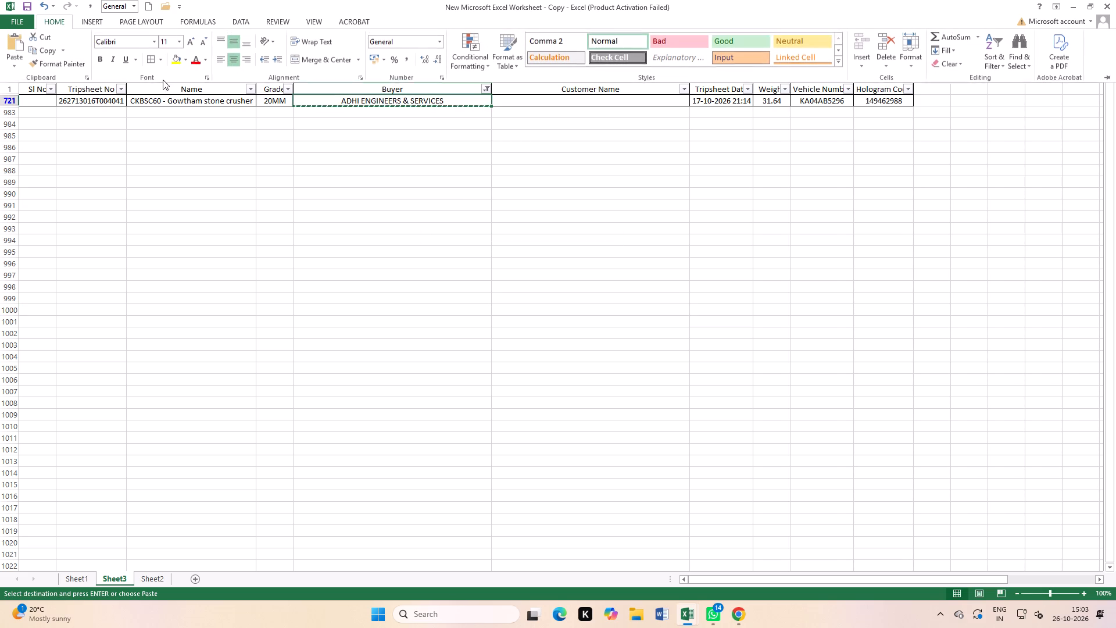
{"action": "left_click", "coordinate": [176, 62]}
{"action": "left_click", "coordinate": [469, 272]}
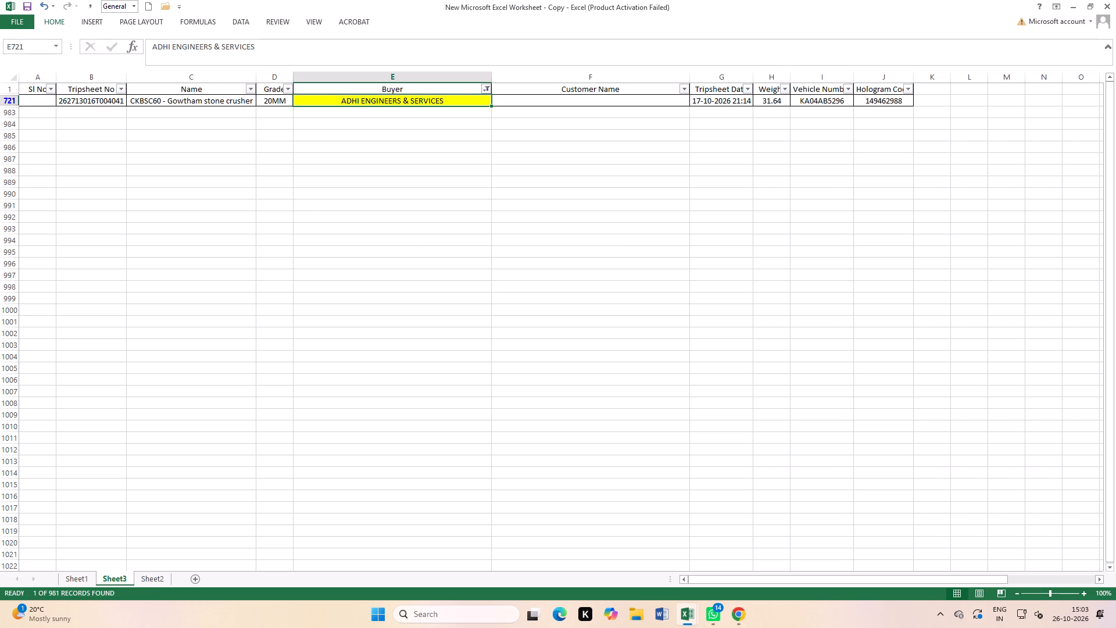
Switch the Buyer filter to show only AMBRISH.
{"action": "left_click", "coordinate": [488, 88]}
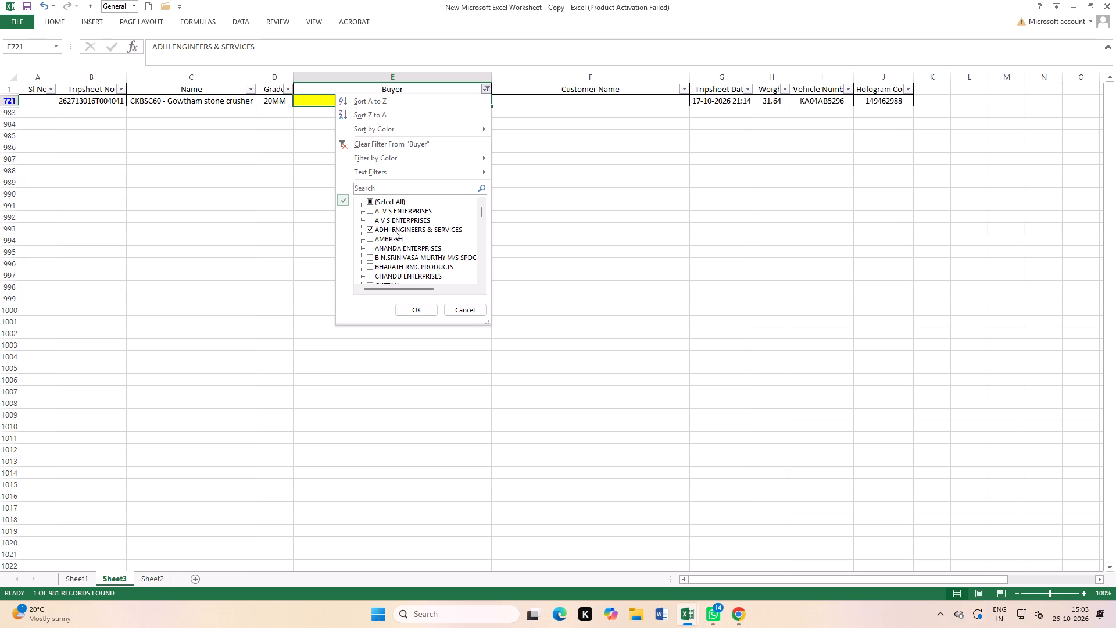
{"action": "left_click", "coordinate": [394, 230]}
{"action": "left_click", "coordinate": [387, 238]}
{"action": "left_click", "coordinate": [417, 309]}
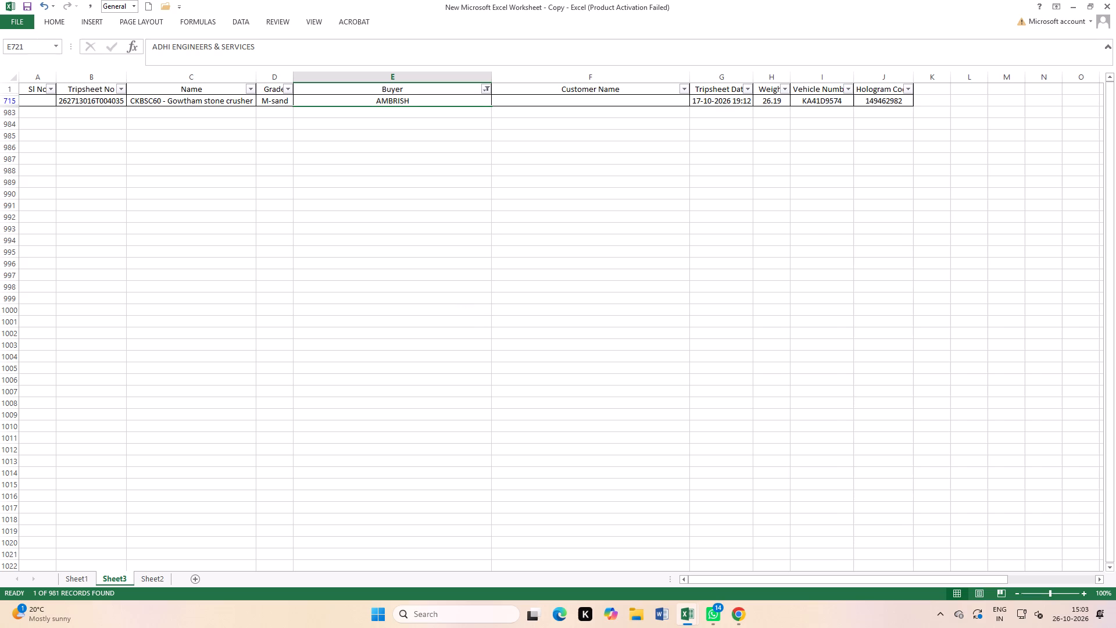
{"action": "left_click", "coordinate": [556, 258]}
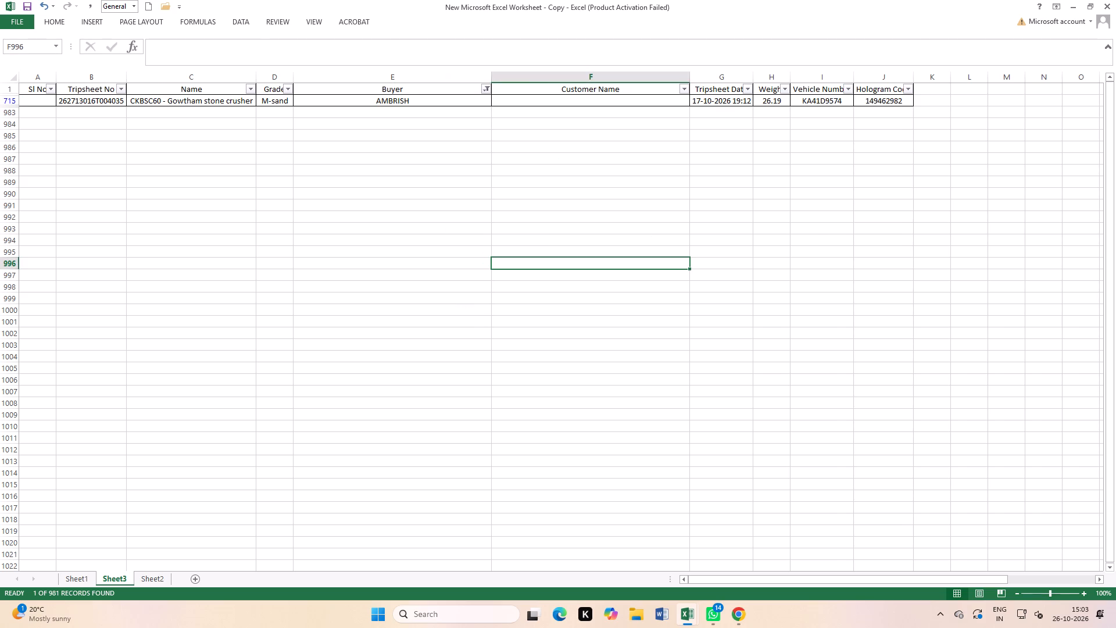
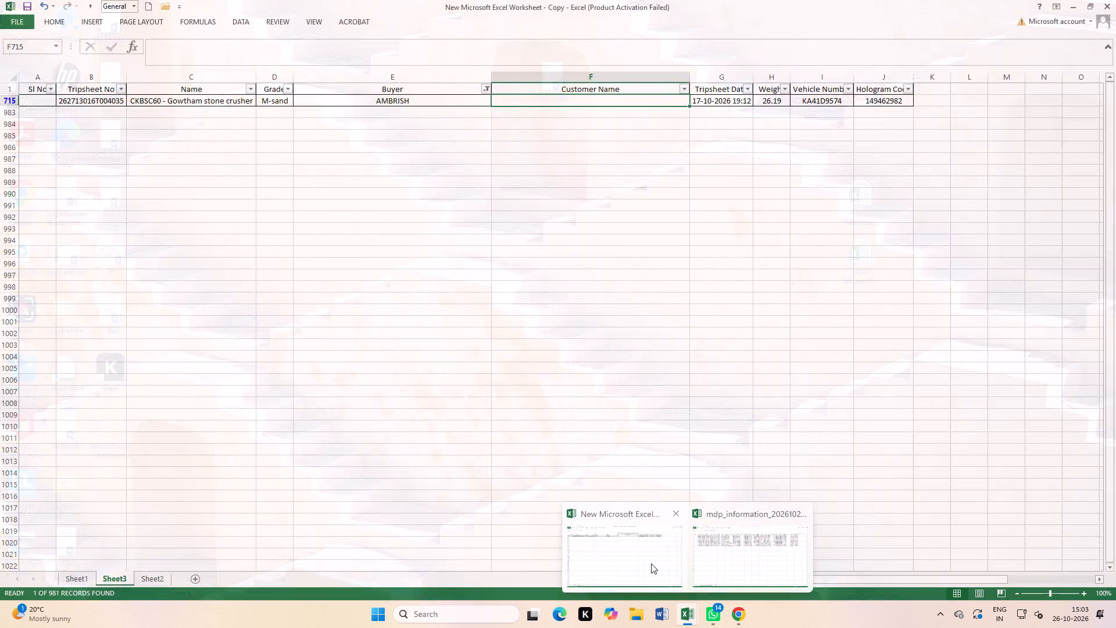
Bring up the mdp_information workbook and close it.
{"action": "left_click", "coordinate": [642, 561]}
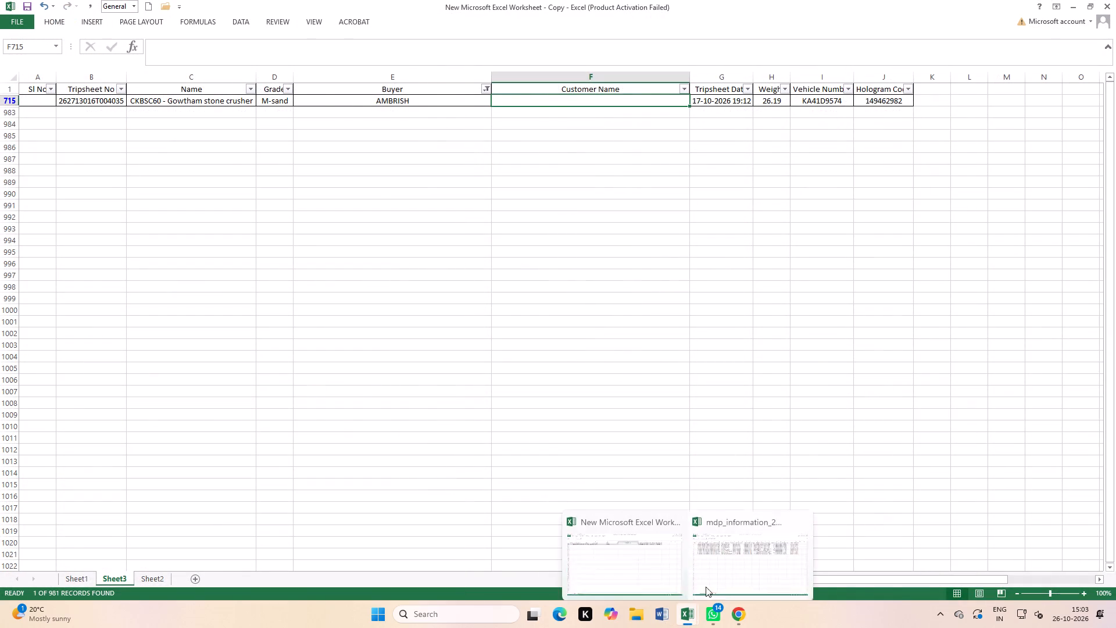
{"action": "left_click", "coordinate": [736, 560]}
{"action": "left_click", "coordinate": [1115, 0]}
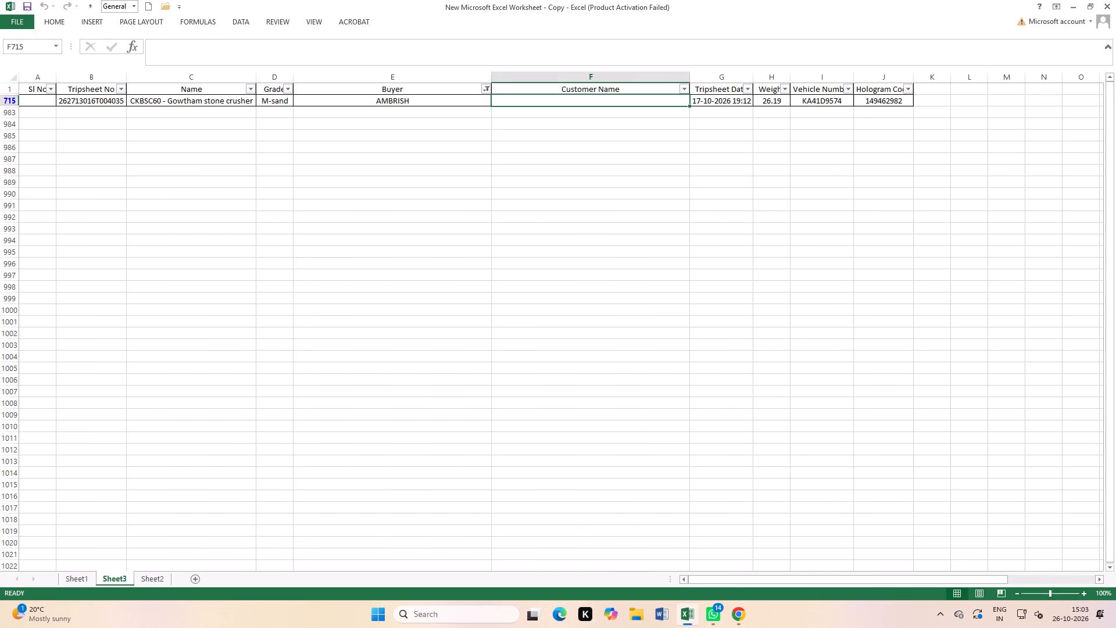
Open the Cash Report Oct-26 workbook from the OCTOBER folder, dismissing the external links prompt without updating.
{"action": "left_click", "coordinate": [637, 615]}
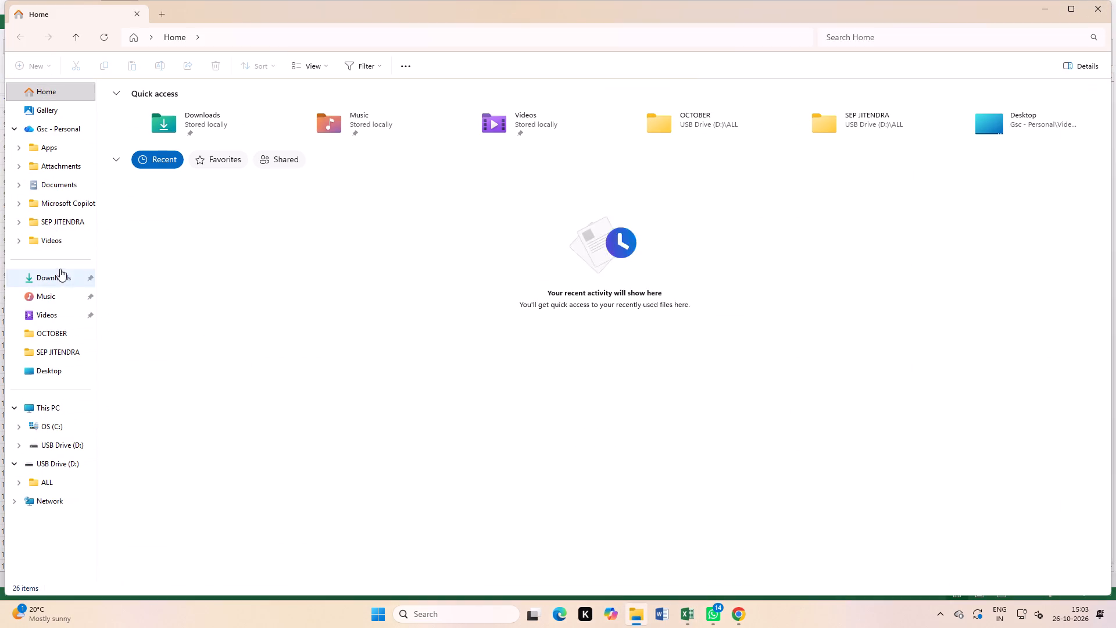
{"action": "left_click", "coordinate": [52, 331]}
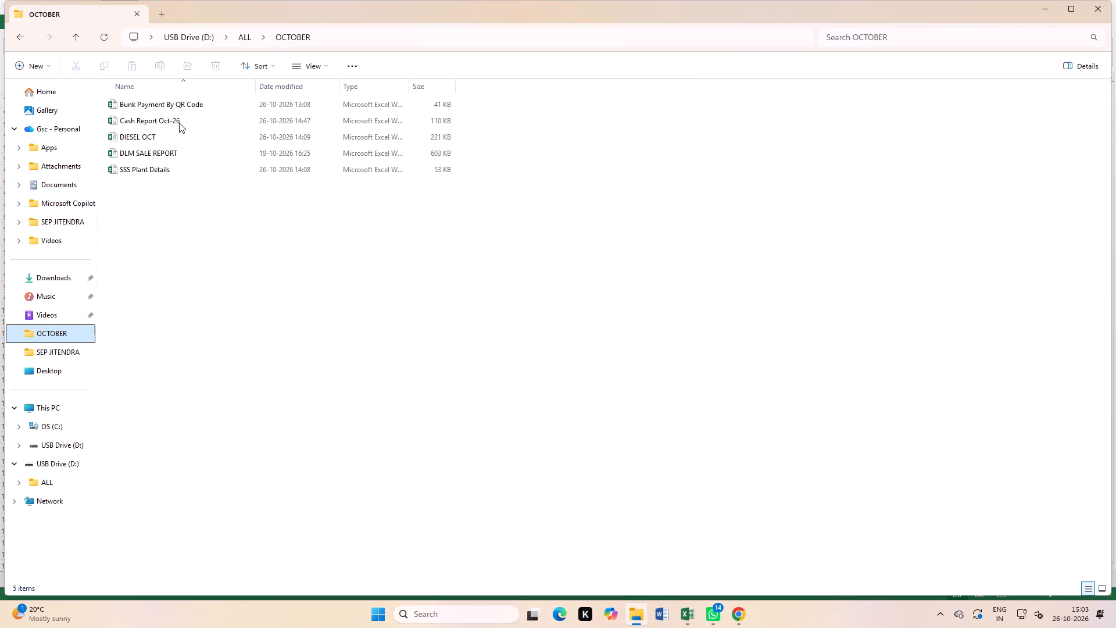
{"action": "double_click", "coordinate": [159, 125]}
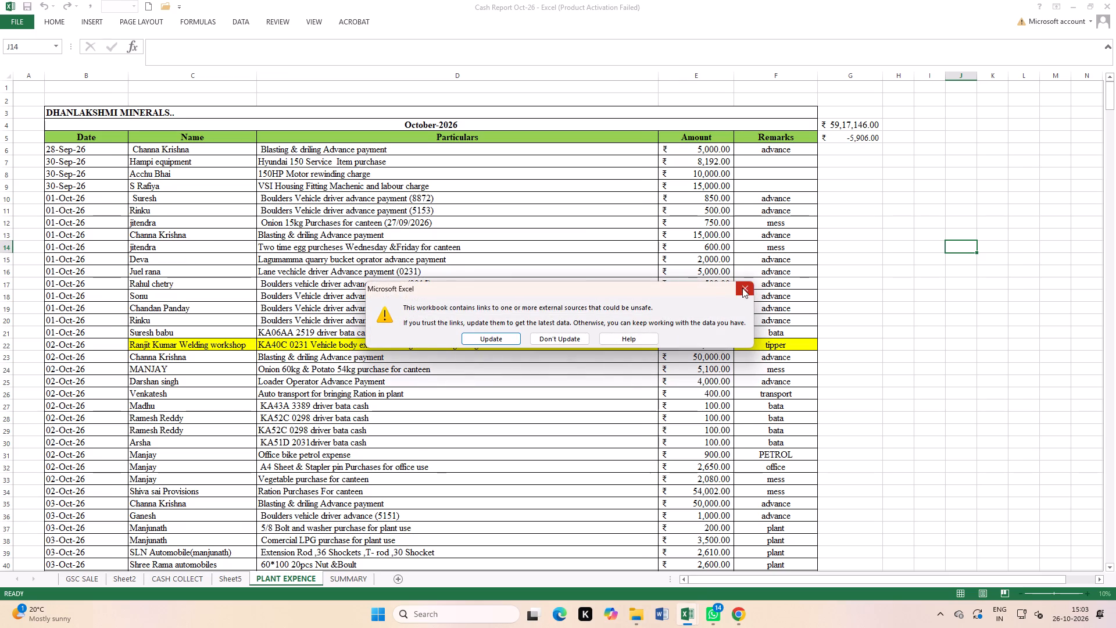
{"action": "left_click", "coordinate": [742, 288]}
Add filters to the header row, SL .NO through Total Amount, on the GSC SALE sheet.
{"action": "left_click", "coordinate": [85, 579]}
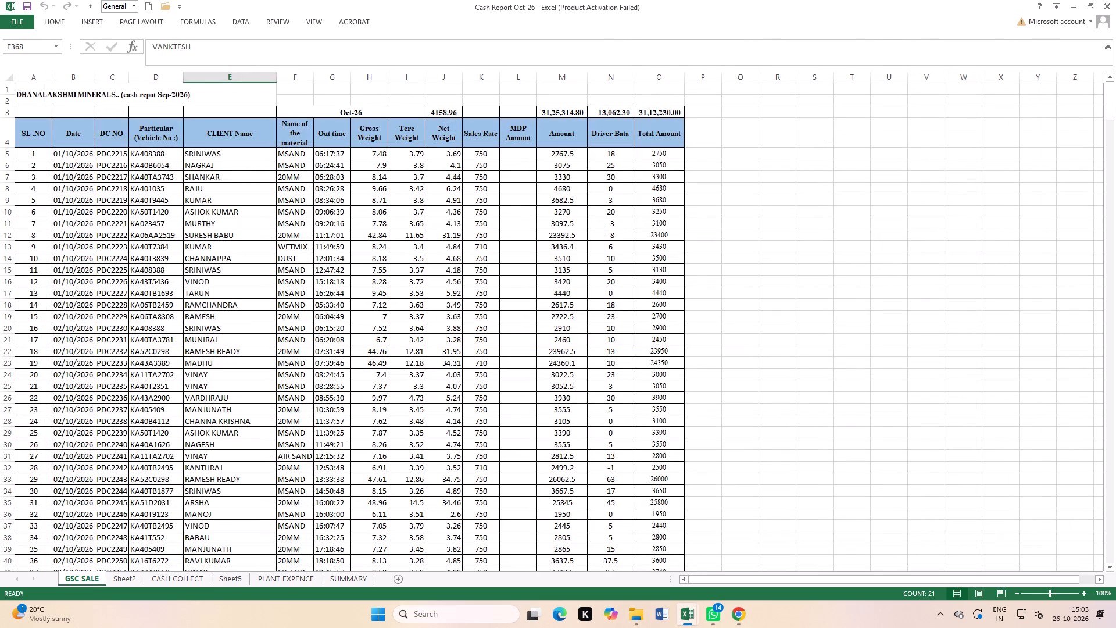
{"action": "left_click_drag", "start_coordinate": [26, 127], "coordinate": [683, 144]}
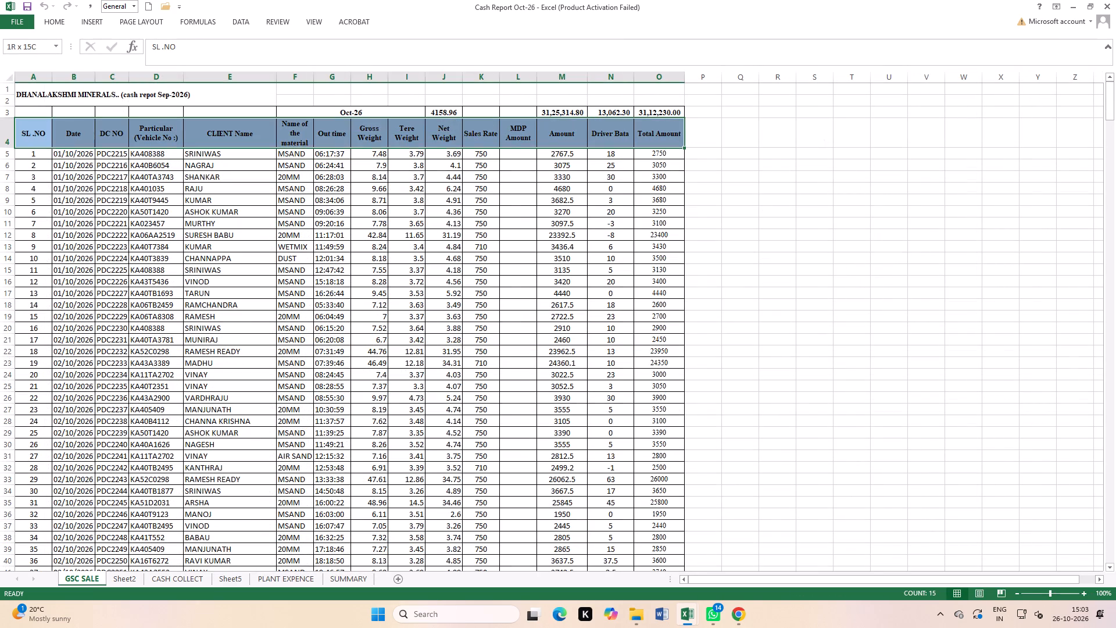
{"action": "left_click_drag", "start_coordinate": [683, 144], "coordinate": [683, 142]}
{"action": "left_click", "coordinate": [246, 19]}
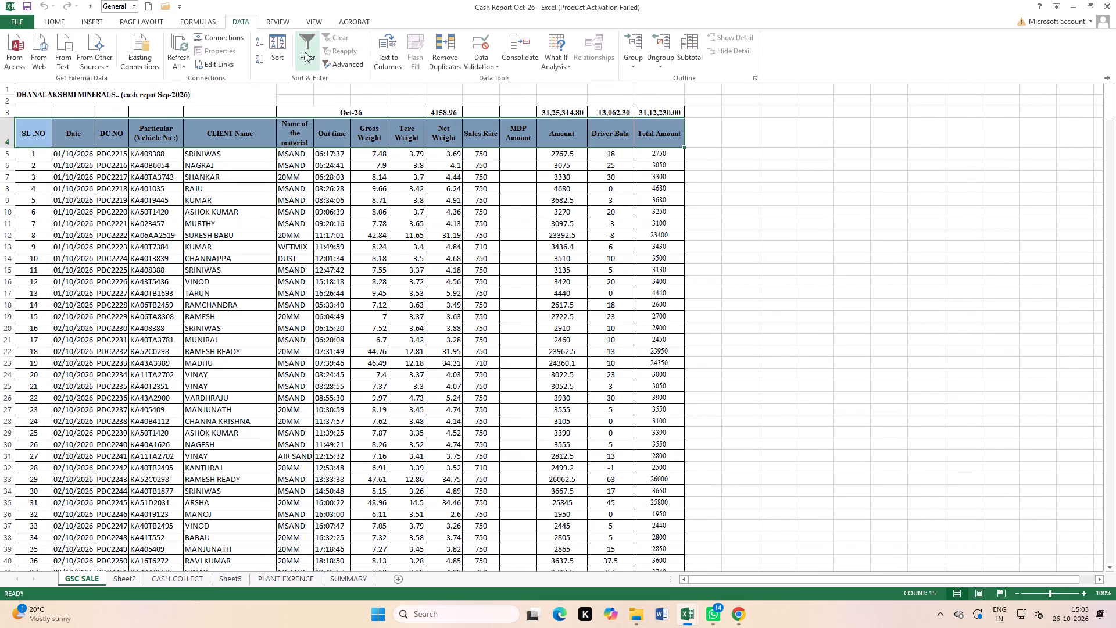
{"action": "left_click", "coordinate": [305, 52]}
{"action": "left_click", "coordinate": [357, 260]}
{"action": "key", "text": "ctrl+Tab"}
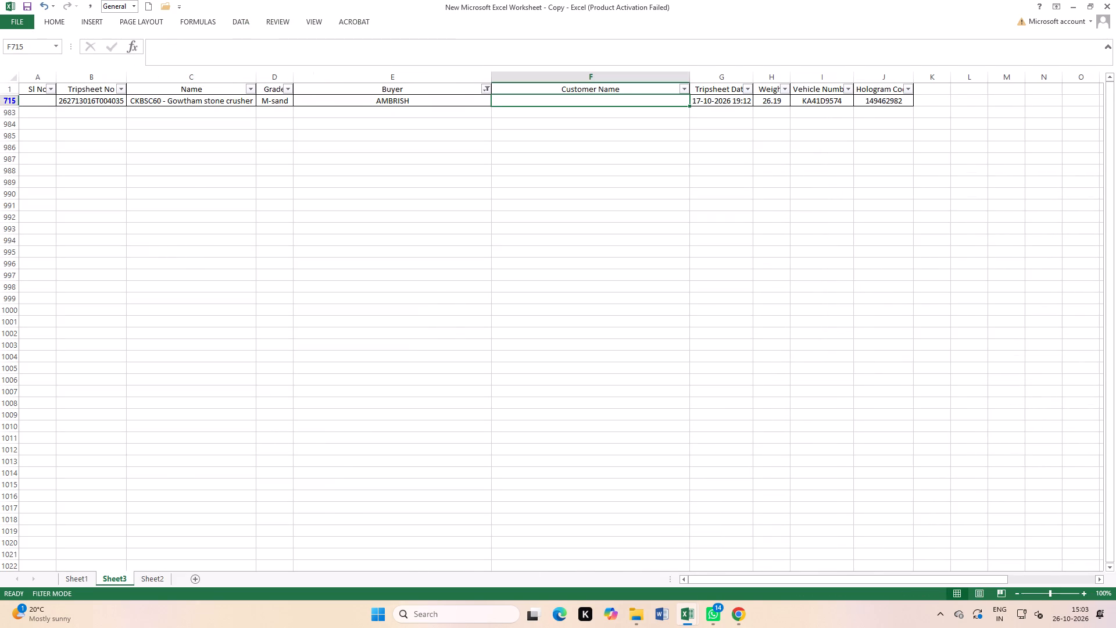
{"action": "key", "text": "ctrl+Tab"}
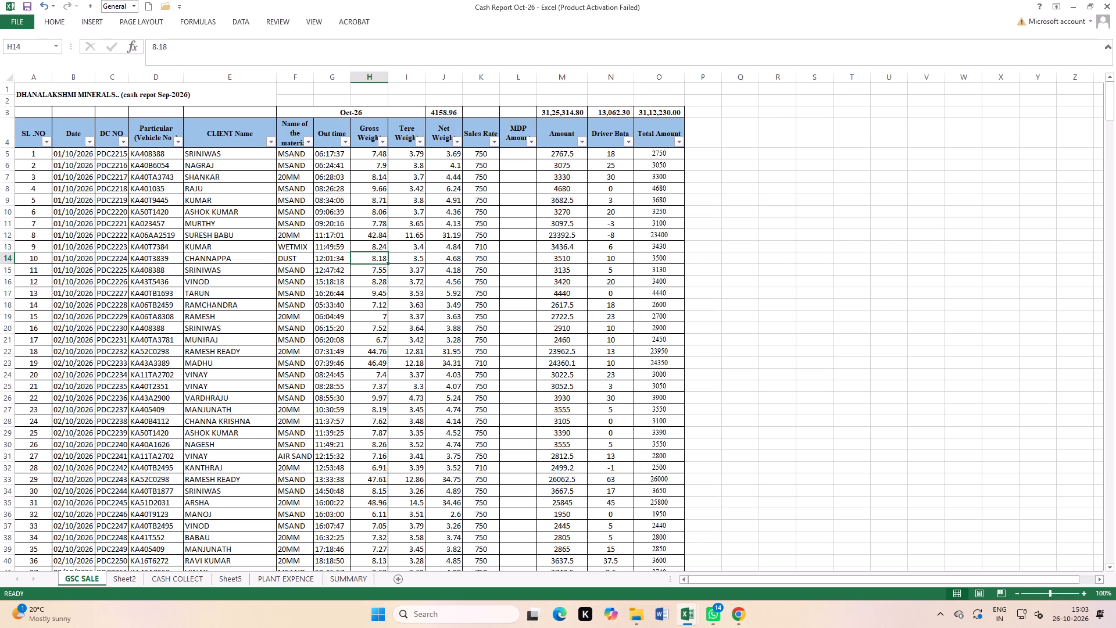
{"action": "left_click", "coordinate": [177, 145]}
{"action": "left_click", "coordinate": [126, 242]}
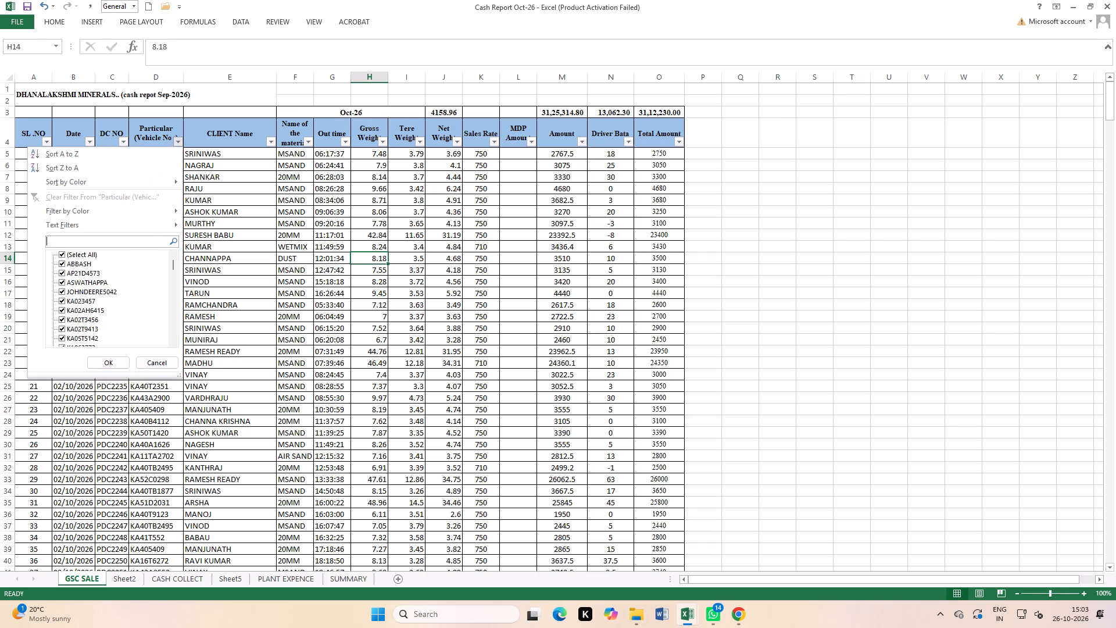
{"action": "type", "text": "9574"}
{"action": "left_click", "coordinate": [98, 356]}
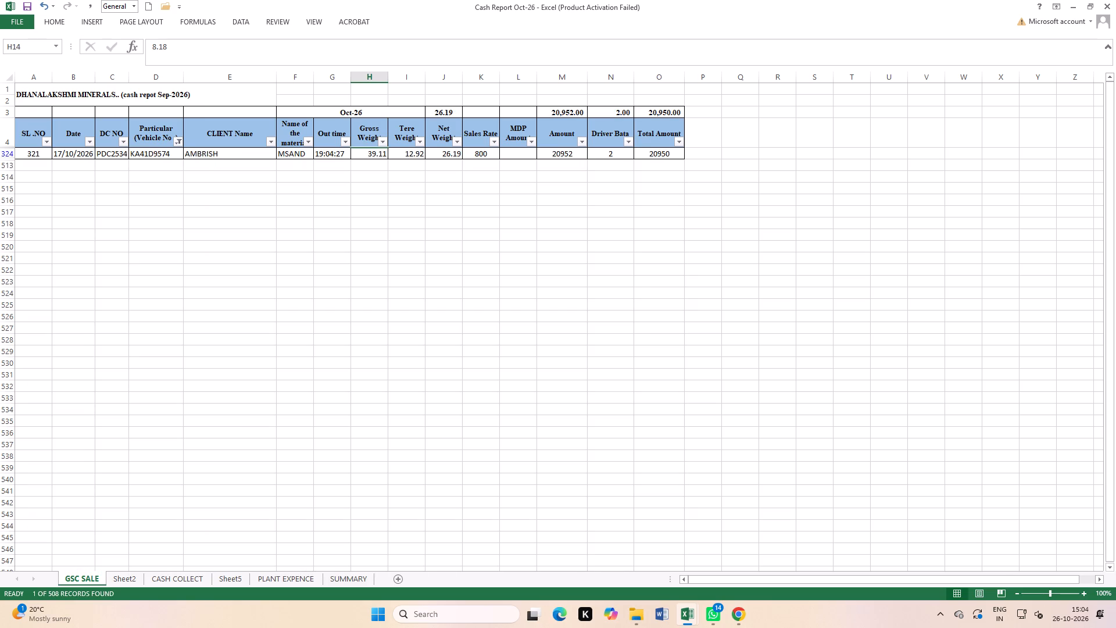
Compare the filtered sale with the AMBRISH tripsheet on Sheet3, and enter SPOT as that row's Customer Name.
{"action": "key", "text": "ctrl+Tab"}
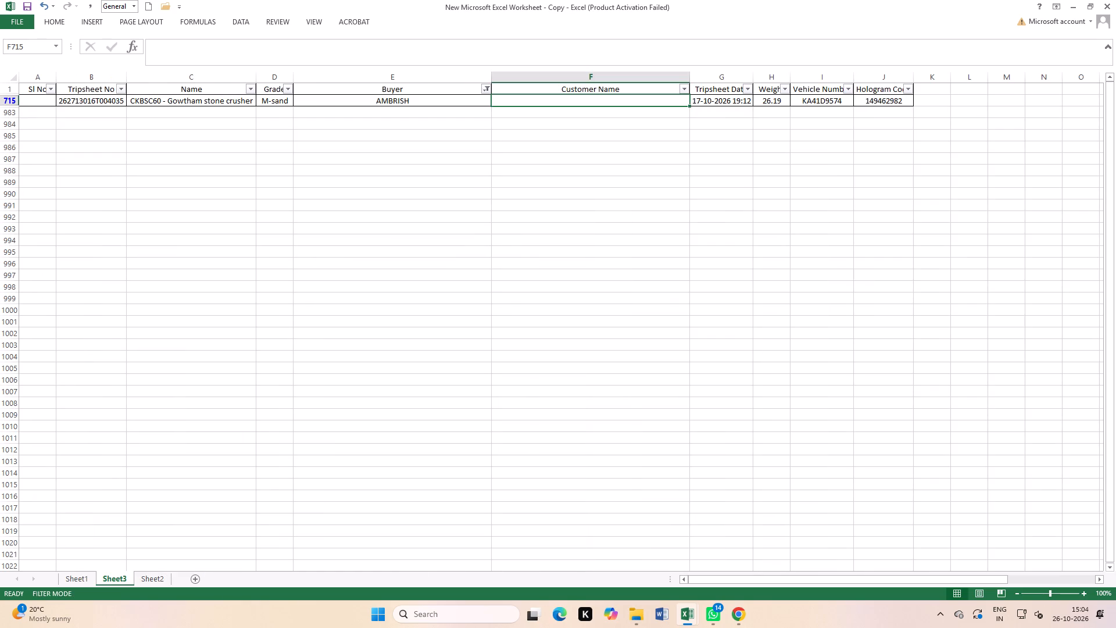
{"action": "key", "text": "ctrl+Tab"}
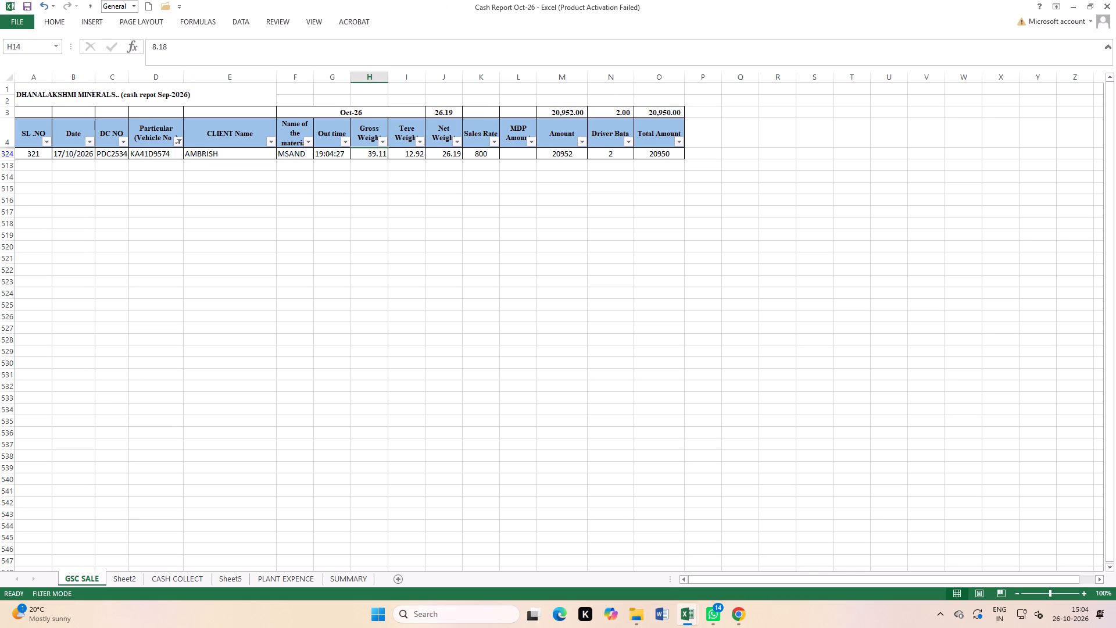
{"action": "key", "text": "ctrl+Tab"}
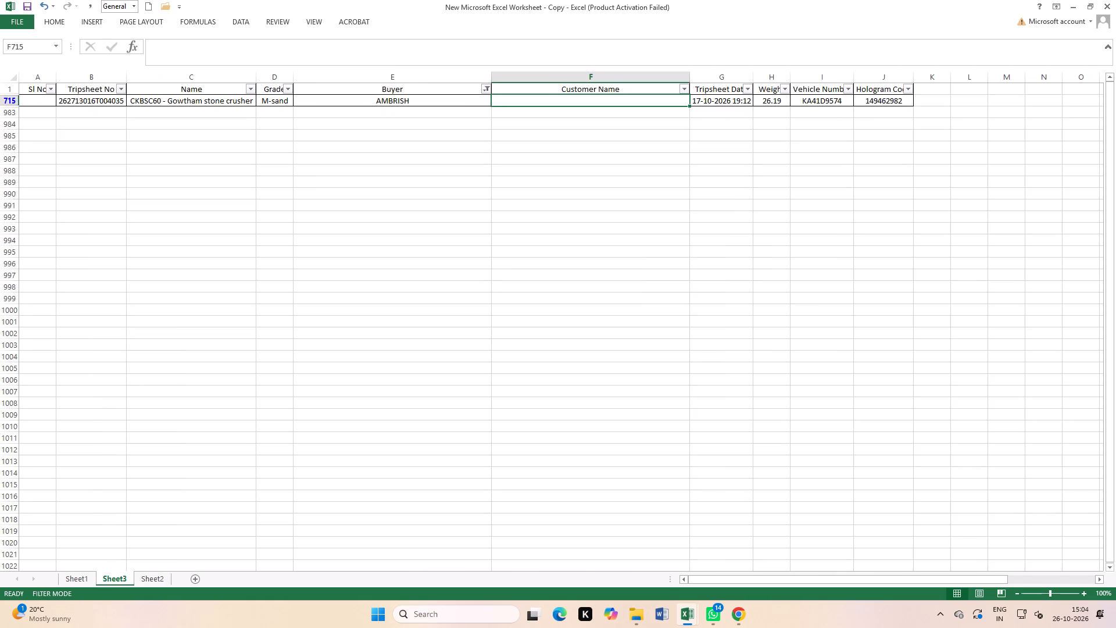
{"action": "left_click", "coordinate": [717, 329]}
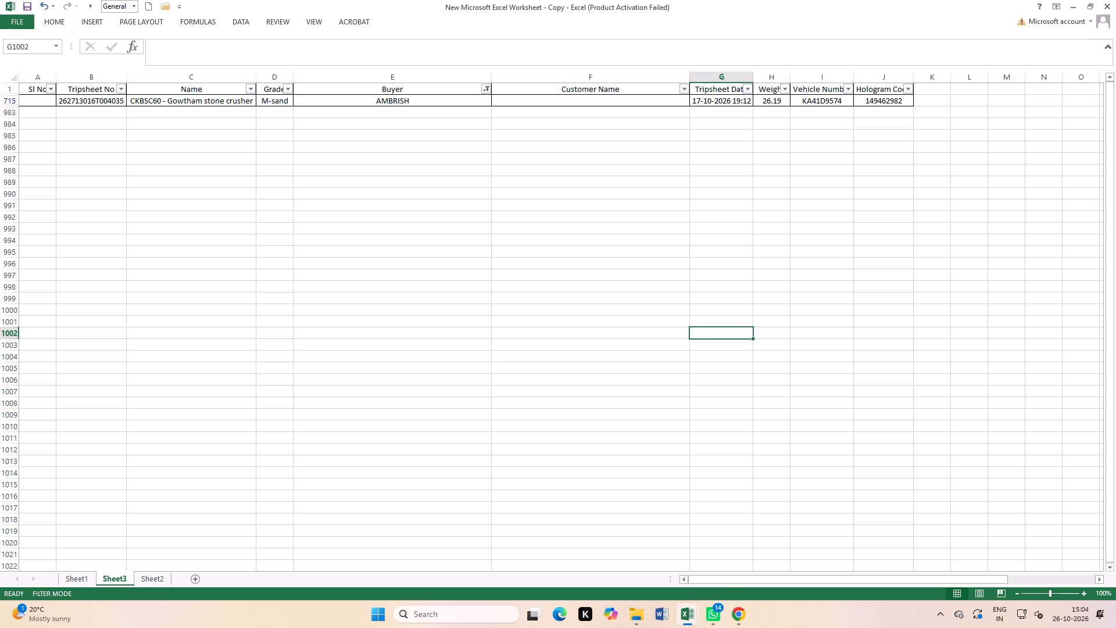
{"action": "left_click", "coordinate": [587, 99]}
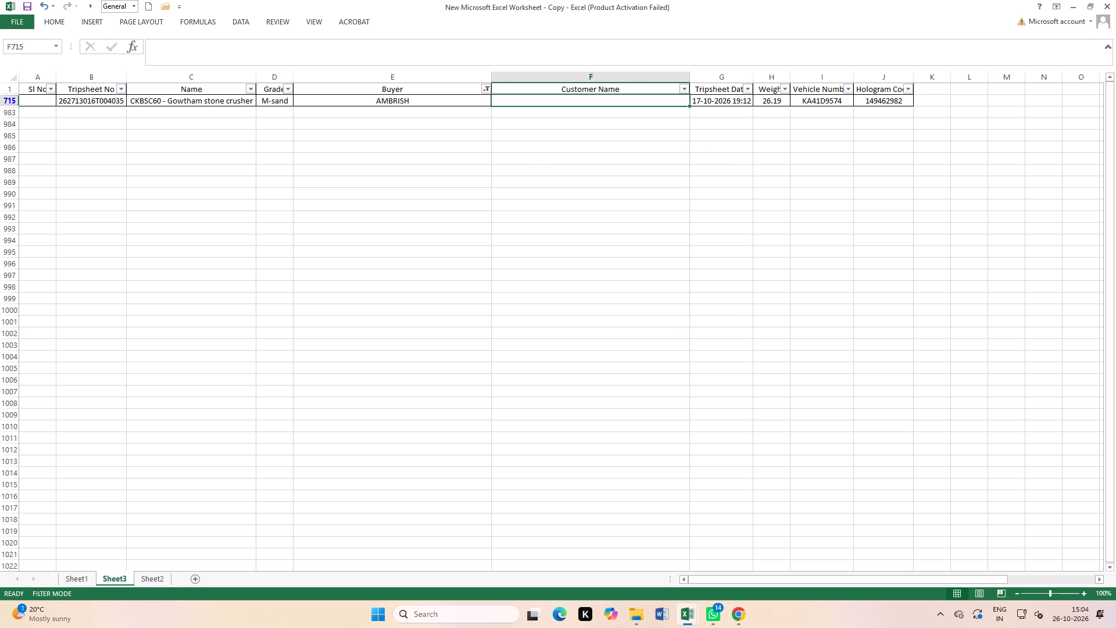
{"action": "key", "text": "s"}
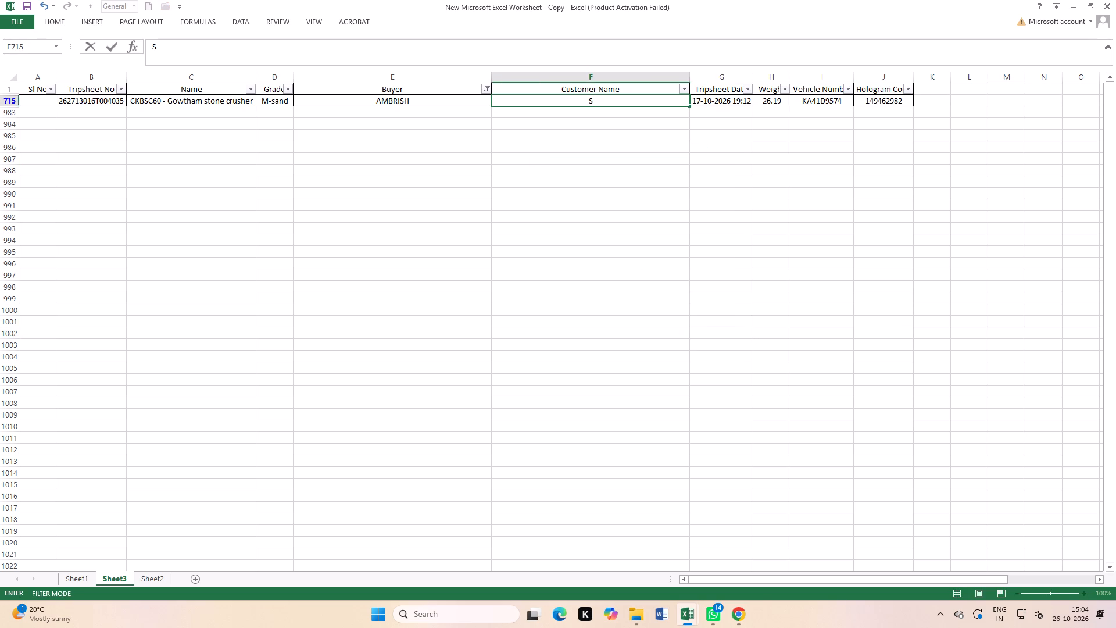
{"action": "type", "text": "POT"}
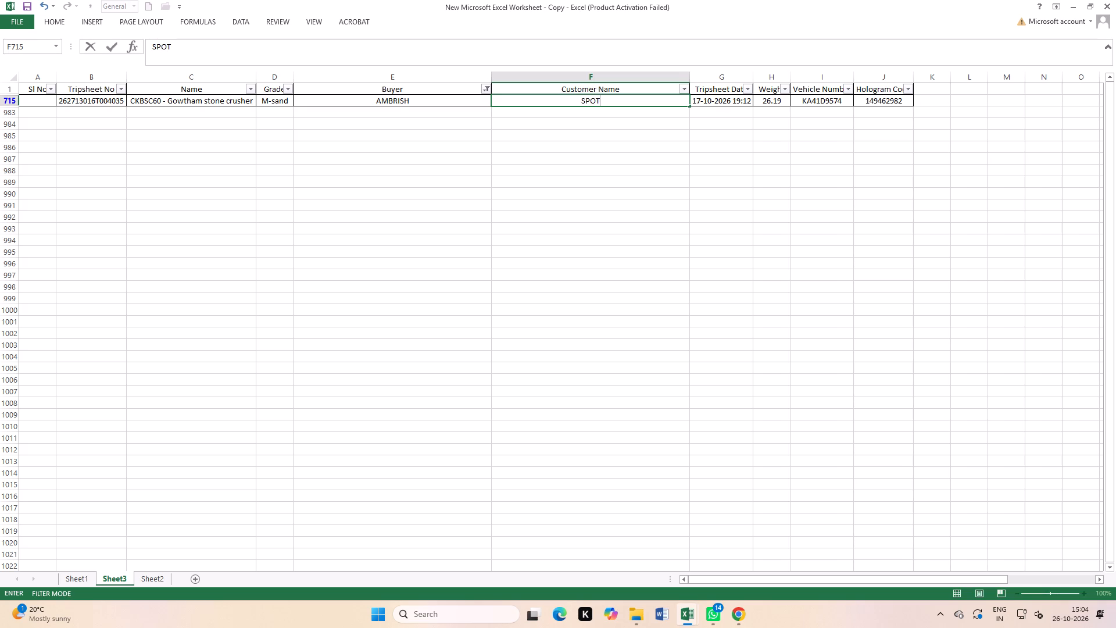
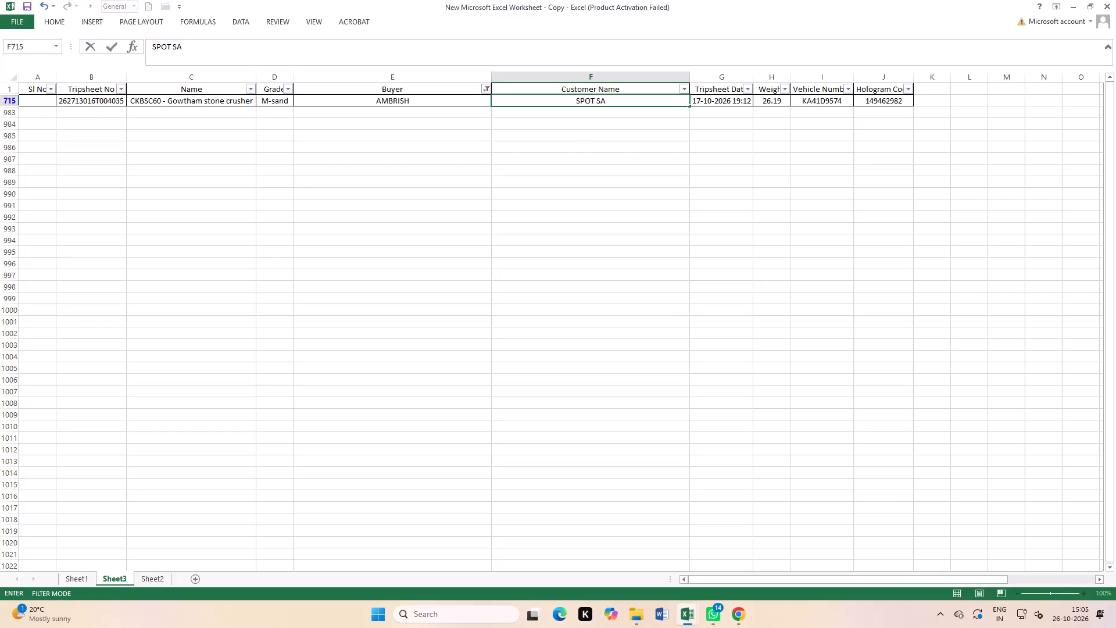
Complete the AMBRISH row's Customer Name entry as SPOT SALE CUSTOMER.
{"action": "key", "text": "s"}
{"action": "key", "text": "BackSpace"}
{"action": "key", "text": "c"}
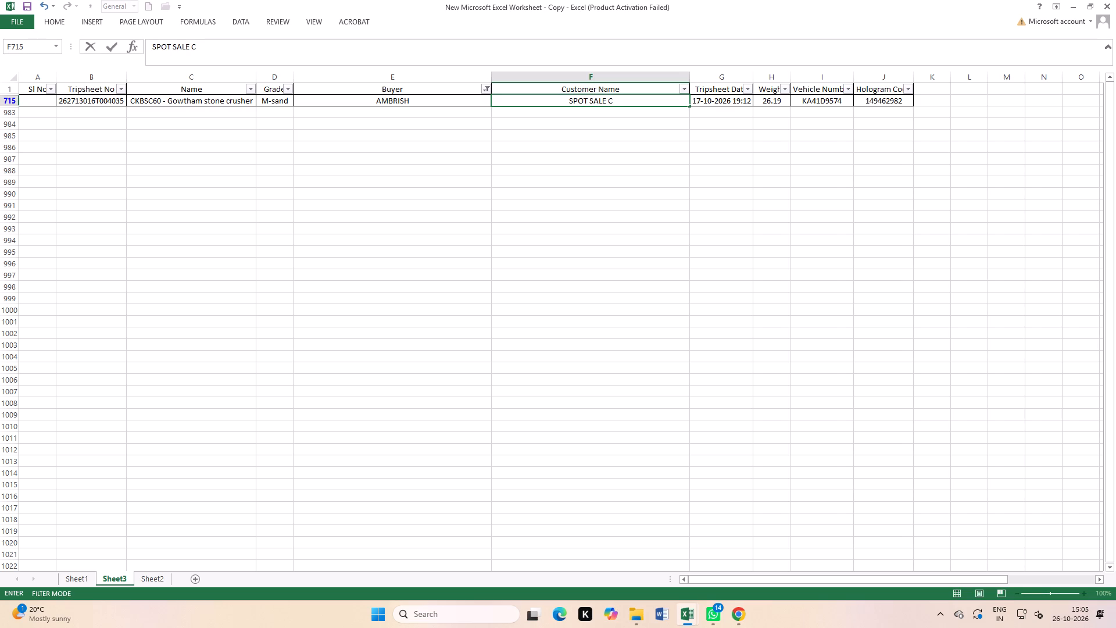
{"action": "type", "text": "USTOMER"}
{"action": "left_click", "coordinate": [680, 301]}
Switch the Buyer column filter from AMBRISH to show only ANANDA ENTERPRISES.
{"action": "left_click", "coordinate": [484, 87]}
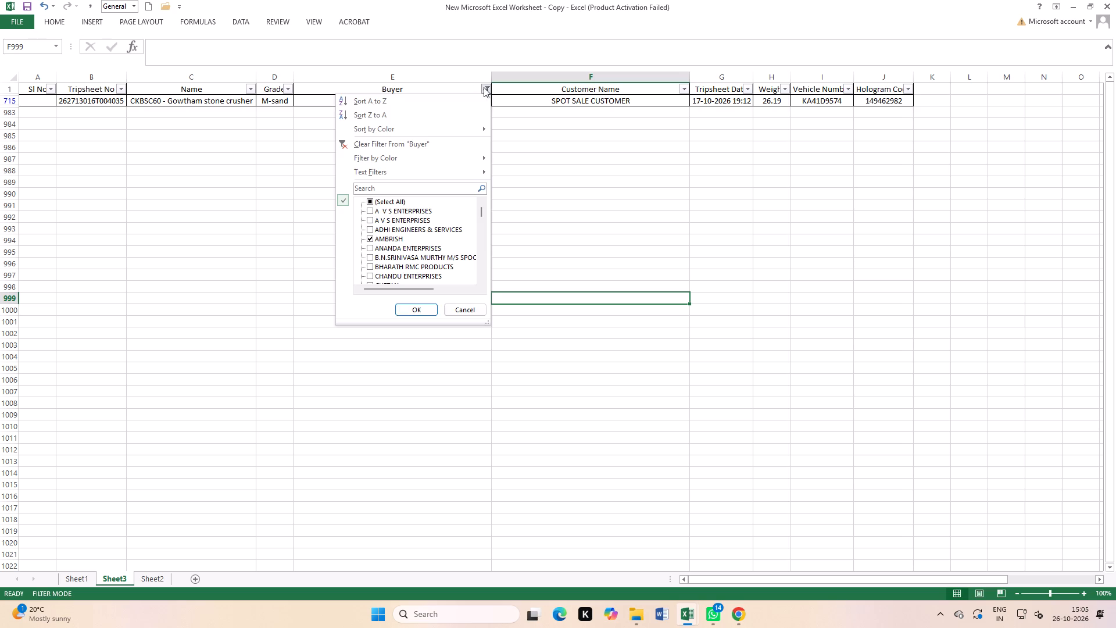
{"action": "left_click", "coordinate": [384, 233]}
{"action": "left_click", "coordinate": [391, 231]}
{"action": "left_click", "coordinate": [389, 234]}
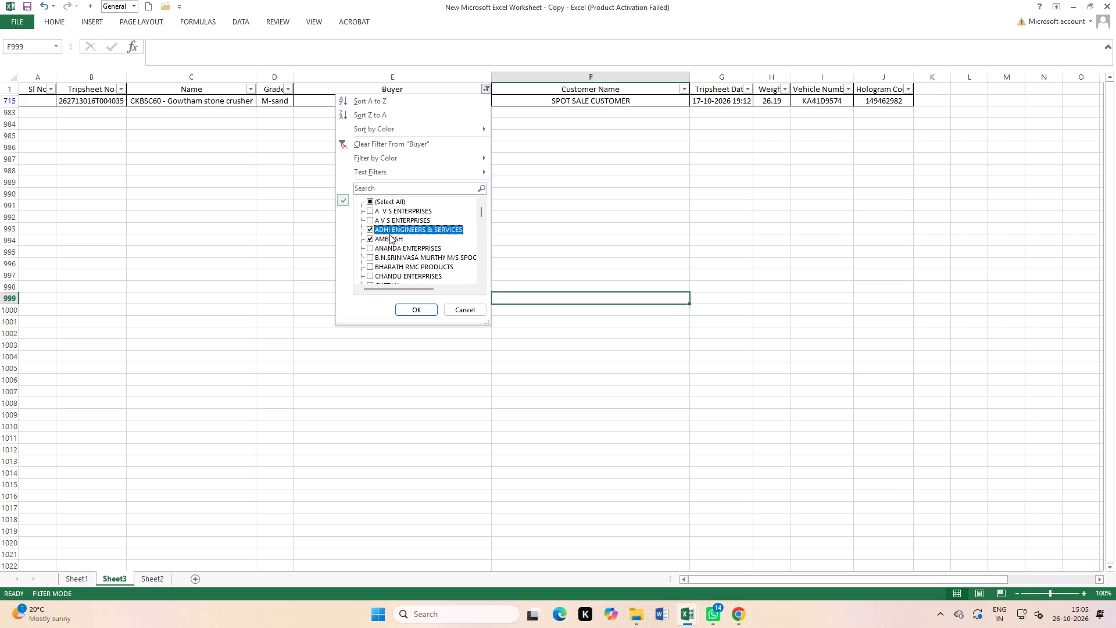
{"action": "left_click", "coordinate": [385, 229]}
{"action": "left_click", "coordinate": [382, 235]}
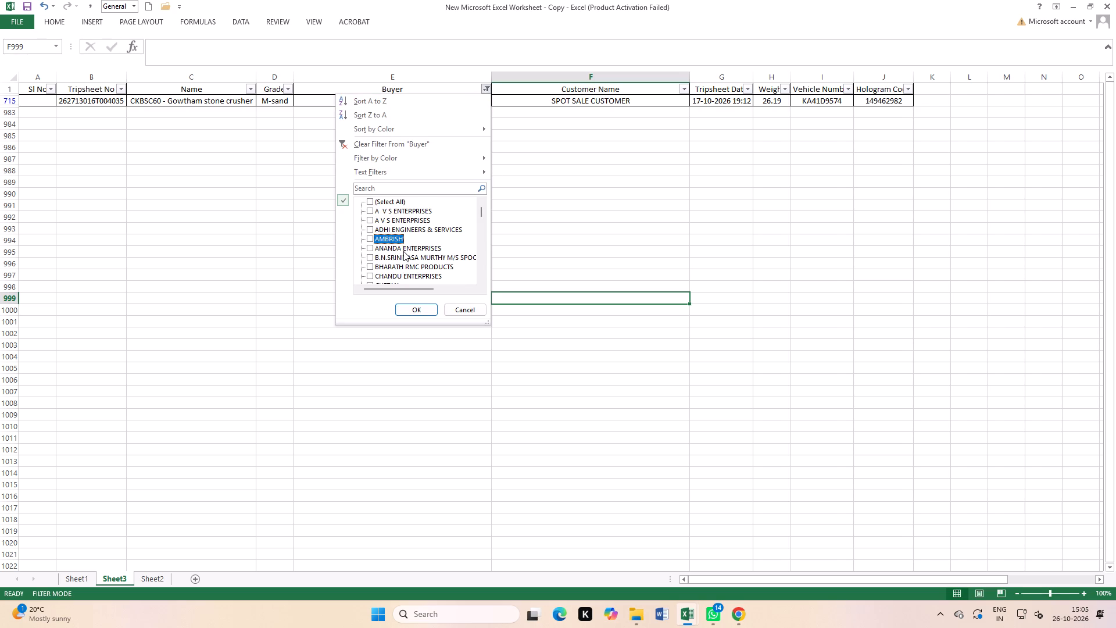
{"action": "left_click", "coordinate": [403, 249]}
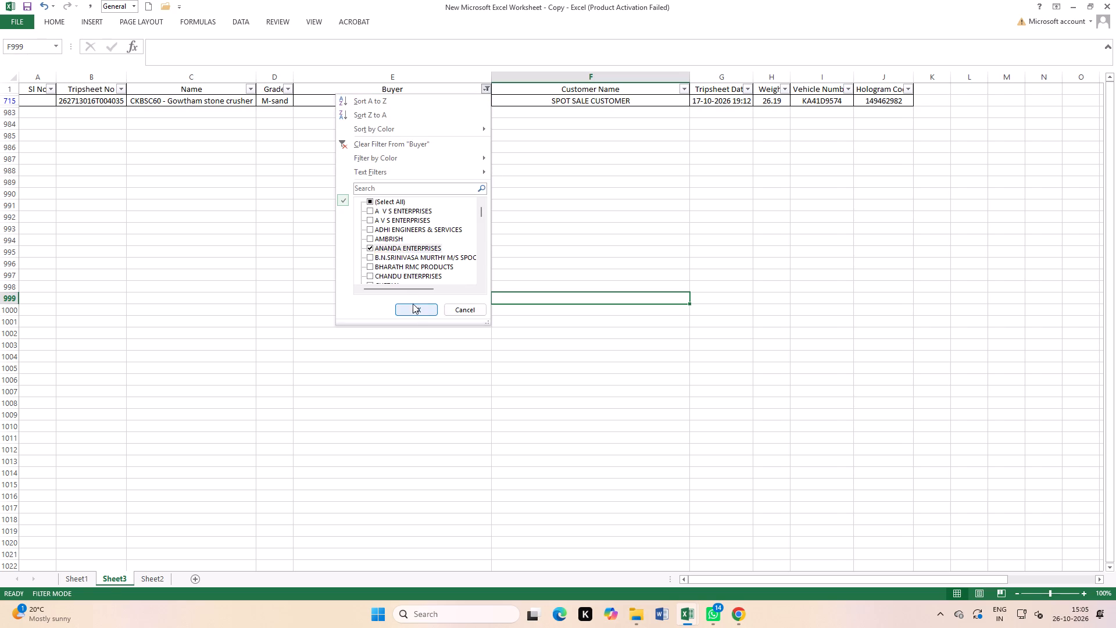
{"action": "left_click", "coordinate": [414, 309]}
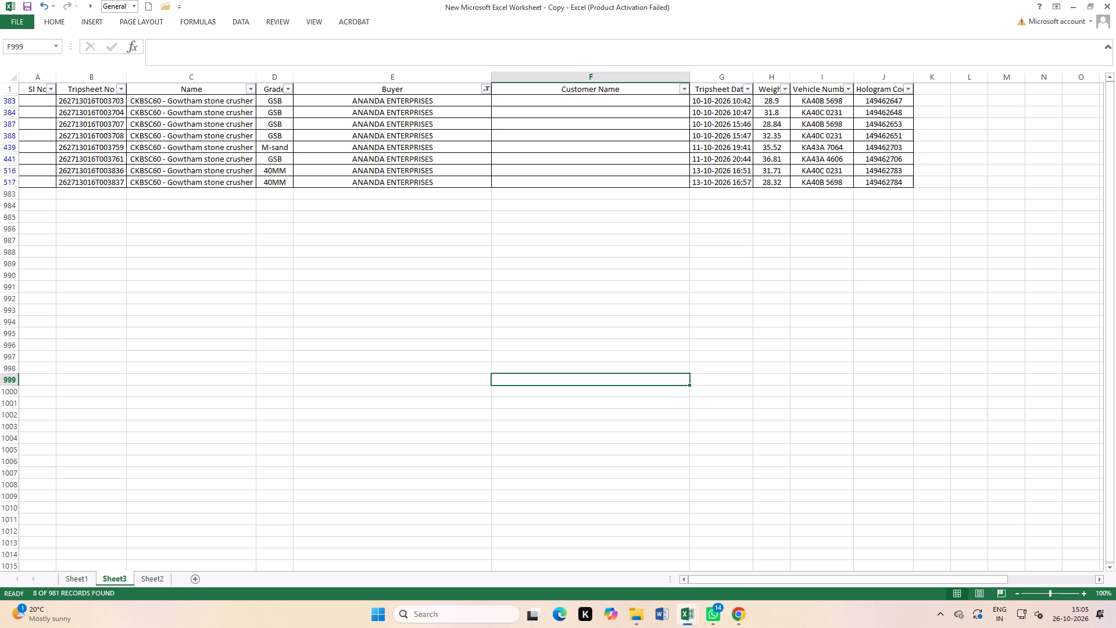
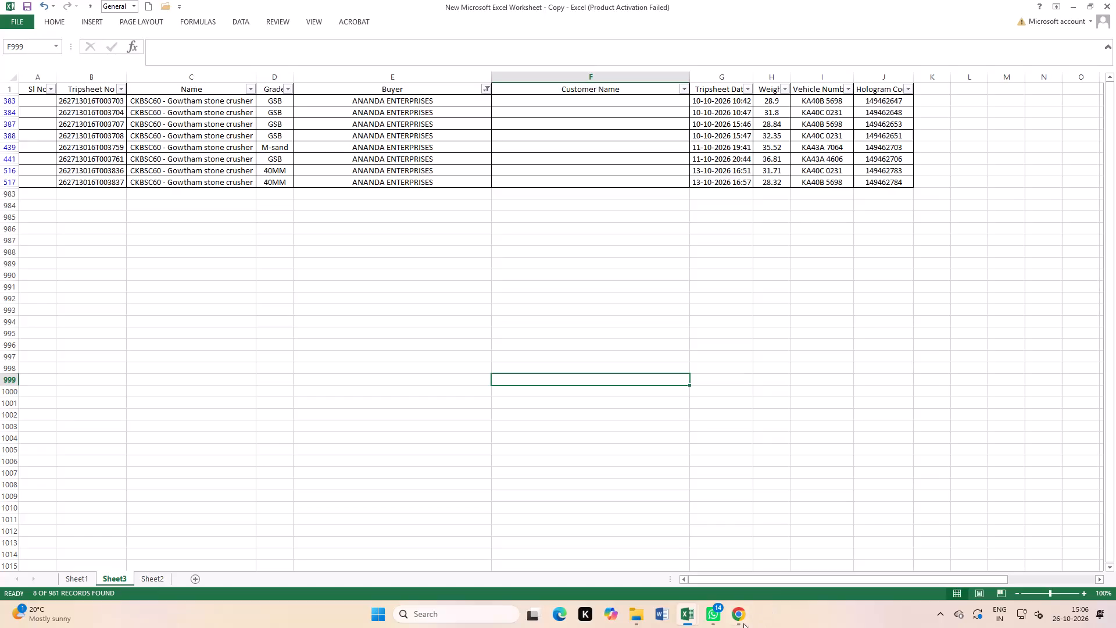
Switch to Chrome and log out of the current Ashrita Stone Crushers account on the CRUSHER reports site.
{"action": "left_click", "coordinate": [731, 624]}
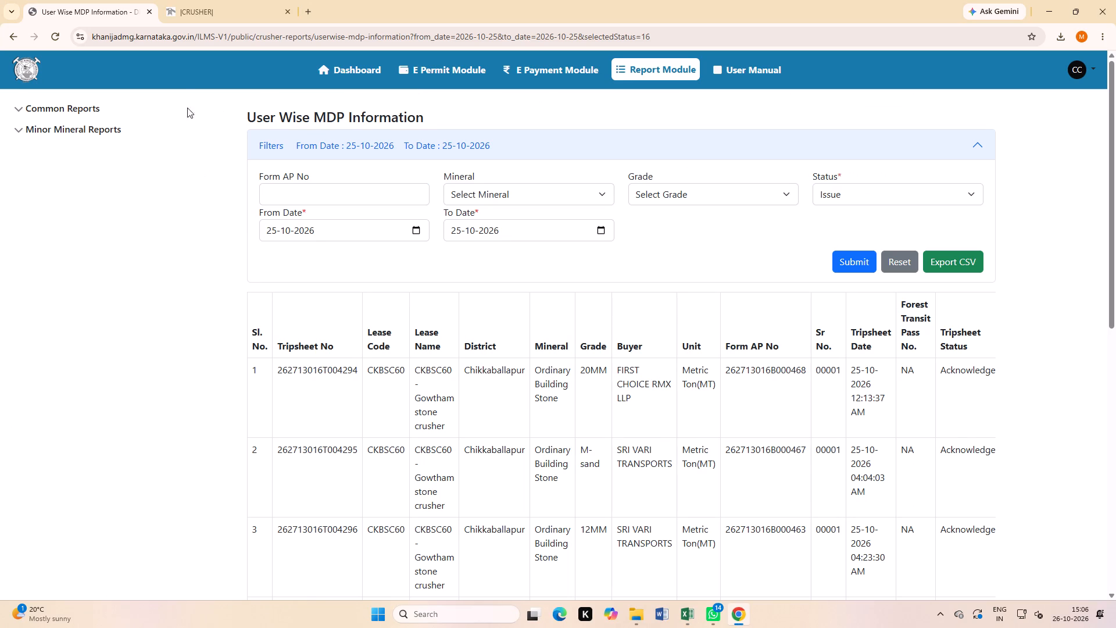
{"action": "left_click", "coordinate": [219, 8]}
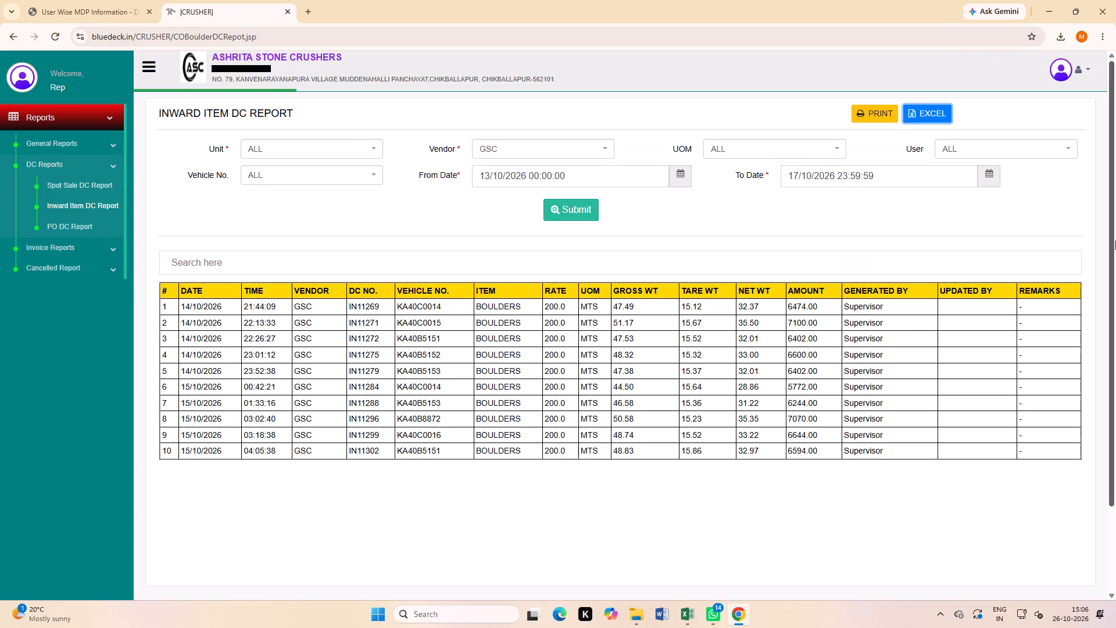
{"action": "left_click", "coordinate": [1082, 70]}
{"action": "left_click", "coordinate": [1062, 119]}
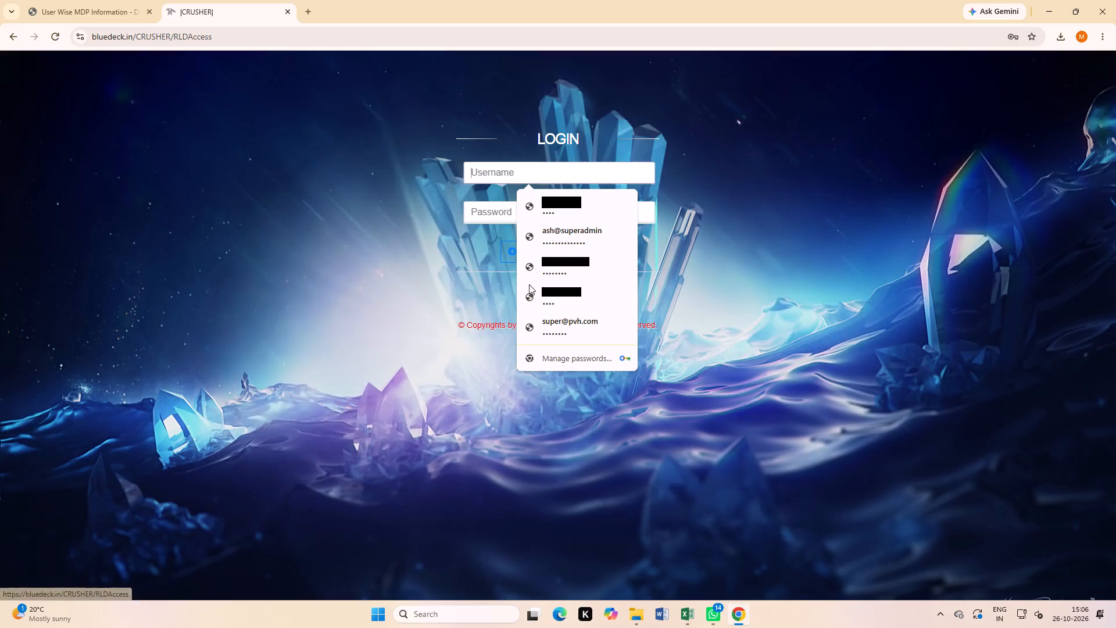
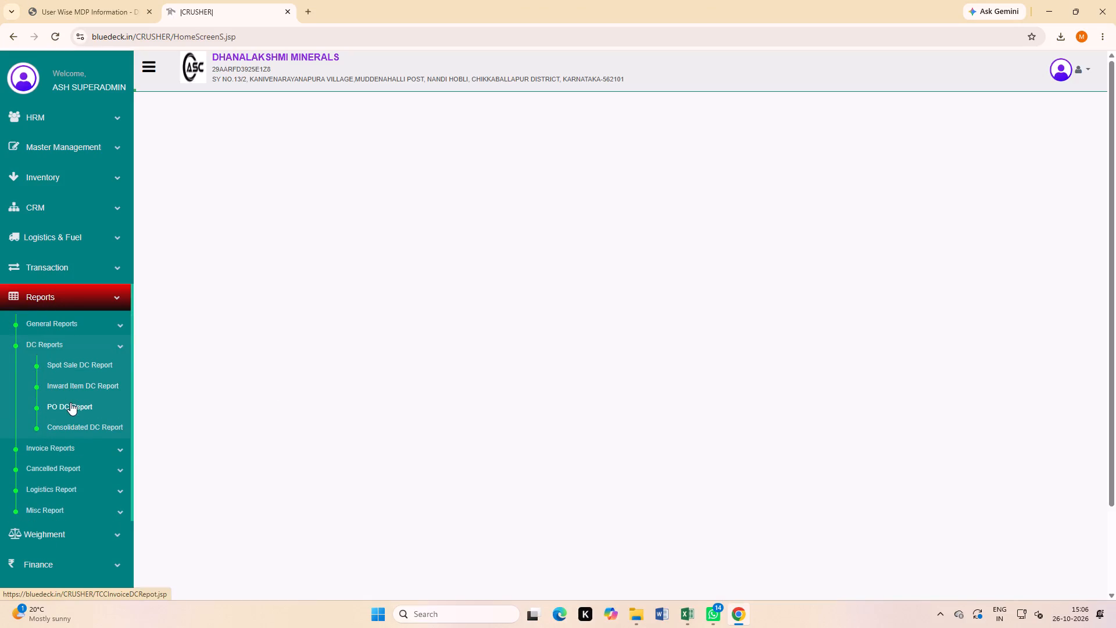
{"action": "left_click", "coordinate": [70, 402]}
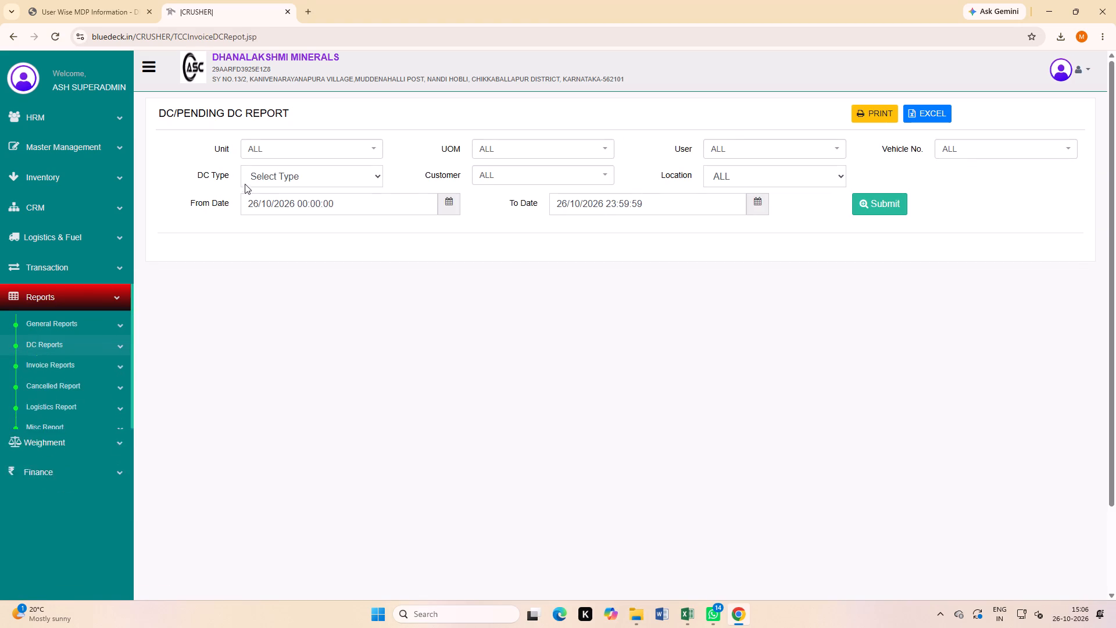
{"action": "left_click", "coordinate": [260, 177]}
{"action": "left_click", "coordinate": [261, 223]}
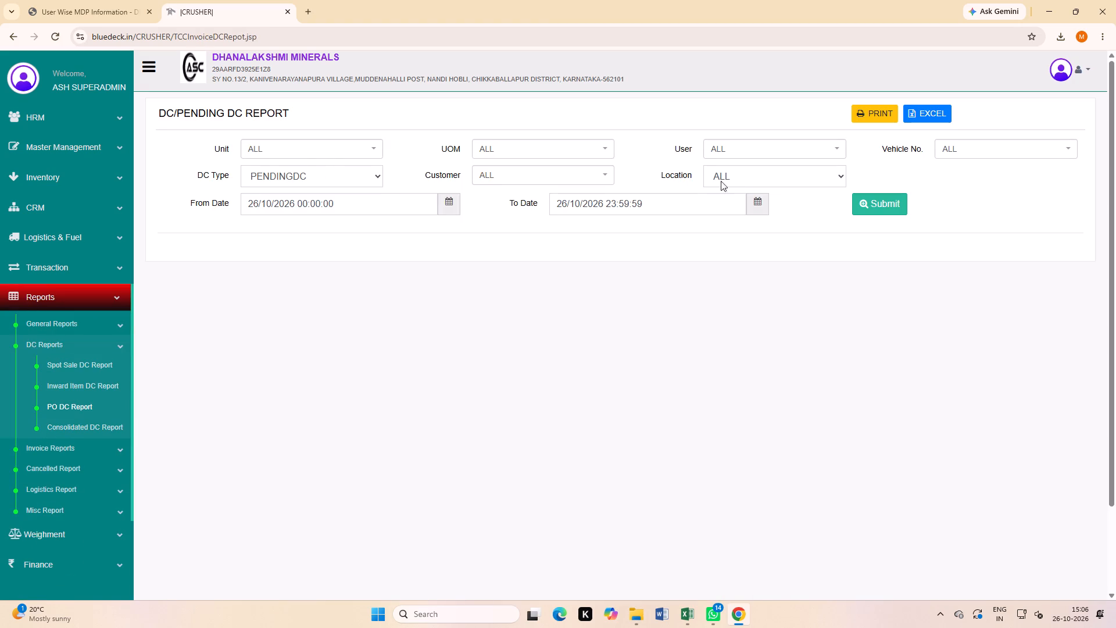
{"action": "left_click", "coordinate": [450, 199]}
{"action": "left_click", "coordinate": [396, 287]}
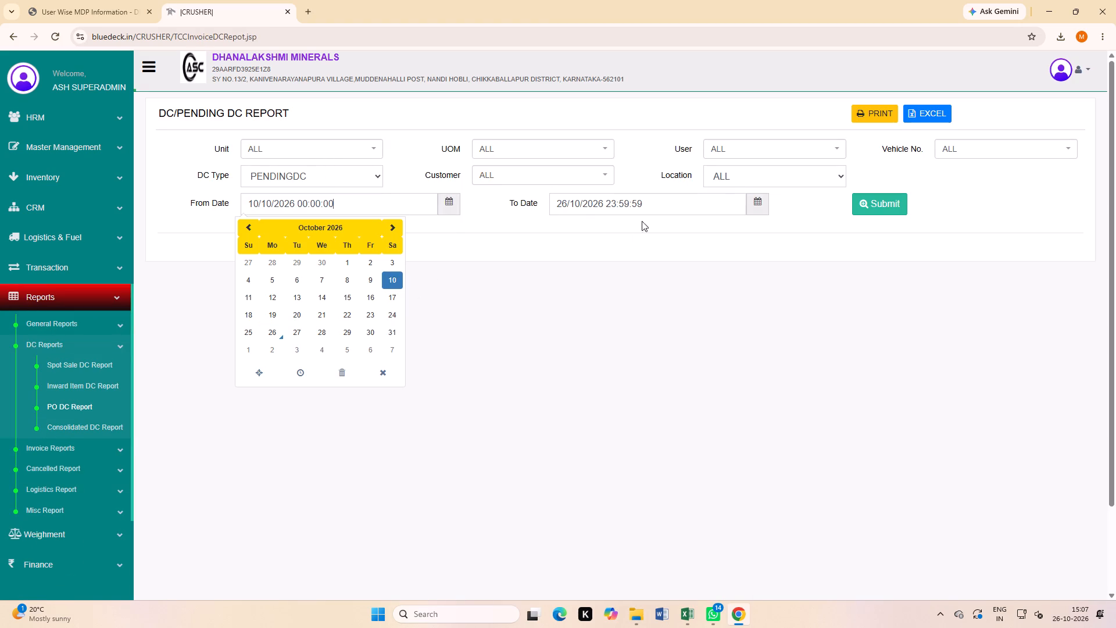
{"action": "left_click", "coordinate": [761, 200]}
{"action": "left_click", "coordinate": [699, 283]}
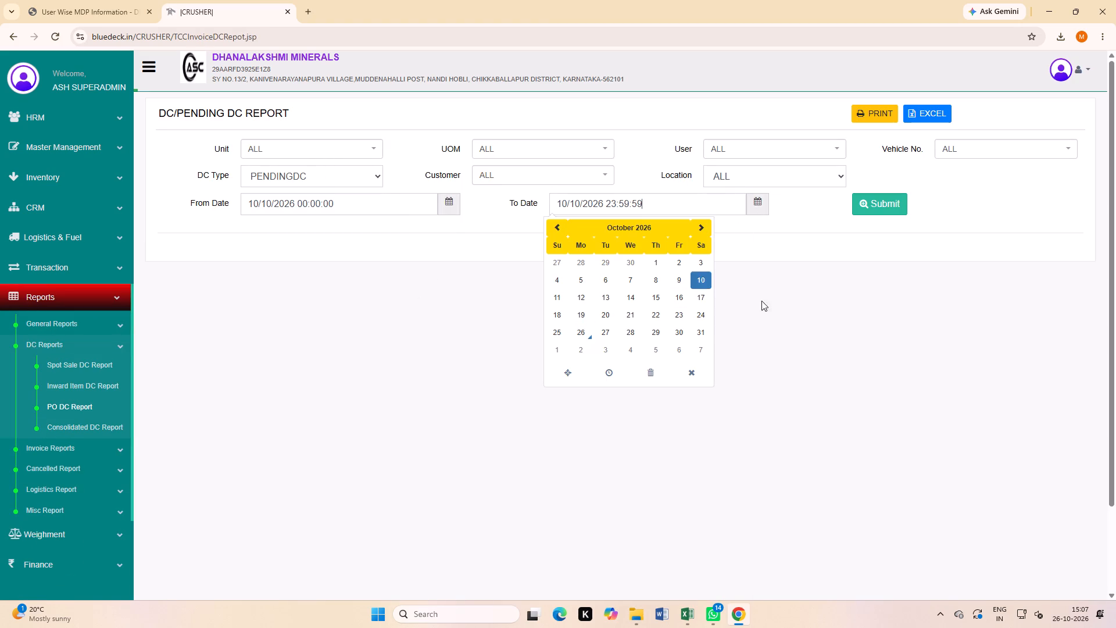
{"action": "left_click", "coordinate": [846, 324]}
{"action": "left_click", "coordinate": [951, 145]}
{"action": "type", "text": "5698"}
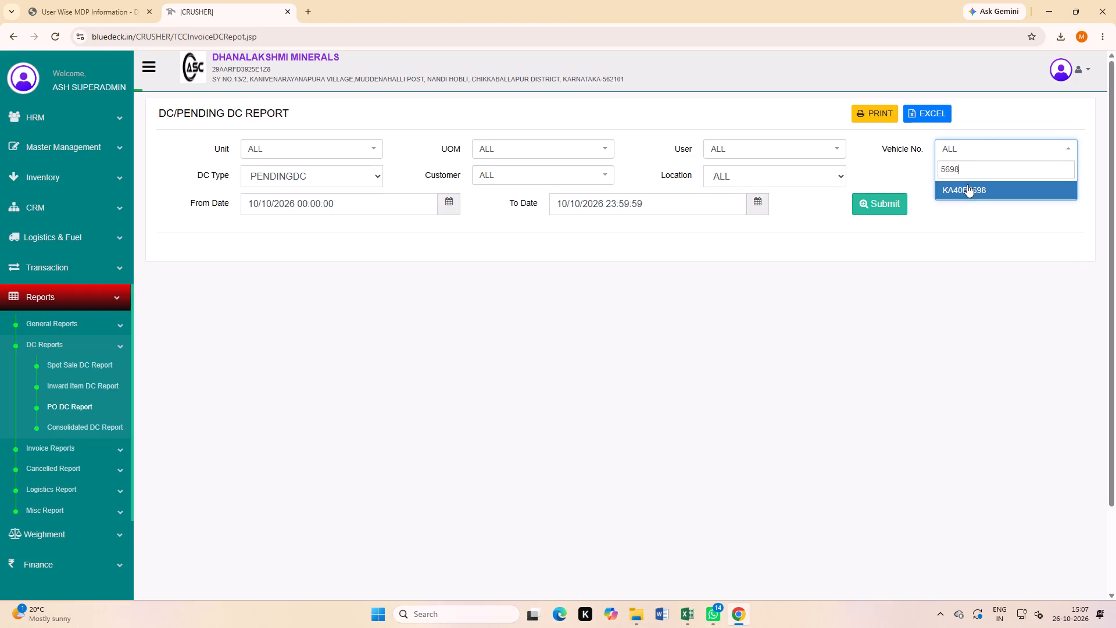
{"action": "left_click", "coordinate": [967, 184]}
{"action": "left_click", "coordinate": [890, 207]}
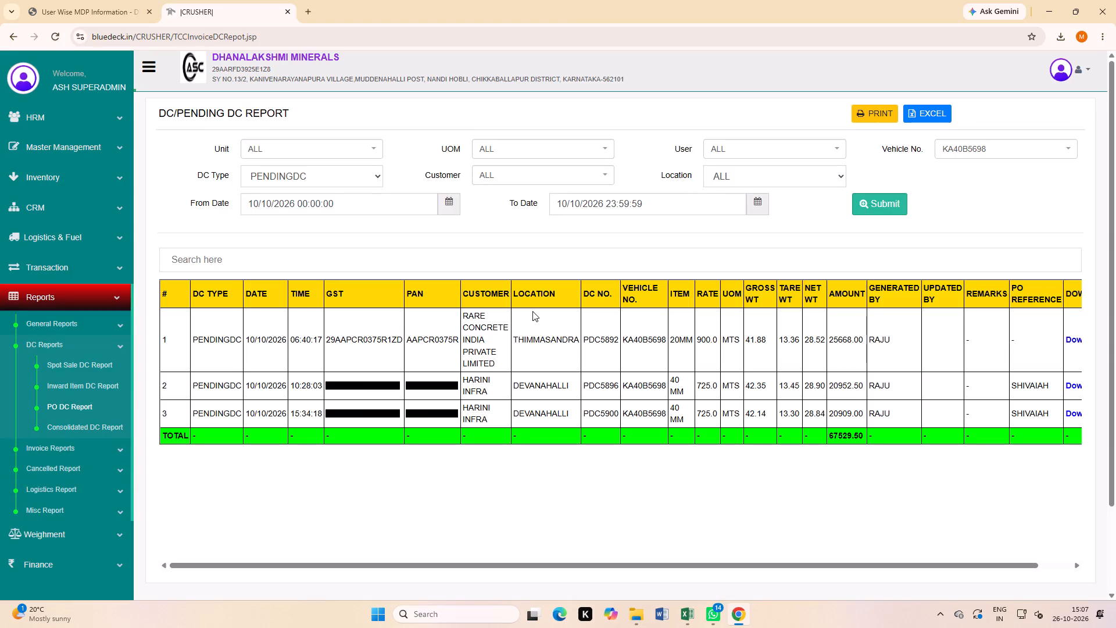
Compare the ANANDA ENTERPRISES rows in the Excel tripsheet workbook with the customer entries in the DC report.
{"action": "key", "text": "ctrl+Tab"}
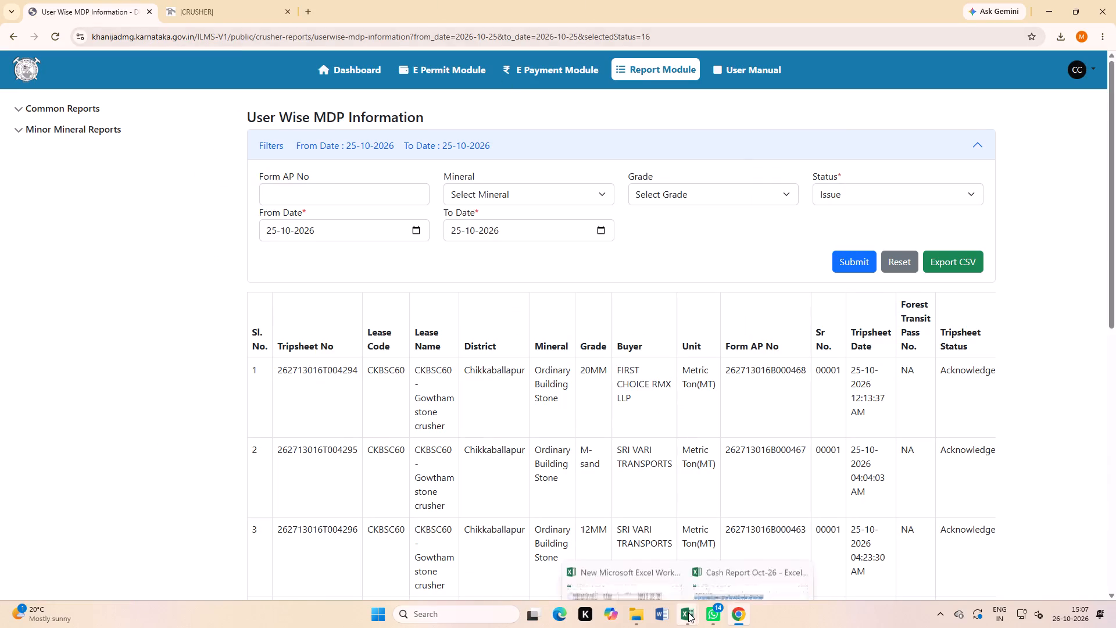
{"action": "left_click", "coordinate": [621, 542]}
{"action": "left_click", "coordinate": [546, 103]}
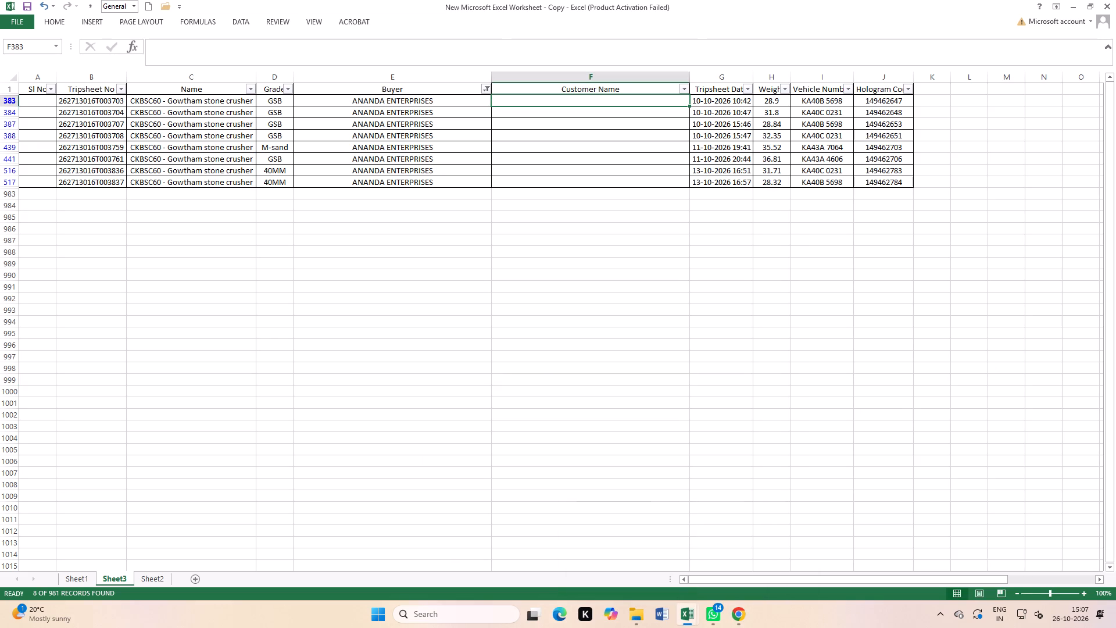
{"action": "key", "text": "ctrl+Tab"}
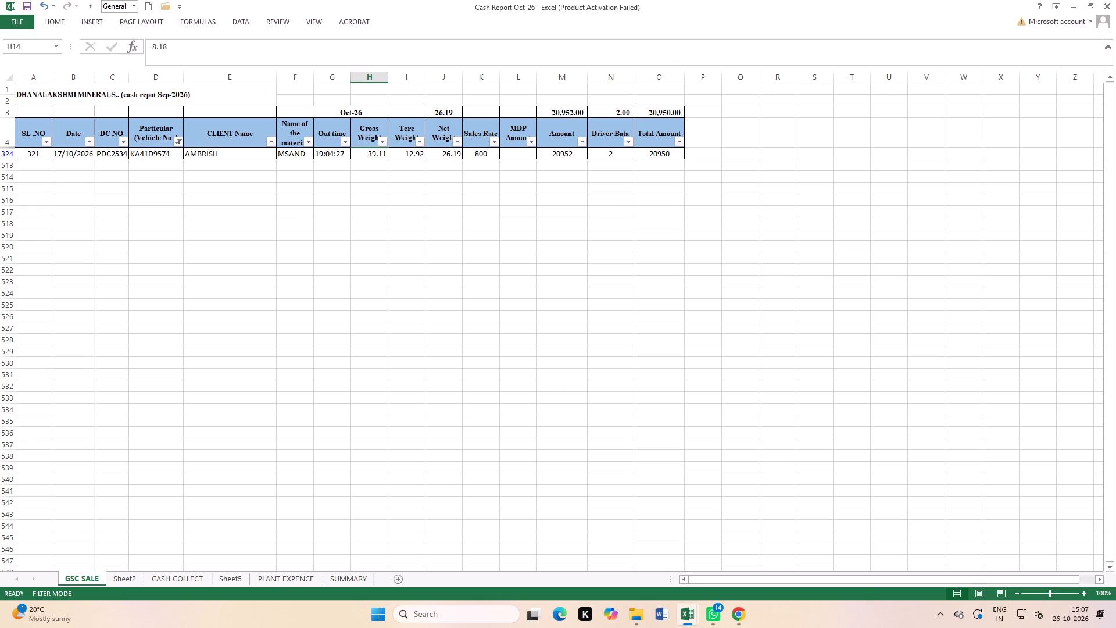
{"action": "left_click", "coordinate": [743, 622]}
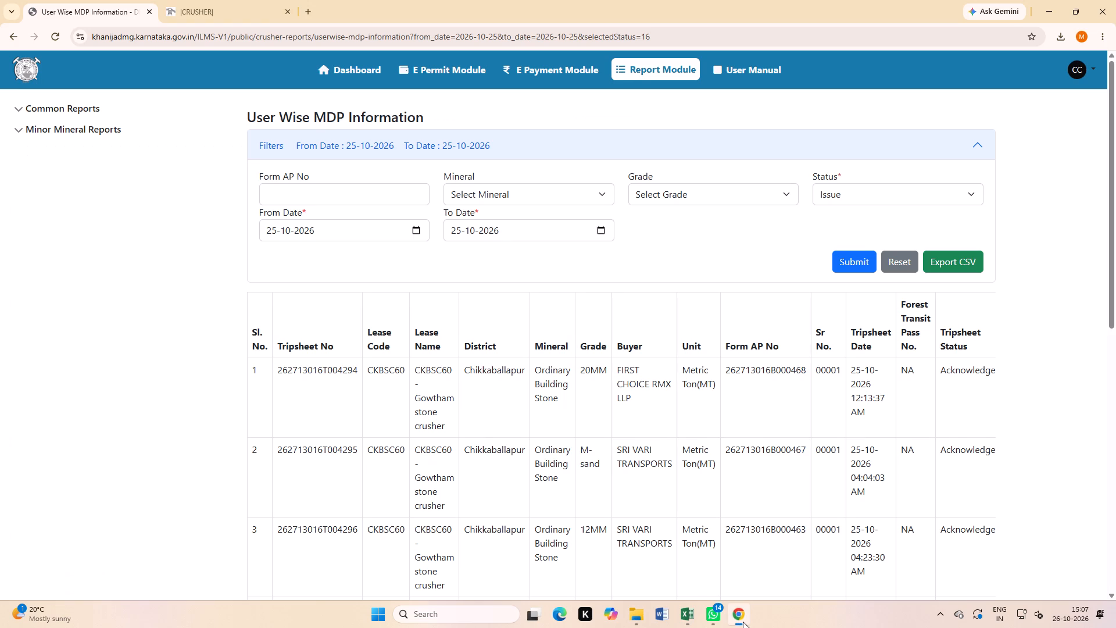
{"action": "left_click", "coordinate": [232, 5]}
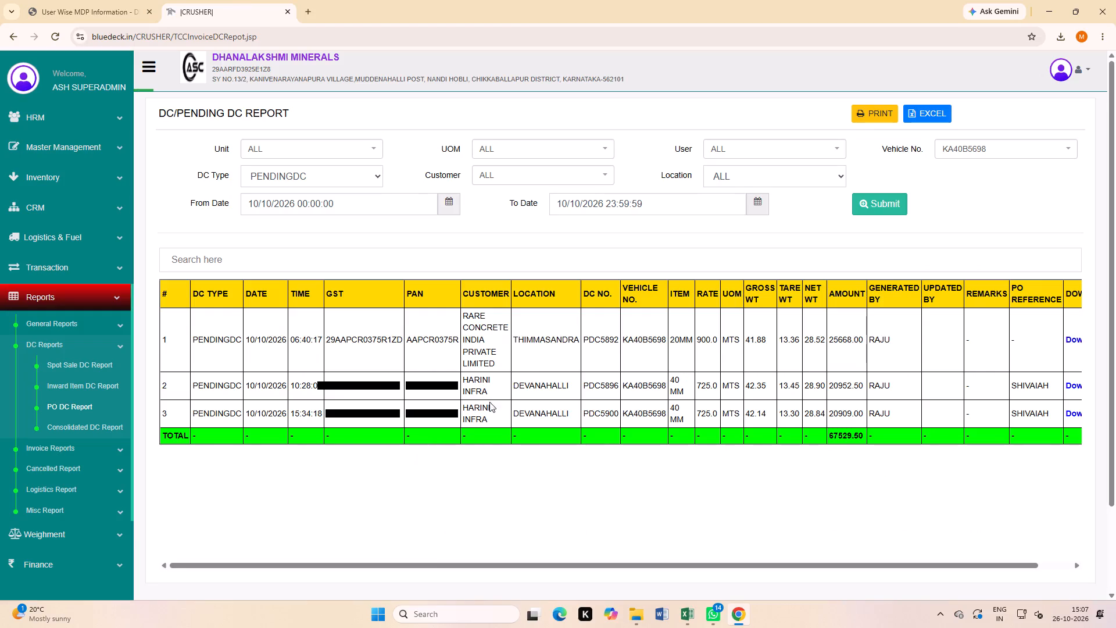
{"action": "key", "text": "ctrl+Tab"}
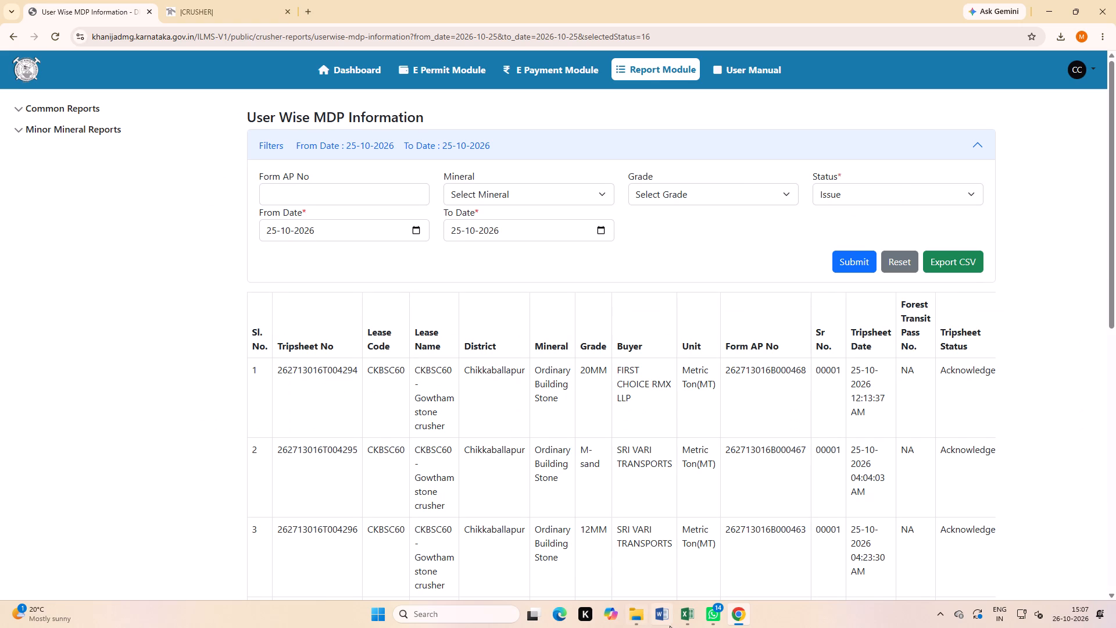
In the Excel tripsheet workbook, fill the Customer Name of all filtered ANANDA ENTERPRISES rows with HARINI INFRA.
{"action": "left_click", "coordinate": [689, 617]}
{"action": "left_click", "coordinate": [639, 555]}
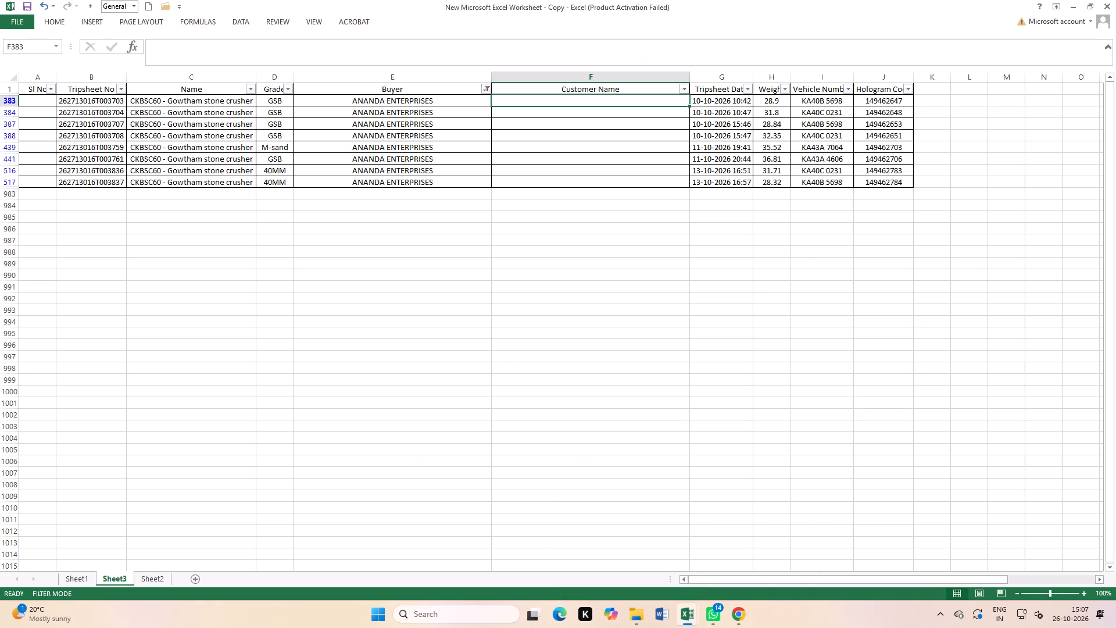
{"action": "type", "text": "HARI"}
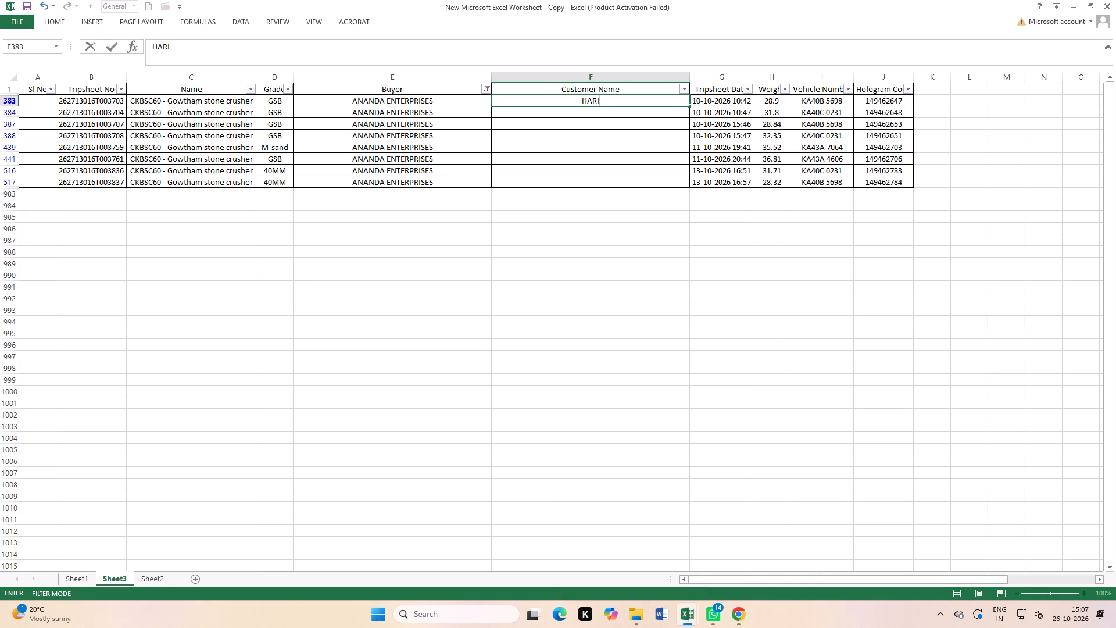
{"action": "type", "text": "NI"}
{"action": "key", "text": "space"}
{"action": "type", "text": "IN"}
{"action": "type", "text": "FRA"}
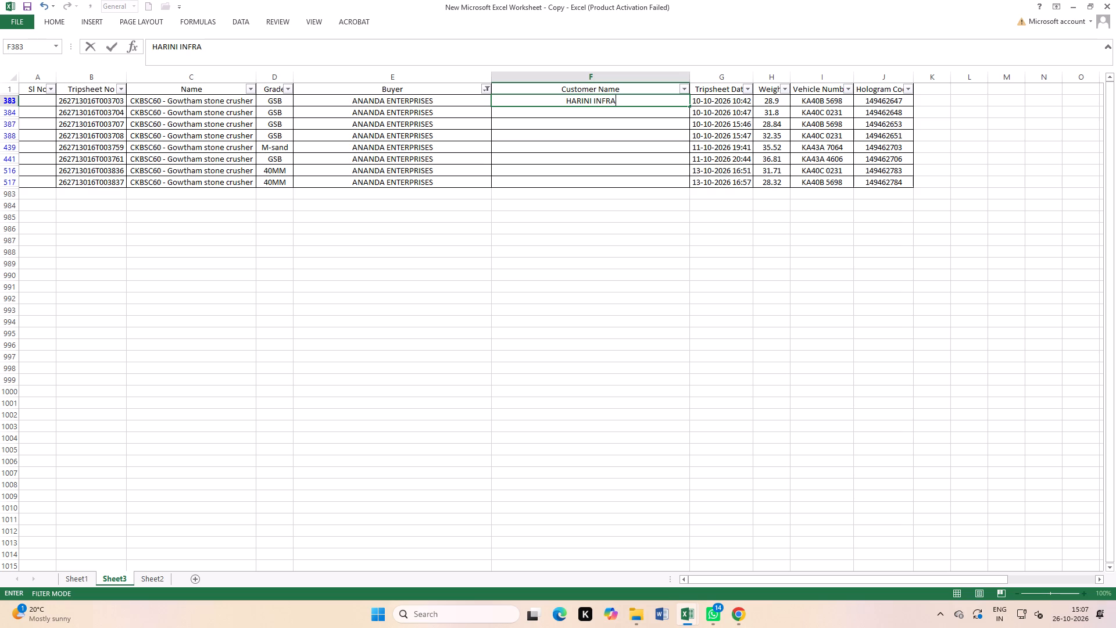
{"action": "left_click", "coordinate": [600, 277]}
{"action": "left_click_drag", "start_coordinate": [575, 104], "coordinate": [581, 184]}
{"action": "key", "text": "ctrl+d"}
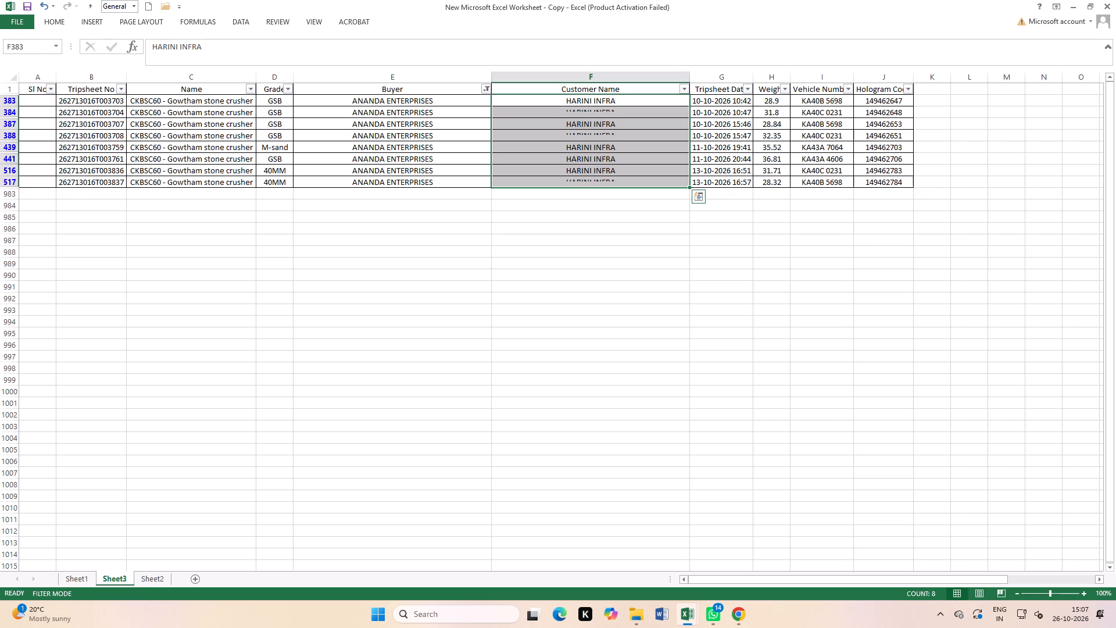
{"action": "left_click", "coordinate": [603, 281]}
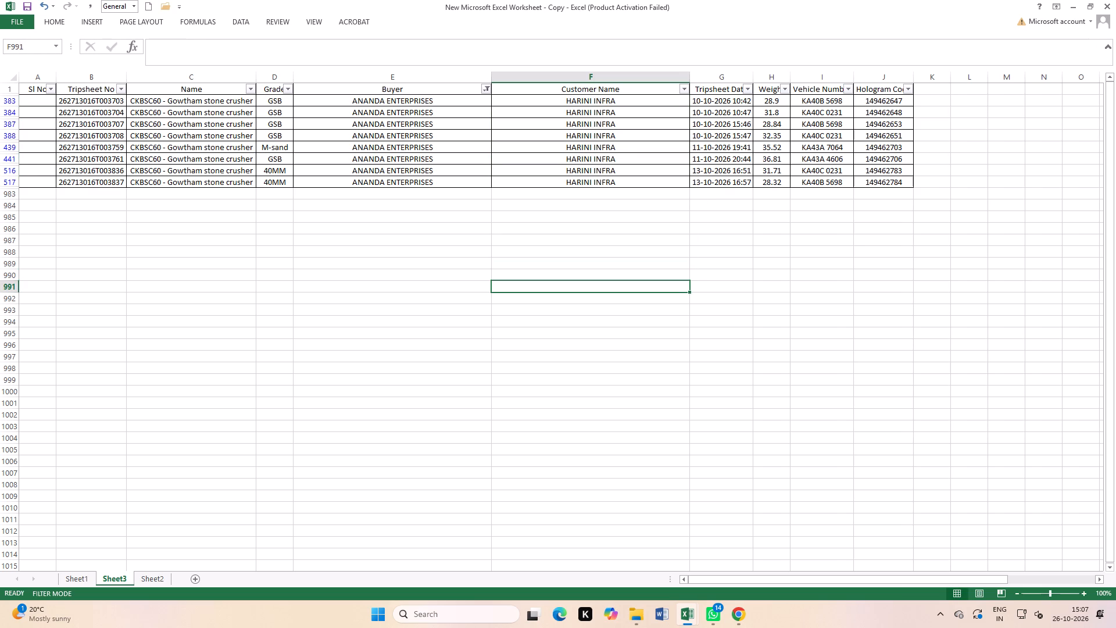
{"action": "left_click", "coordinate": [734, 615]}
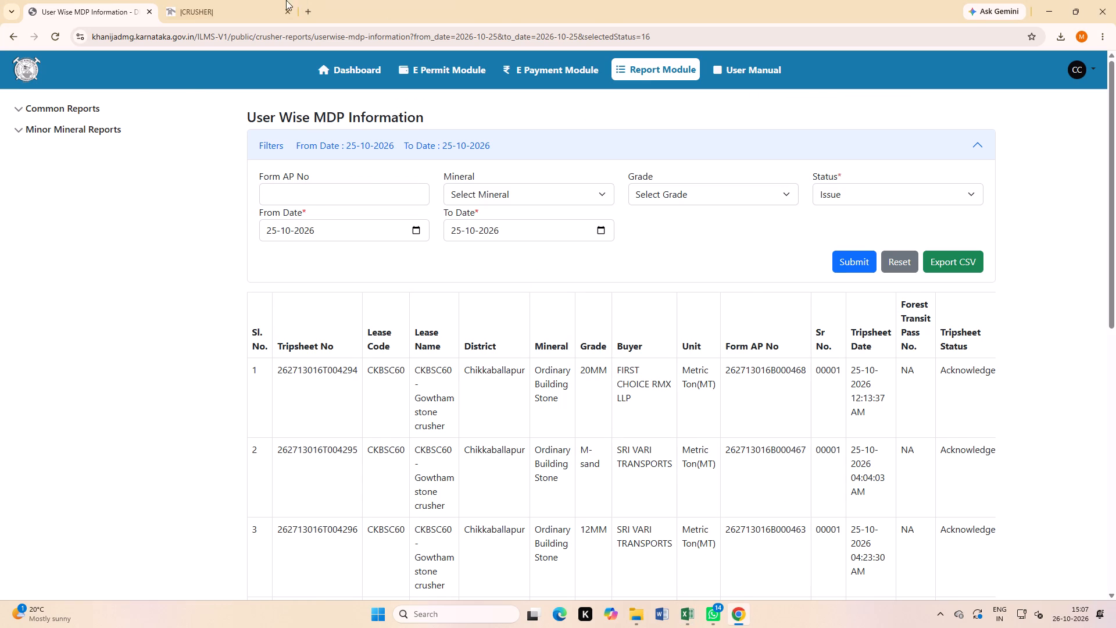
{"action": "left_click", "coordinate": [238, 3]}
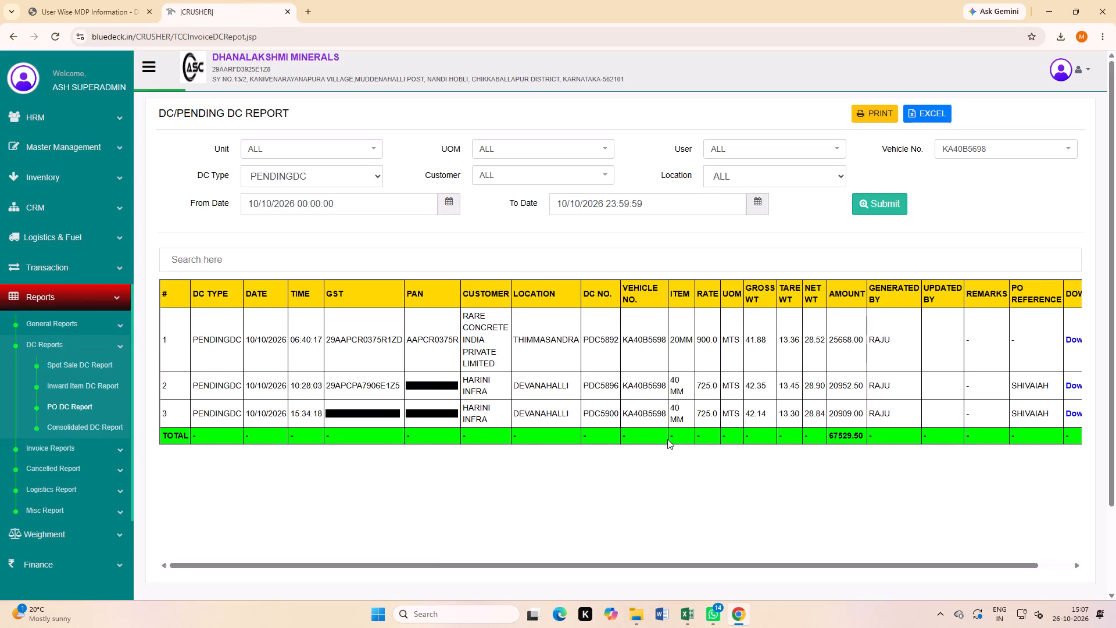
{"action": "key", "text": "ctrl+Tab"}
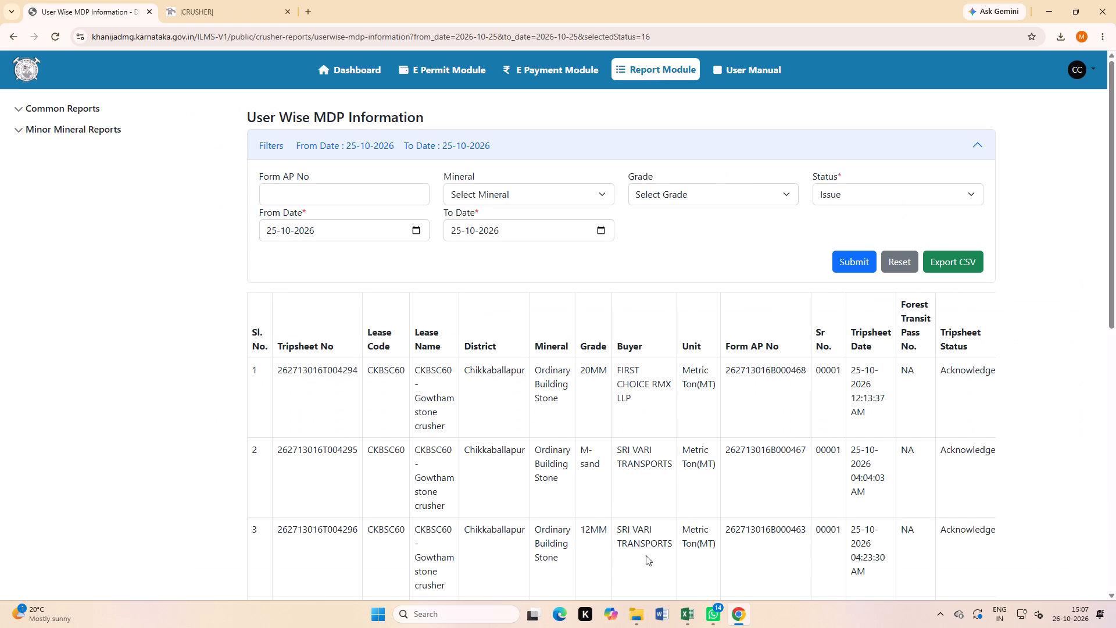
{"action": "left_click", "coordinate": [686, 615]}
{"action": "left_click", "coordinate": [651, 543]}
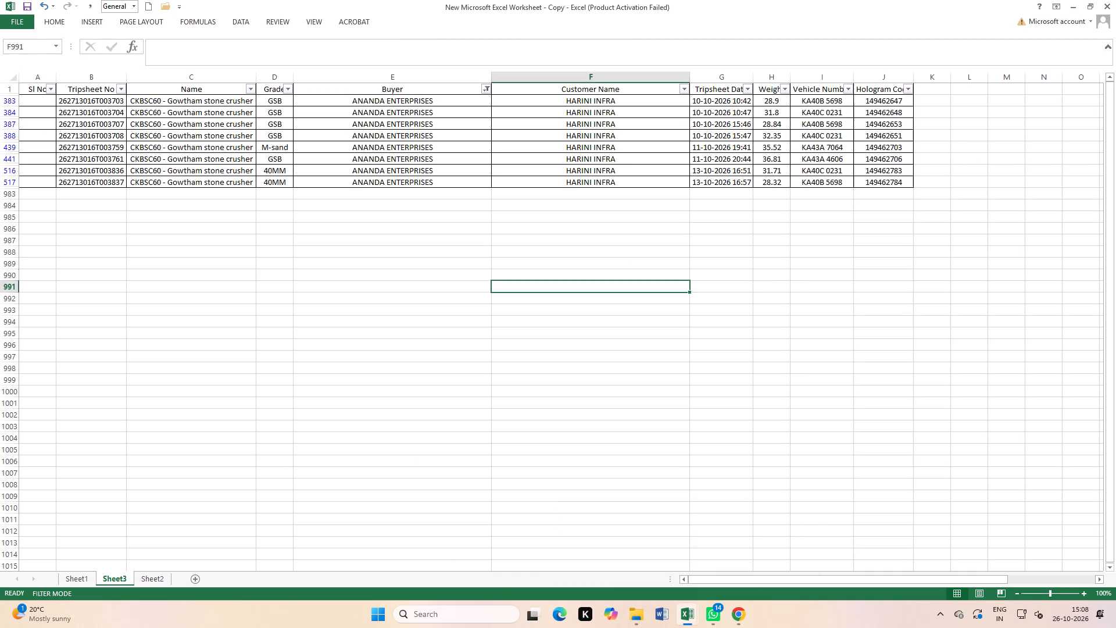
Filter Buyer to only the M/S SPOORTHI ENTERPRISES entry and fill its Customer Name cells with SPOT SALE CUSTOMER.
{"action": "left_click", "coordinate": [485, 246]}
{"action": "left_click", "coordinate": [484, 92]}
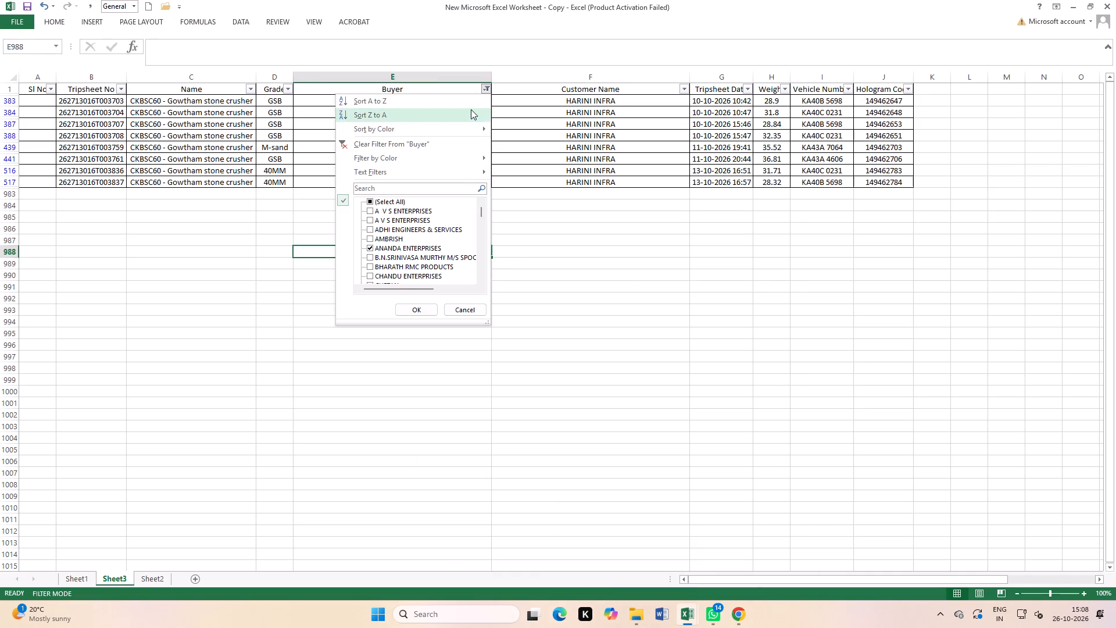
{"action": "left_click", "coordinate": [408, 252]}
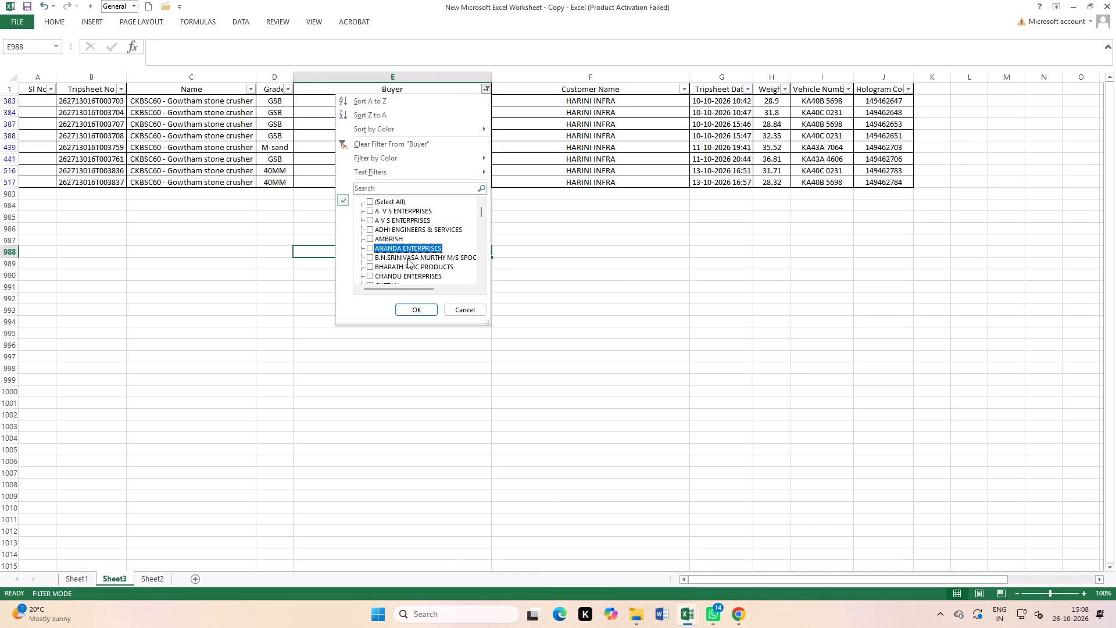
{"action": "left_click", "coordinate": [407, 259]}
{"action": "left_click", "coordinate": [421, 309]}
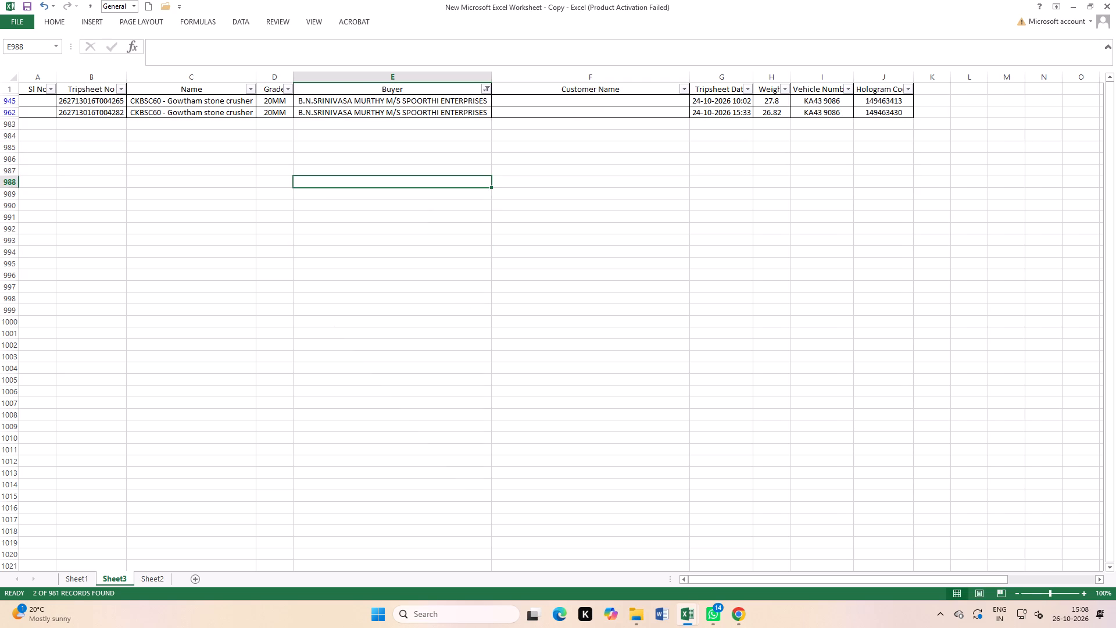
{"action": "left_click", "coordinate": [549, 101]}
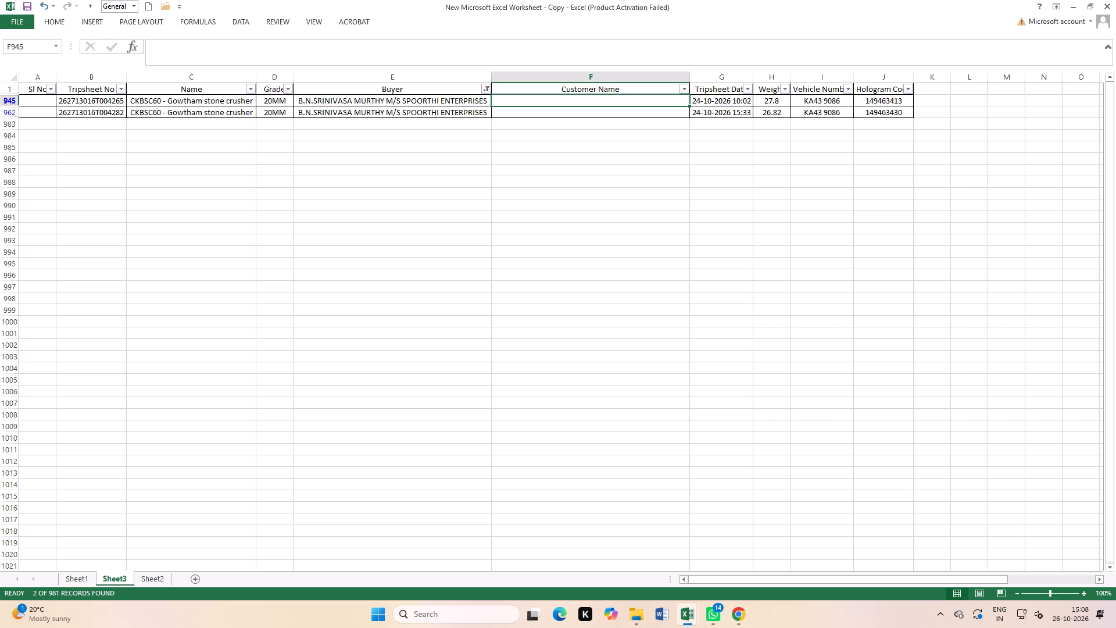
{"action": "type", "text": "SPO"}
{"action": "left_click", "coordinate": [581, 187]}
{"action": "left_click", "coordinate": [575, 99]}
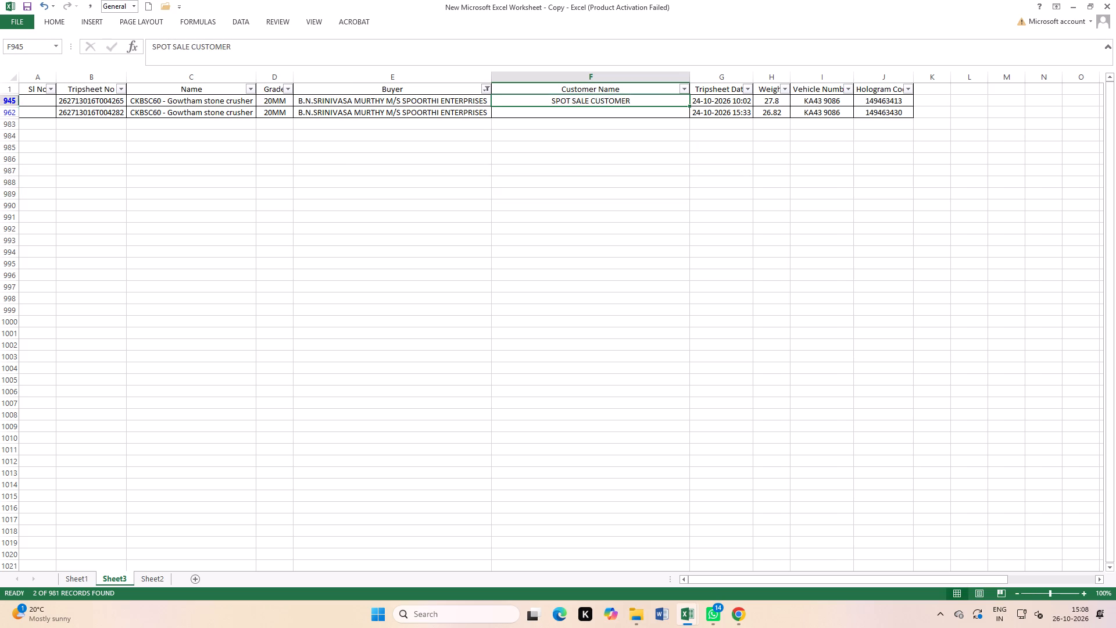
{"action": "left_click", "coordinate": [584, 143]}
{"action": "left_click", "coordinate": [577, 105]}
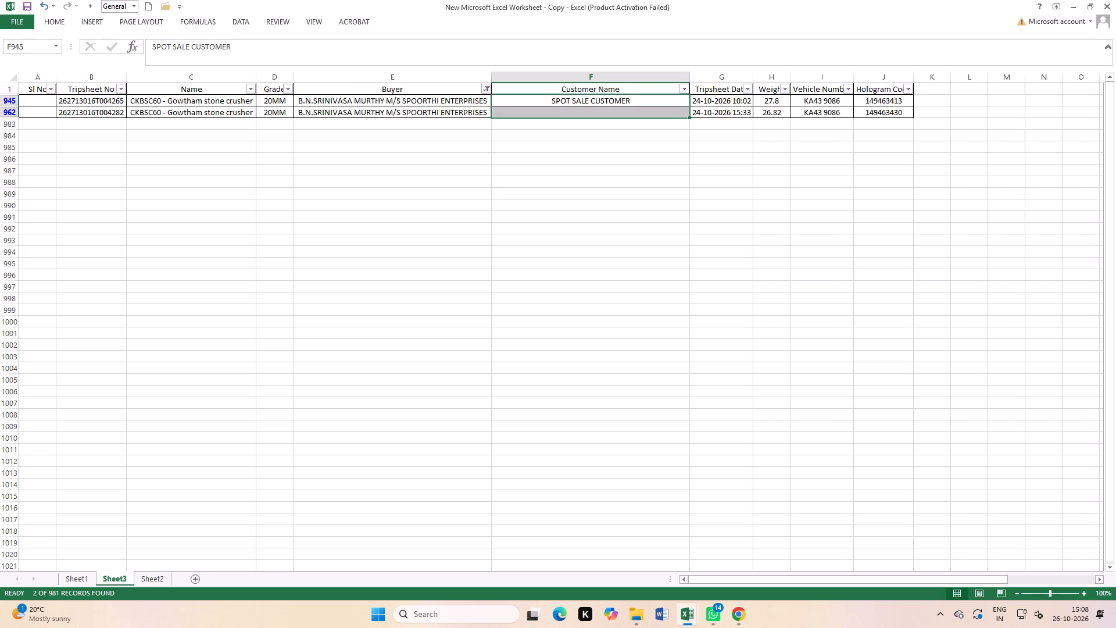
{"action": "key", "text": "ctrl+d"}
{"action": "left_click", "coordinate": [589, 219]}
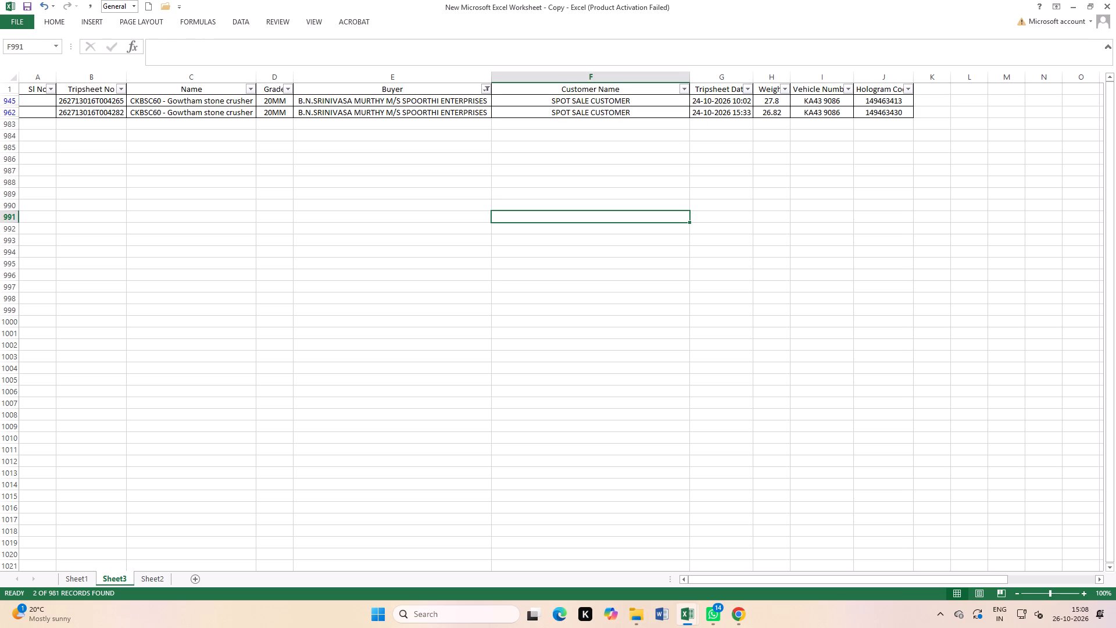
Filter Buyer to only BHARATH RMC PRODUCTS and copy that buyer name into the Customer Name of every filtered row.
{"action": "left_click", "coordinate": [487, 88]}
{"action": "left_click", "coordinate": [400, 256]}
{"action": "left_click", "coordinate": [395, 267]}
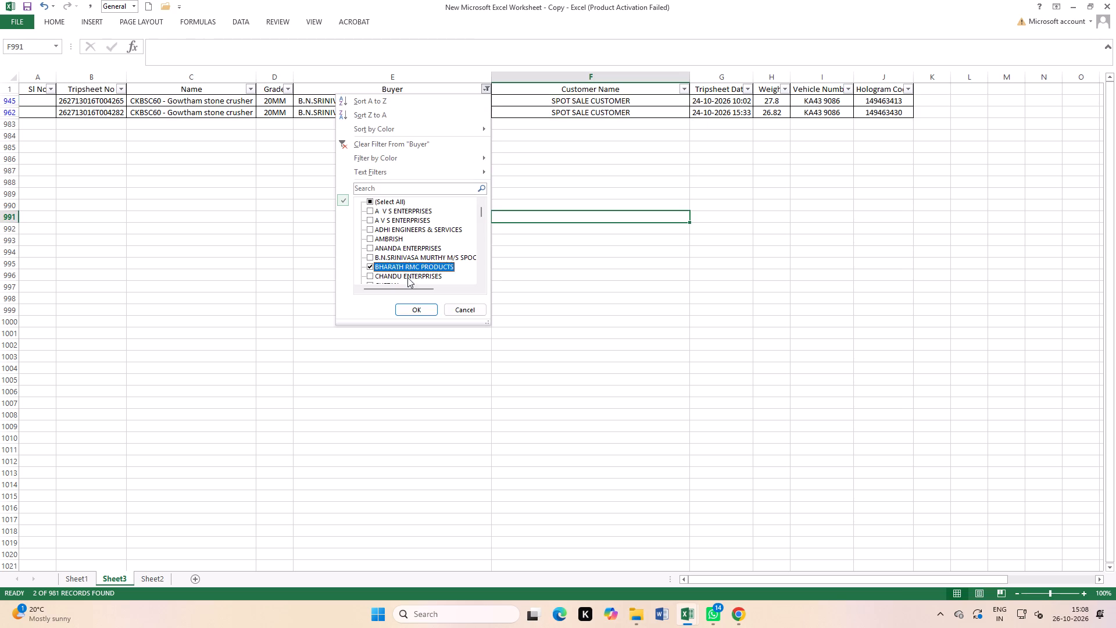
{"action": "left_click", "coordinate": [419, 309]}
{"action": "left_click", "coordinate": [389, 105]}
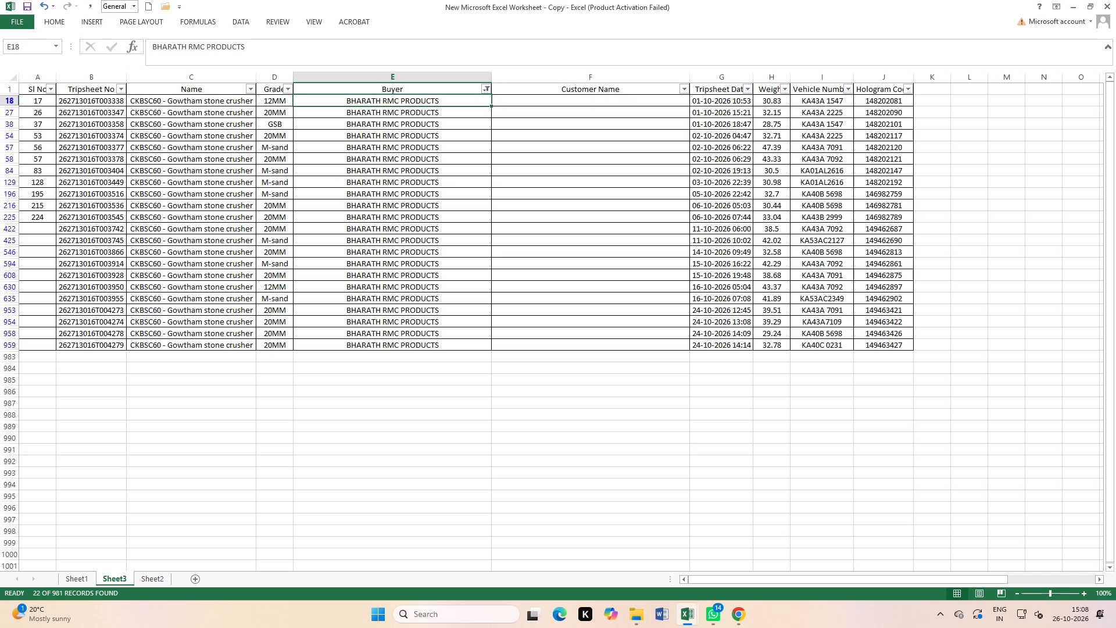
{"action": "key", "text": "ctrl+c"}
{"action": "left_click_drag", "start_coordinate": [548, 102], "coordinate": [548, 118]}
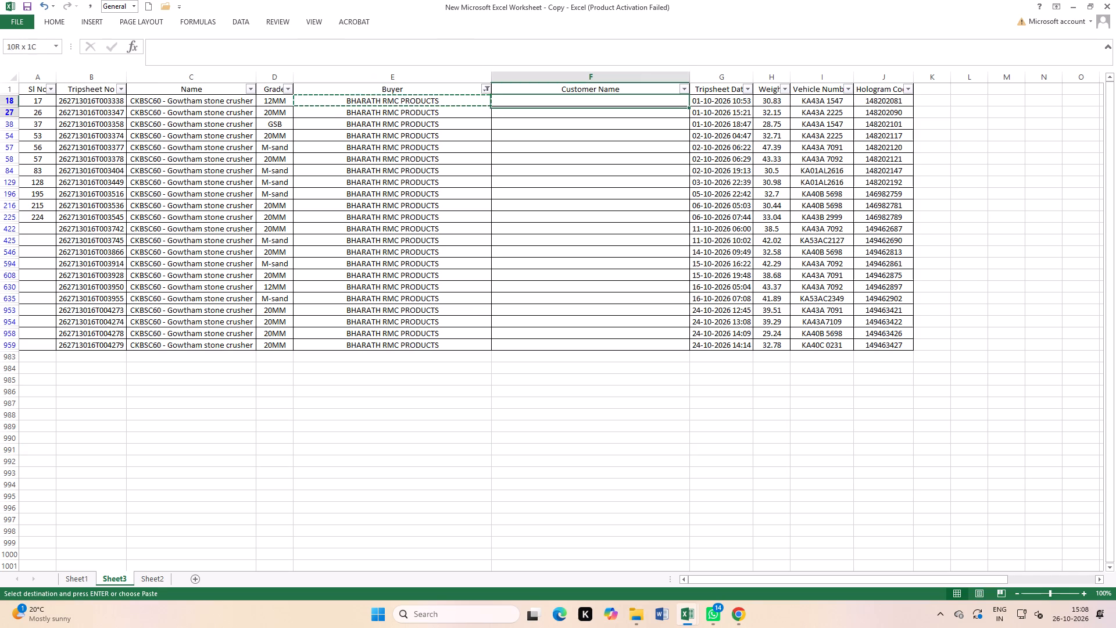
{"action": "left_click_drag", "start_coordinate": [548, 118], "coordinate": [553, 344]}
{"action": "key", "text": "ctrl+v"}
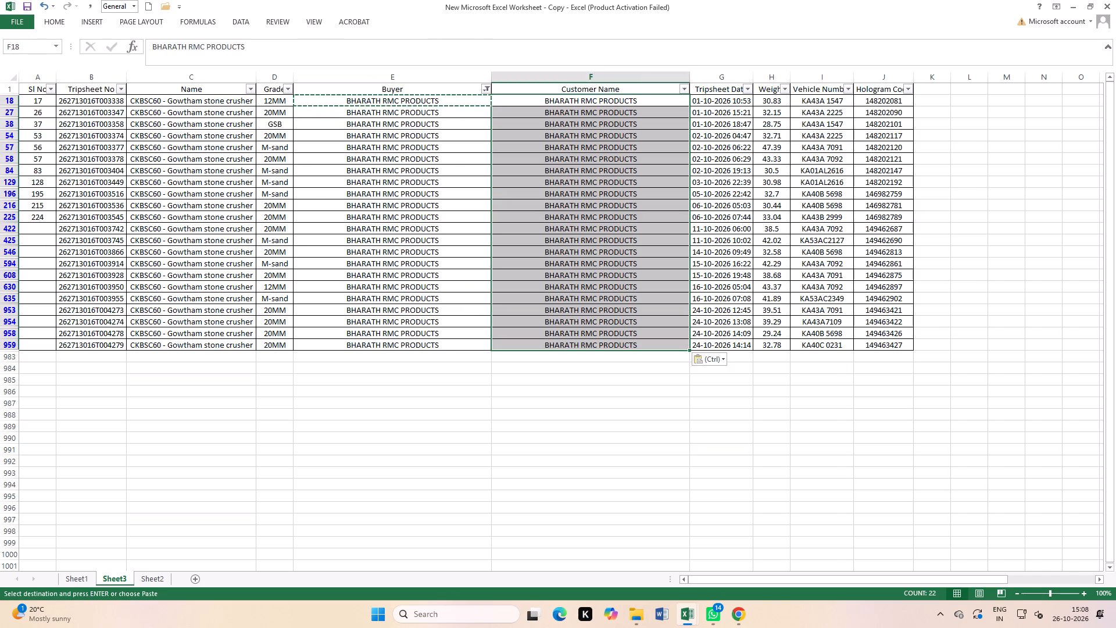
{"action": "left_click", "coordinate": [539, 288]}
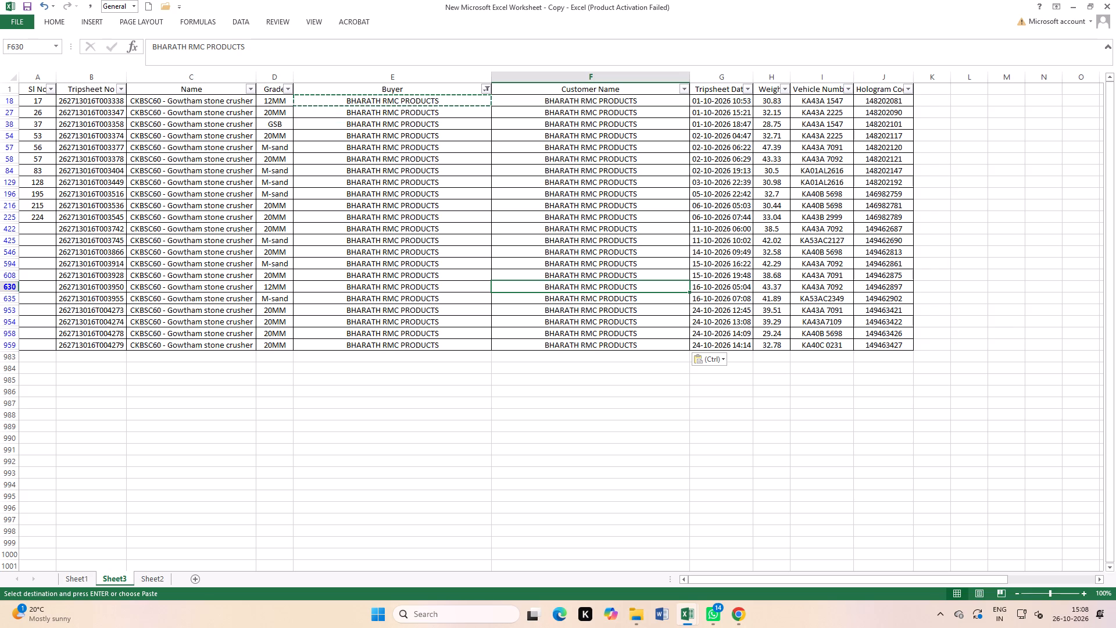
Turn off filtering on the tripsheet table to show all rows.
{"action": "left_click", "coordinate": [244, 17]}
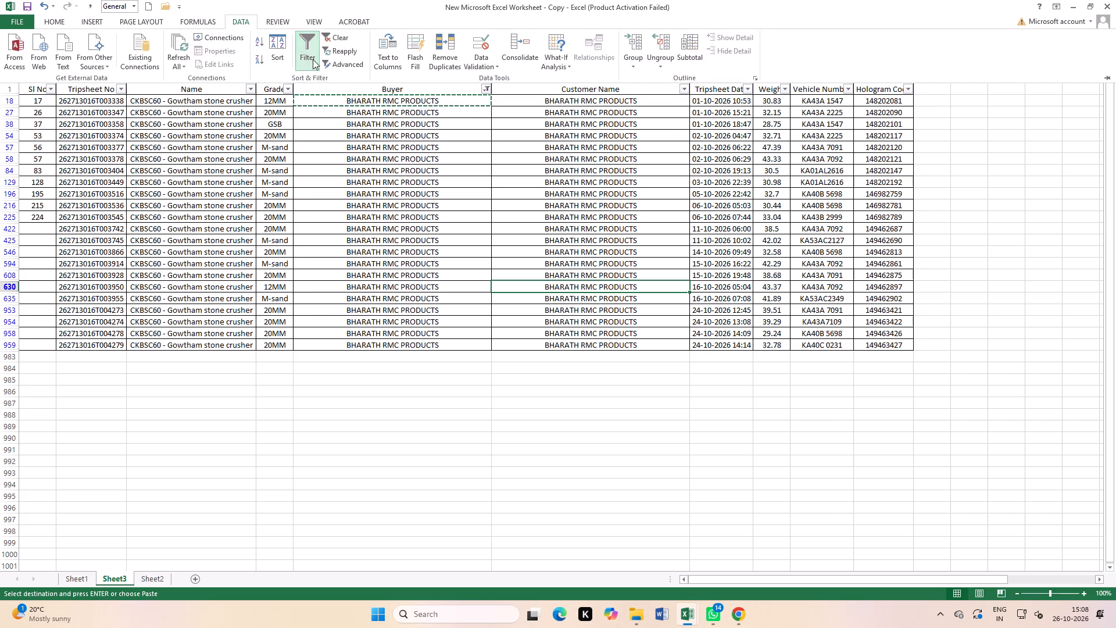
{"action": "left_click", "coordinate": [313, 59]}
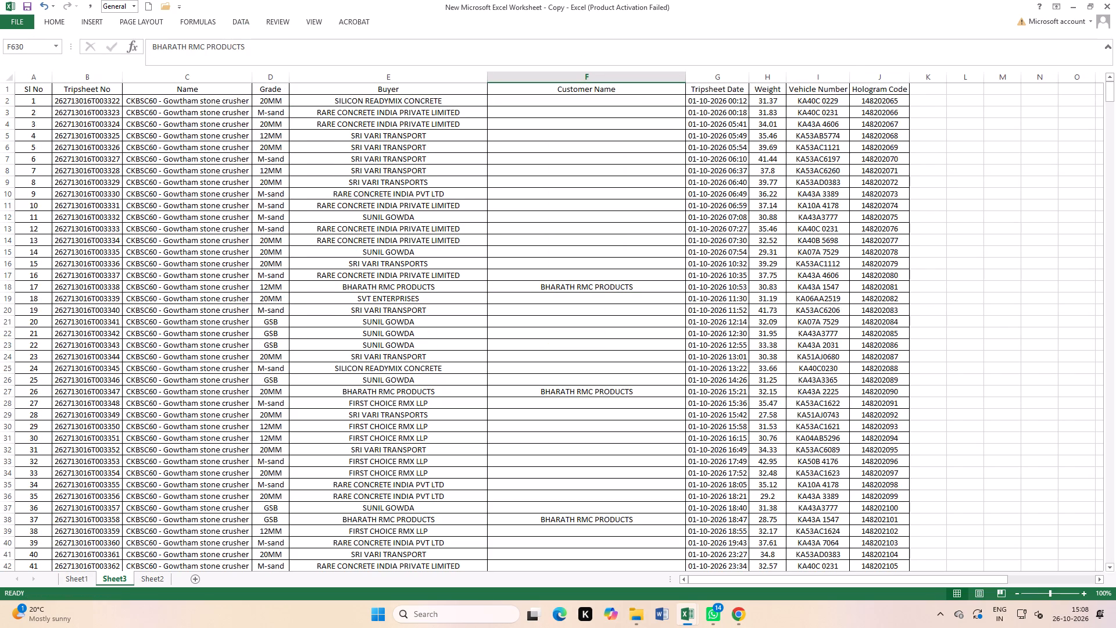
Look through the unfiltered tripsheet table to review which Customer Name cells are filled and which are blank.
{"action": "scroll", "coordinate": [533, 386], "scroll_direction": "up", "scroll_amount": 6}
{"action": "scroll", "coordinate": [533, 386], "scroll_direction": "down", "scroll_amount": 12}
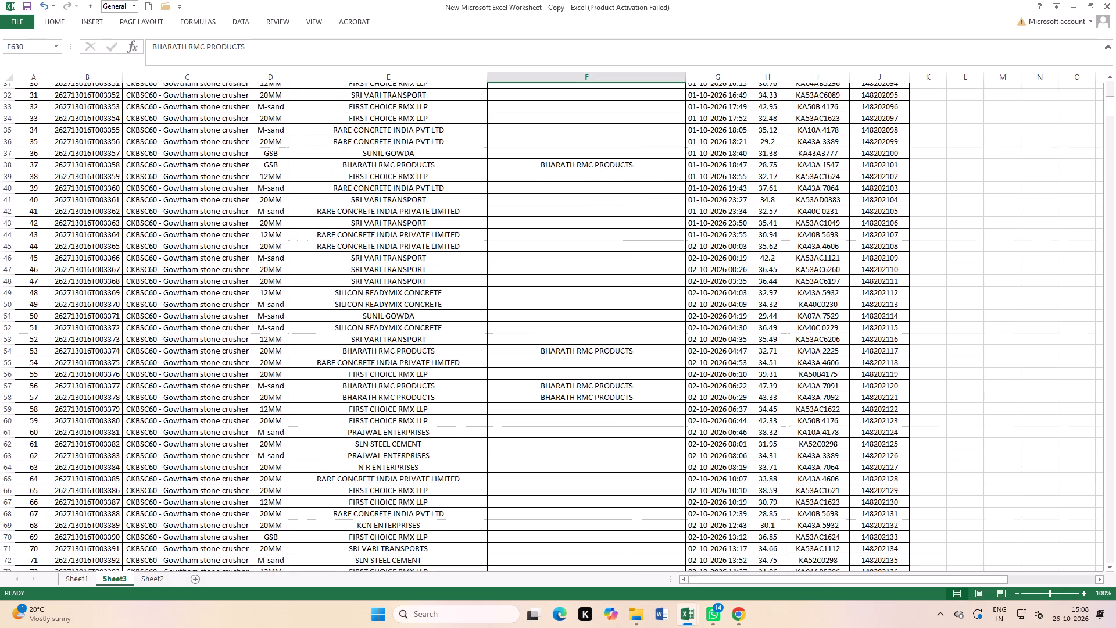
{"action": "scroll", "coordinate": [535, 380], "scroll_direction": "down", "scroll_amount": 20}
{"action": "scroll", "coordinate": [535, 384], "scroll_direction": "down", "scroll_amount": 6}
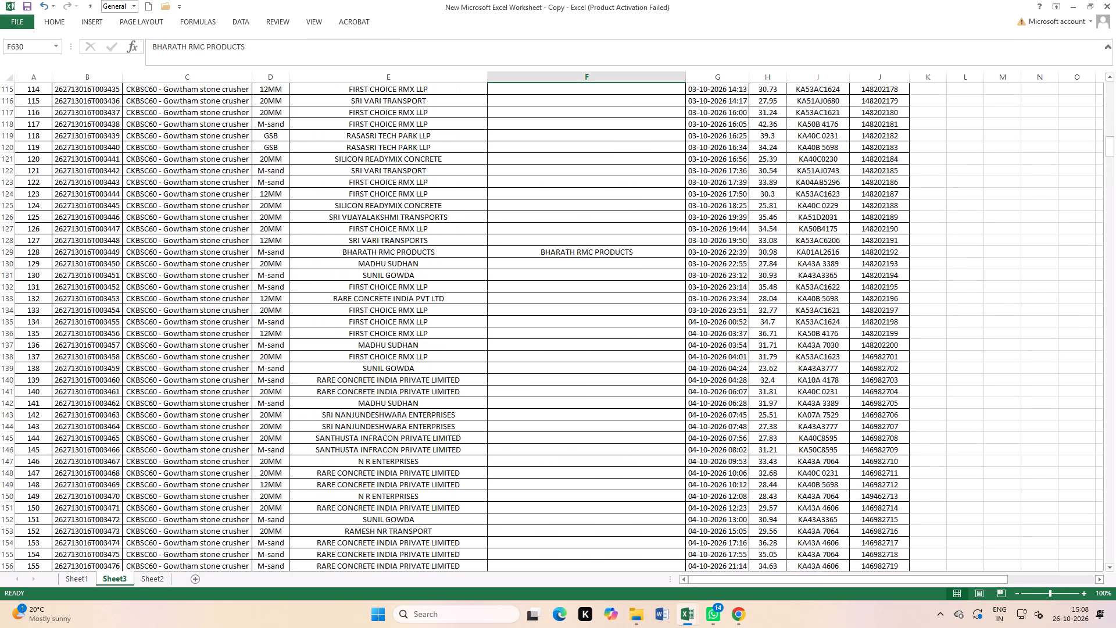
{"action": "scroll", "coordinate": [535, 384], "scroll_direction": "down", "scroll_amount": 20}
{"action": "scroll", "coordinate": [535, 382], "scroll_direction": "down", "scroll_amount": 13}
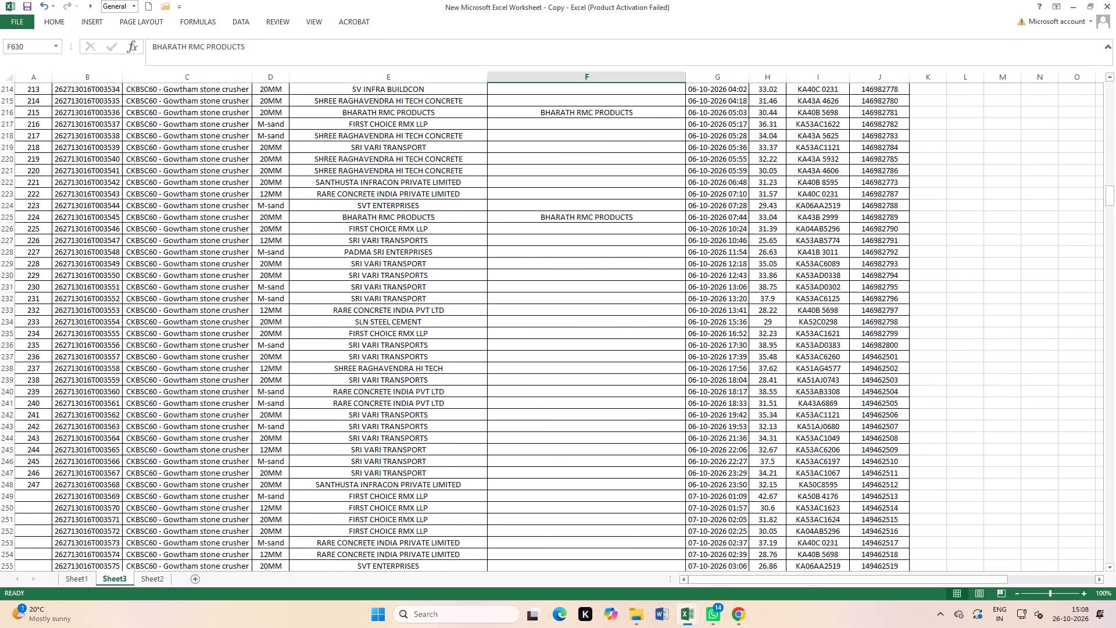
{"action": "scroll", "coordinate": [535, 382], "scroll_direction": "down", "scroll_amount": 20}
{"action": "scroll", "coordinate": [535, 382], "scroll_direction": "down", "scroll_amount": 20}
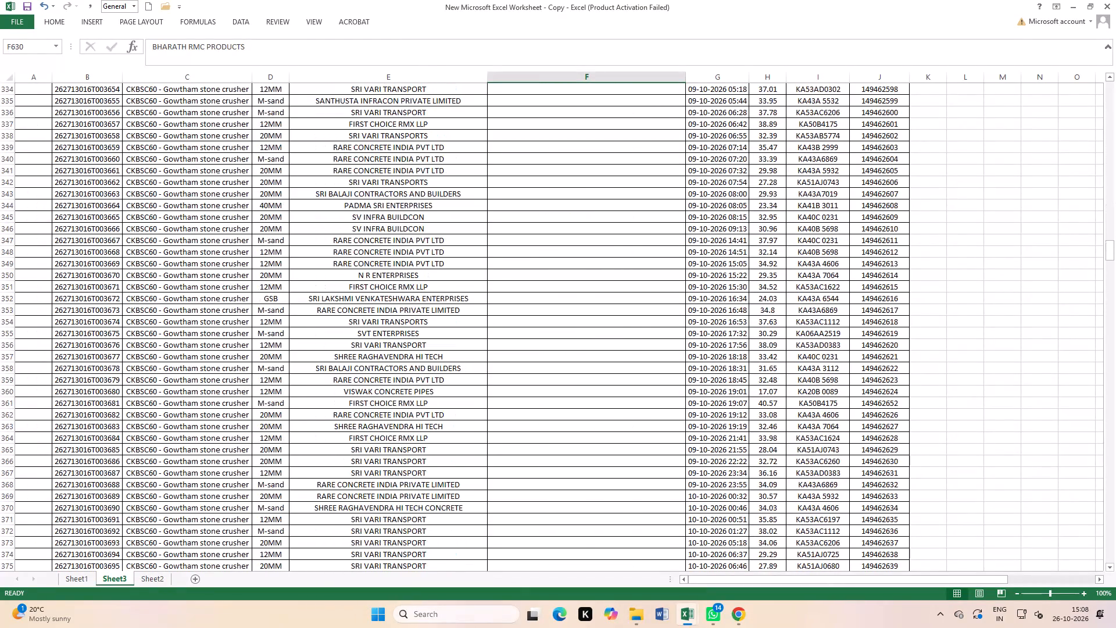
{"action": "scroll", "coordinate": [532, 383], "scroll_direction": "down", "scroll_amount": 13}
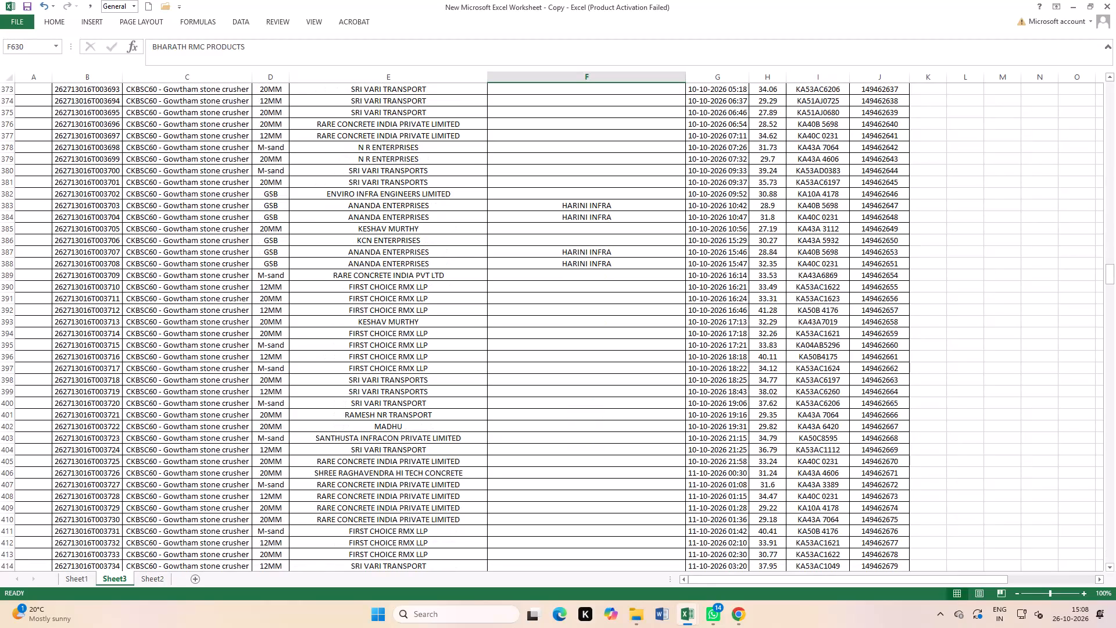
{"action": "left_click_drag", "start_coordinate": [1108, 274], "coordinate": [1111, 263]}
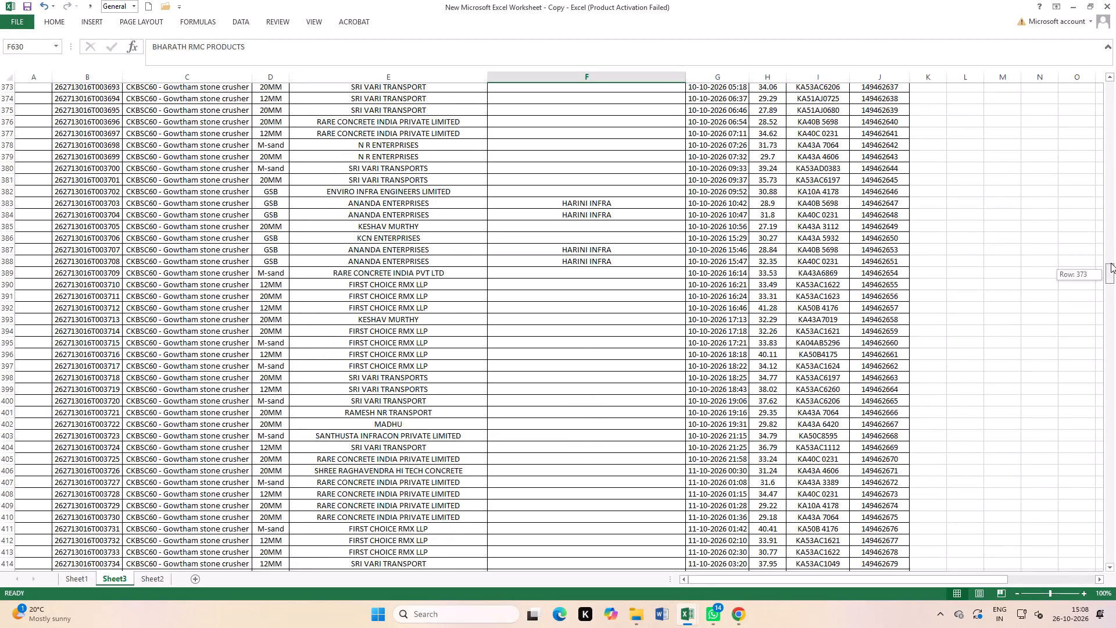
{"action": "left_click_drag", "start_coordinate": [1111, 263], "coordinate": [1115, 81]}
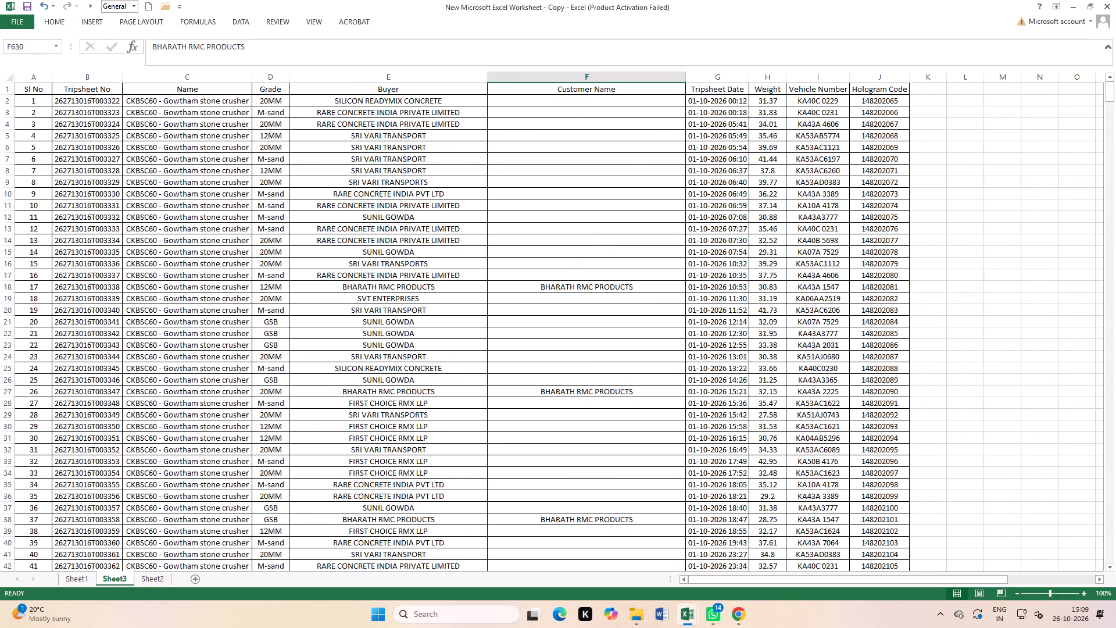
Turn on filtering for the tripsheet table's header row, from Sl No to Hologram Code.
{"action": "left_click_drag", "start_coordinate": [34, 90], "coordinate": [892, 105]}
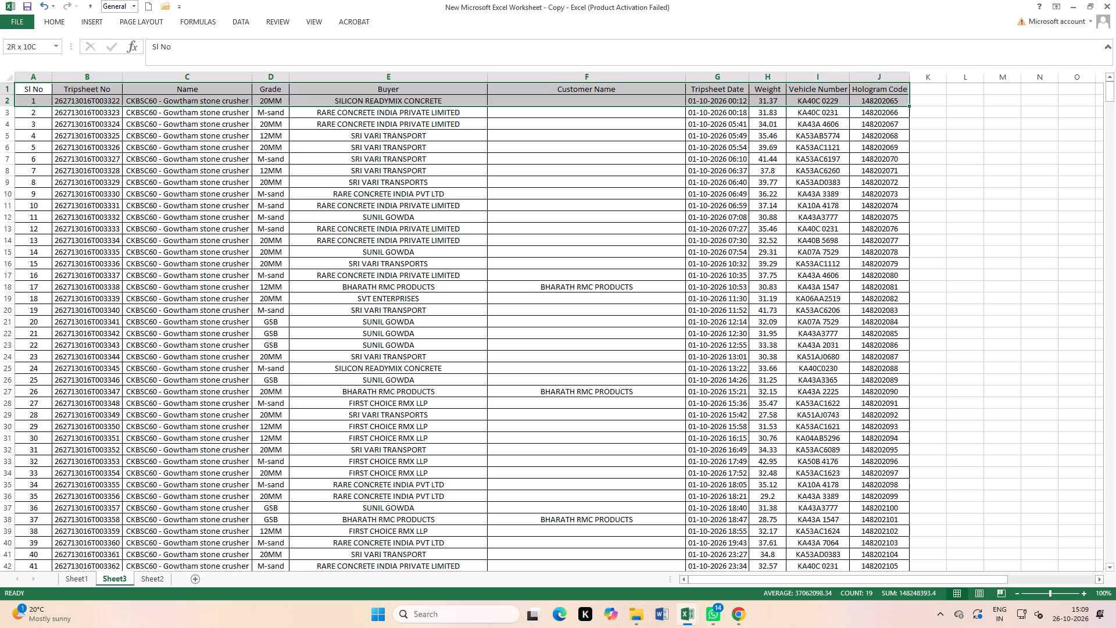
{"action": "left_click_drag", "start_coordinate": [892, 105], "coordinate": [889, 93]}
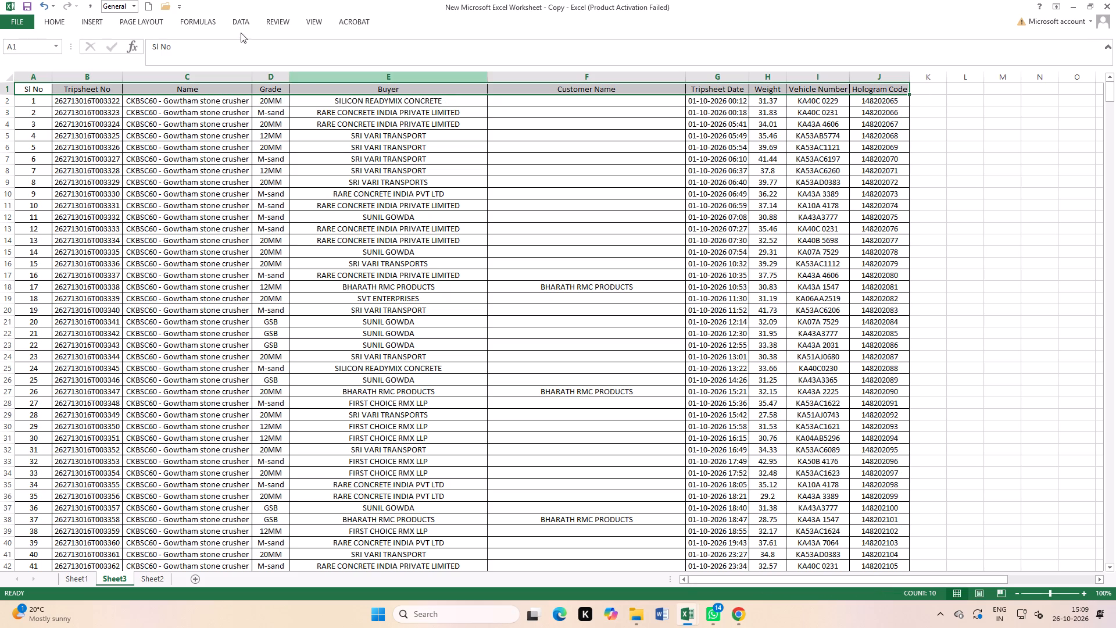
{"action": "left_click", "coordinate": [239, 23]}
{"action": "left_click", "coordinate": [302, 59]}
{"action": "left_click", "coordinate": [448, 254]}
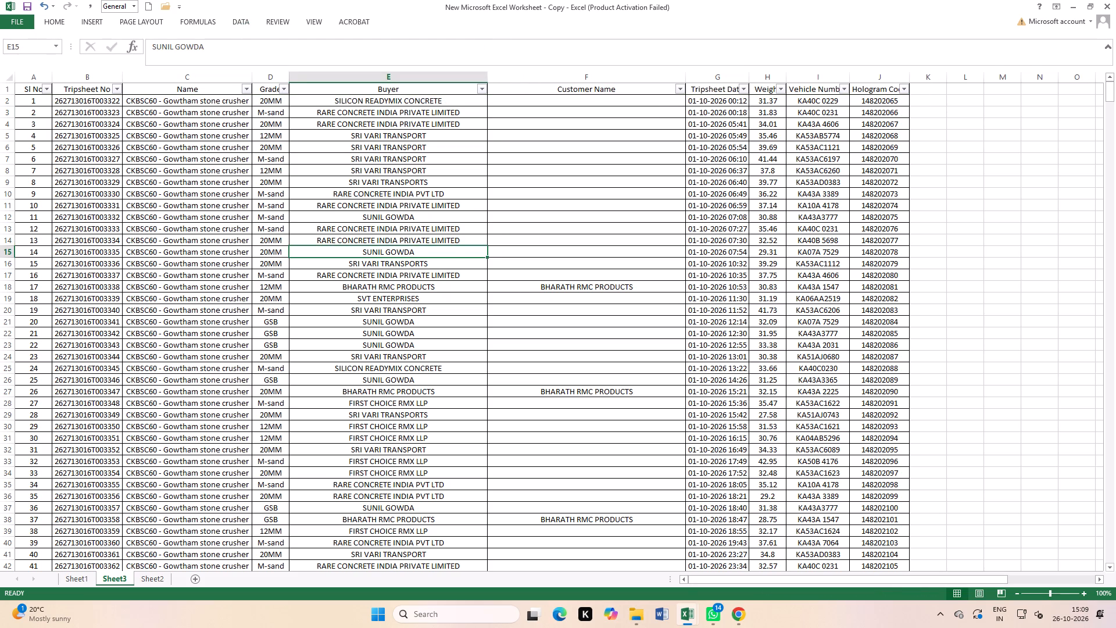
Filter the Buyer column to only CHANDU ENTERPRISES.
{"action": "left_click", "coordinate": [484, 90]}
{"action": "left_click", "coordinate": [391, 202]}
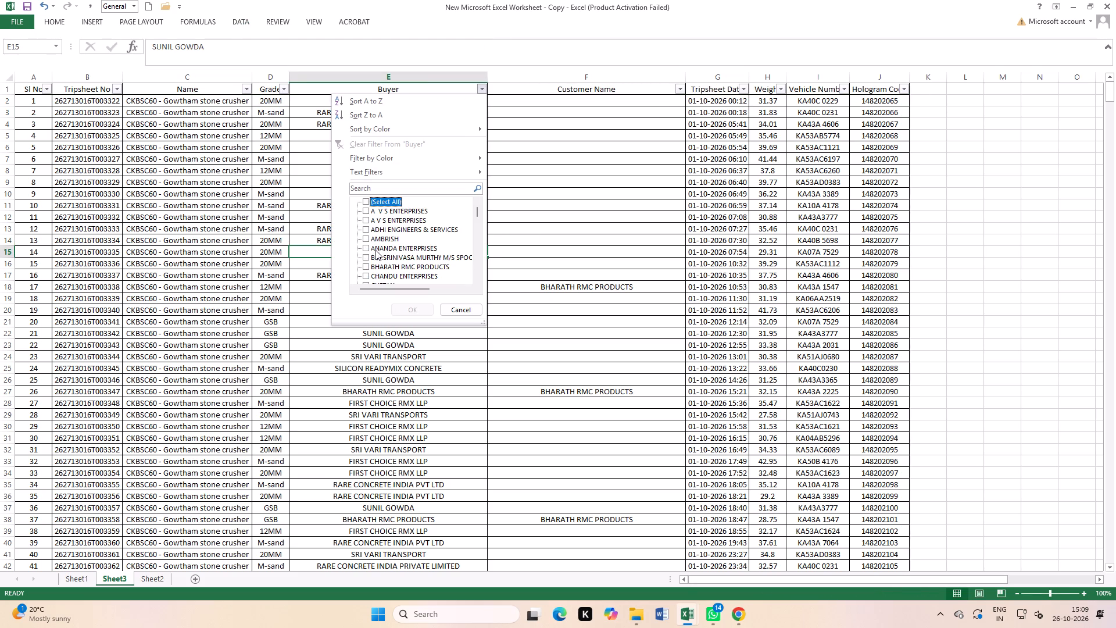
{"action": "left_click", "coordinate": [391, 275]}
{"action": "left_click", "coordinate": [402, 312]}
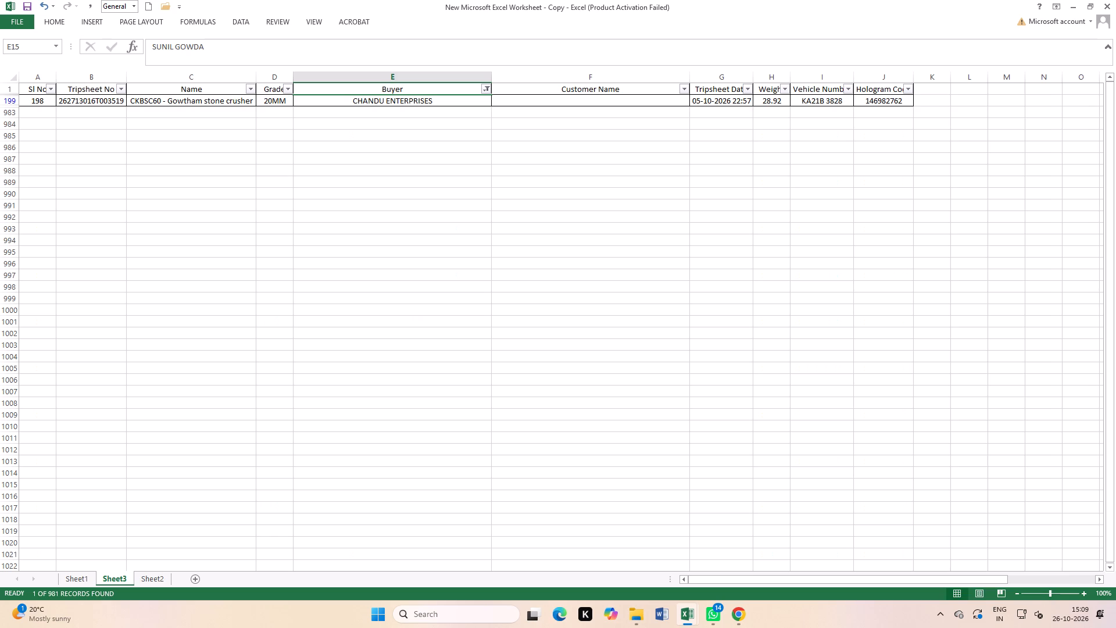
Look up vehicle number 3828 in the Cash Report's GSC SALE sheet by filtering its vehicle column, and return to the tripsheet workbook.
{"action": "key", "text": "ctrl+Tab"}
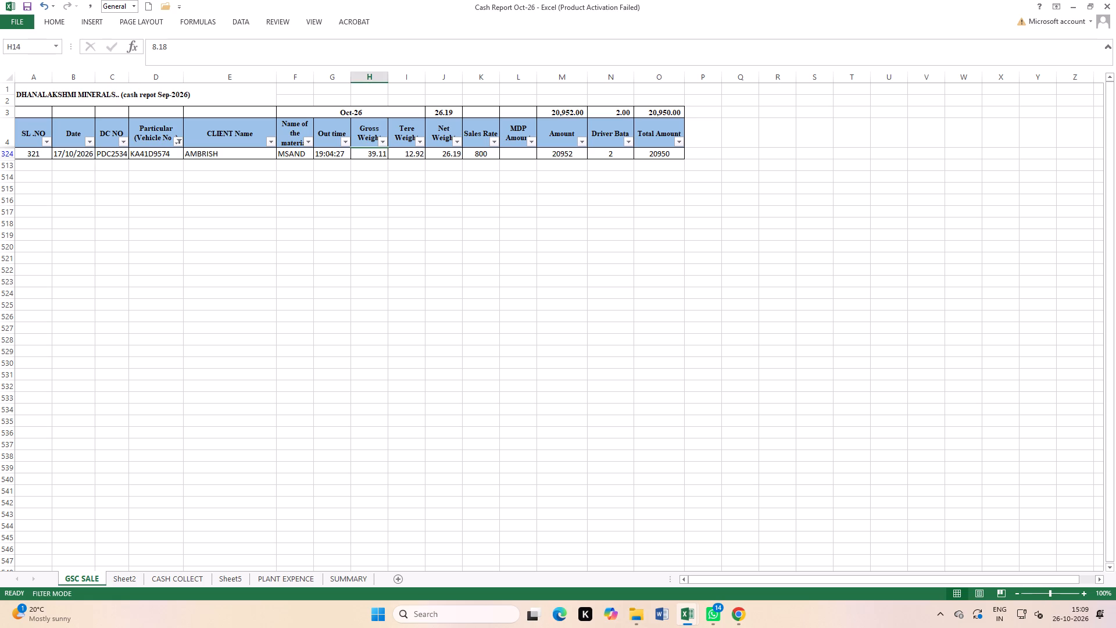
{"action": "left_click", "coordinate": [180, 146]}
{"action": "left_click", "coordinate": [119, 244]}
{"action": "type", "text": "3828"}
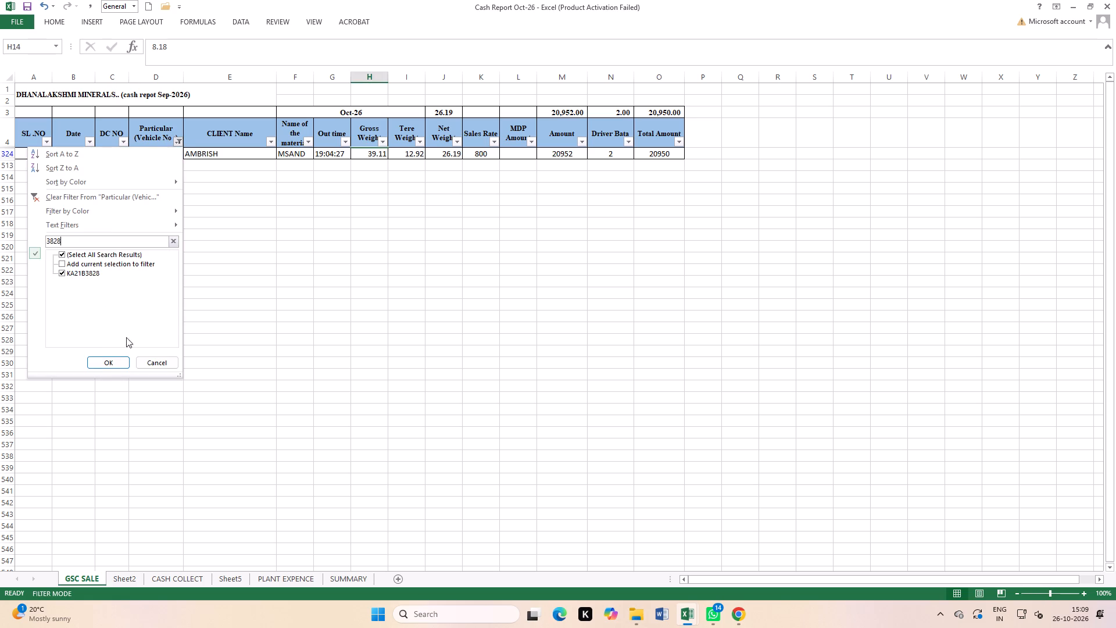
{"action": "left_click", "coordinate": [106, 363]}
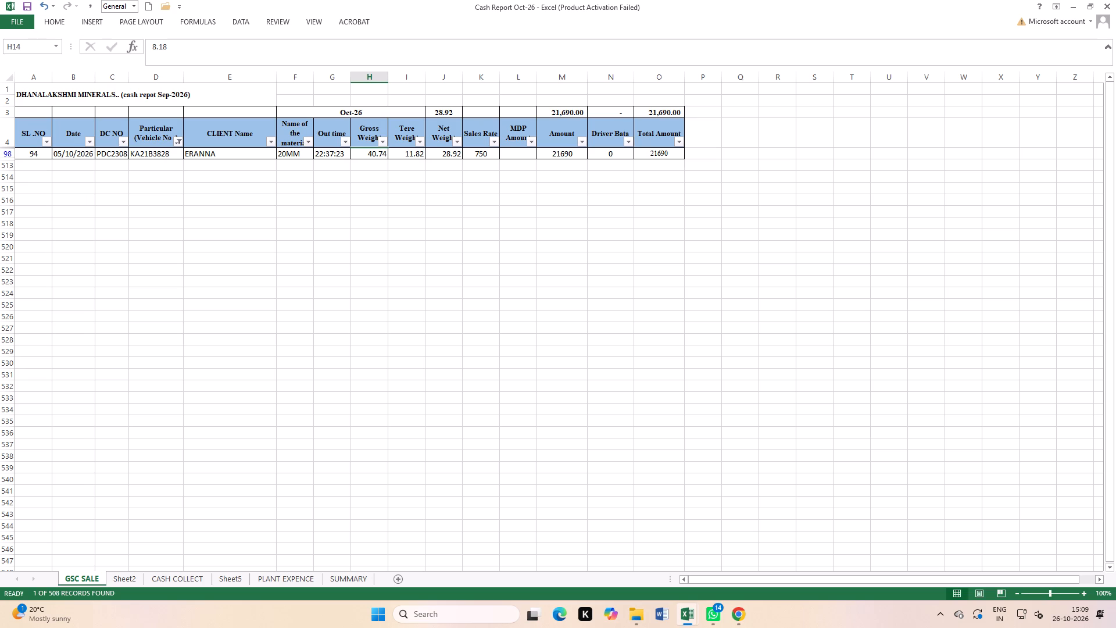
{"action": "key", "text": "ctrl+Tab"}
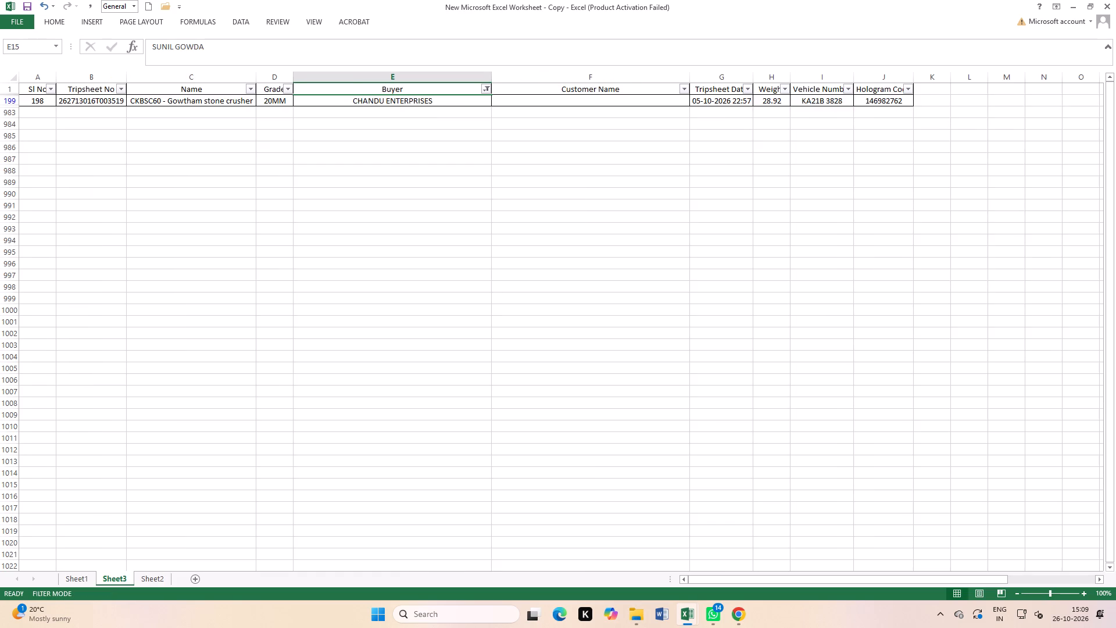
Enter SPOT SALE CUSTOMER as the Customer Name for the CHANDU ENTERPRISES row.
{"action": "left_click", "coordinate": [560, 101]}
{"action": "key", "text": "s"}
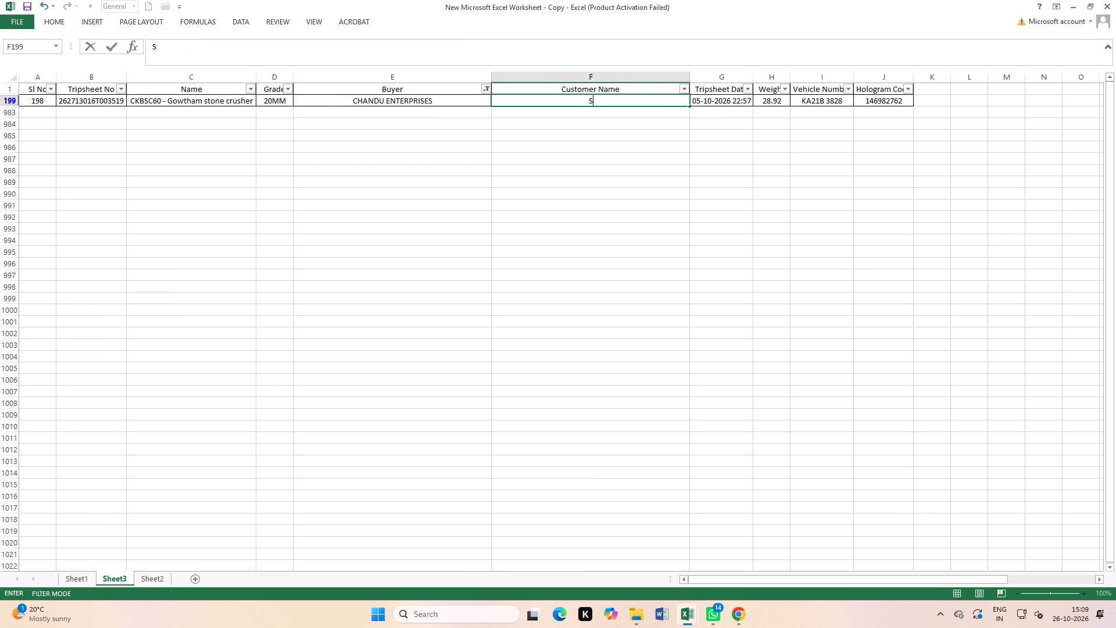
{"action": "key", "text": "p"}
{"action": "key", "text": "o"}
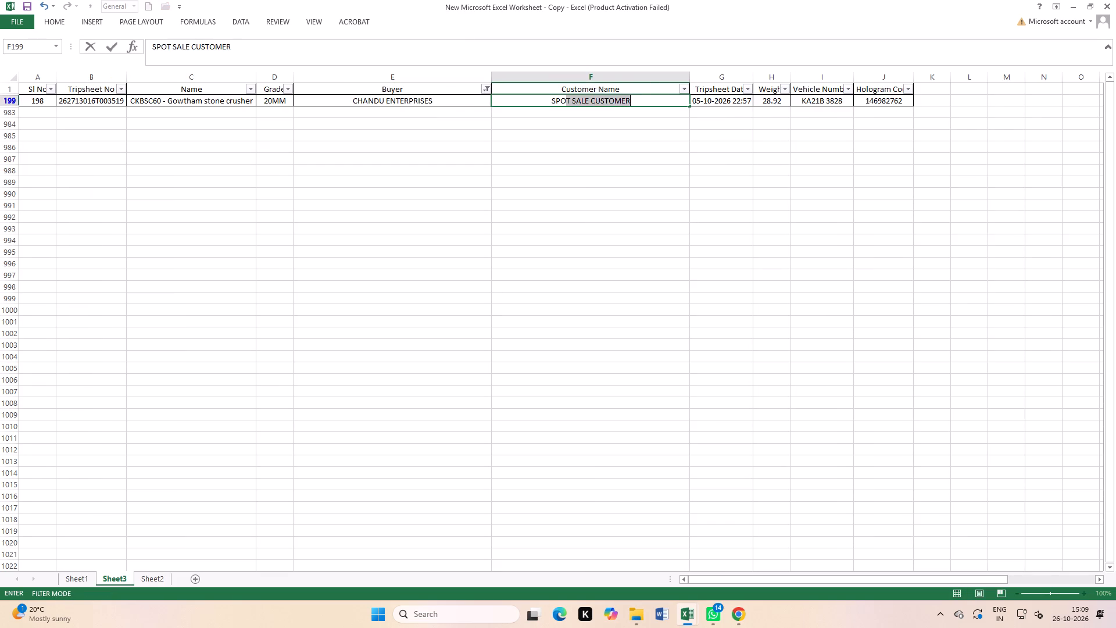
{"action": "left_click", "coordinate": [570, 216]}
Change the Buyer filter from CHANDU ENTERPRISES to only CHETAN and select that row's vehicle number.
{"action": "left_click", "coordinate": [489, 89]}
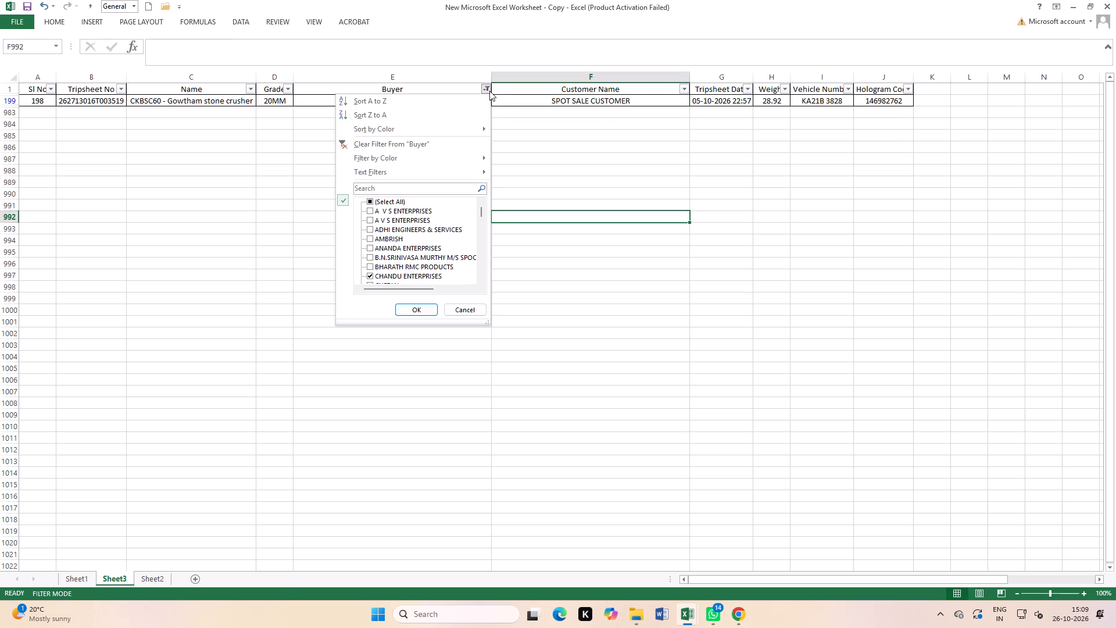
{"action": "left_click", "coordinate": [391, 277]}
{"action": "scroll", "coordinate": [399, 261], "scroll_direction": "down", "scroll_amount": 1}
{"action": "left_click", "coordinate": [393, 256]}
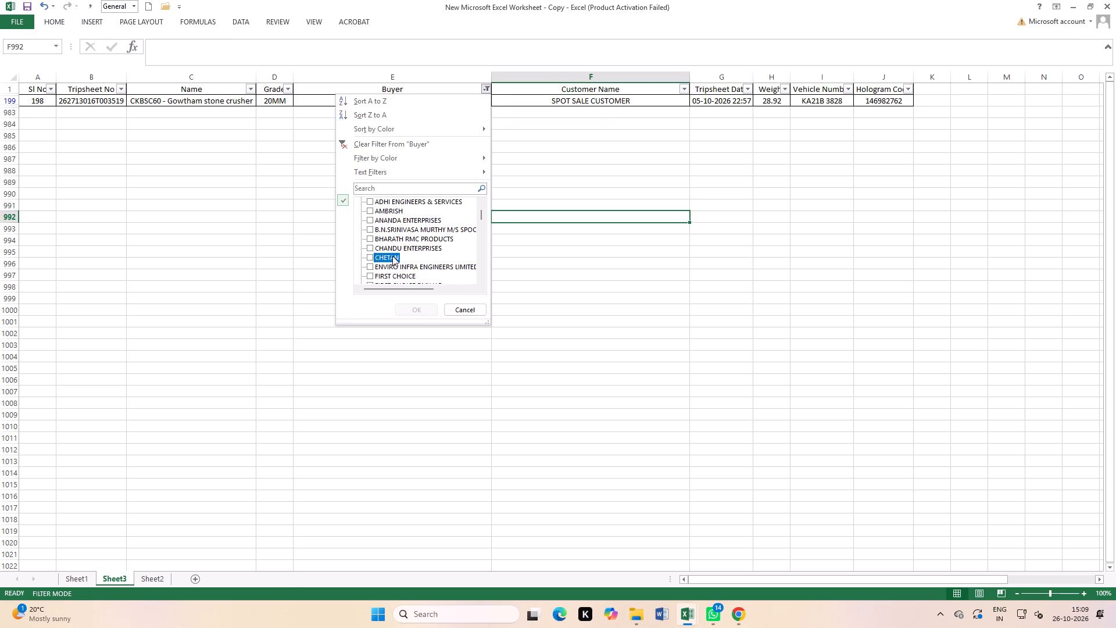
{"action": "left_click", "coordinate": [414, 309]}
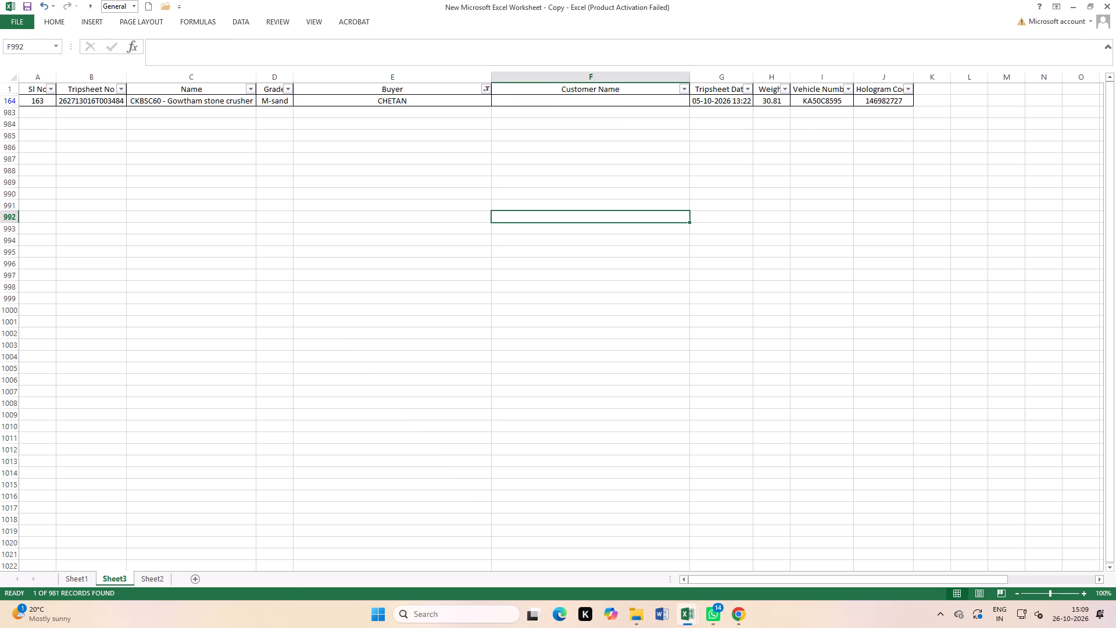
{"action": "left_click", "coordinate": [537, 99]}
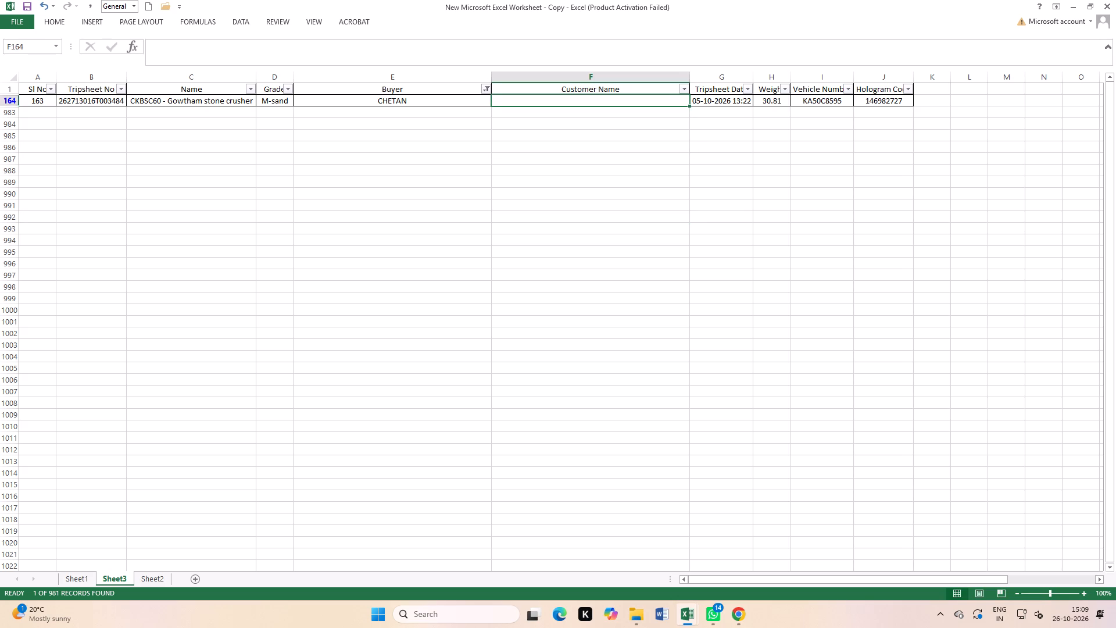
{"action": "left_click", "coordinate": [425, 103]}
{"action": "left_click", "coordinate": [817, 94]}
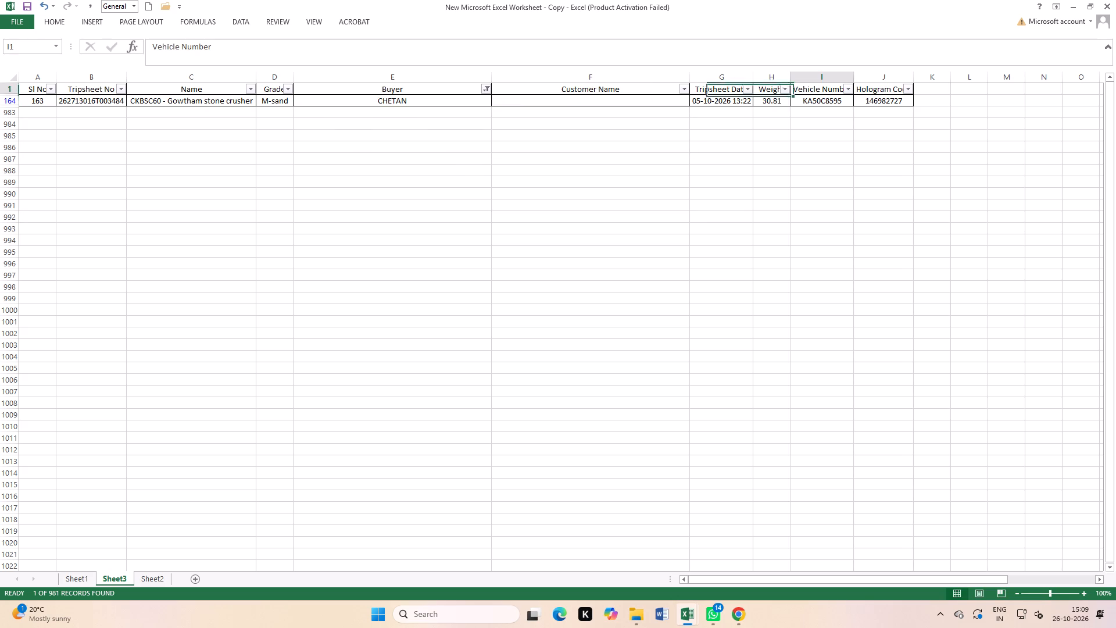
{"action": "left_click", "coordinate": [817, 98]}
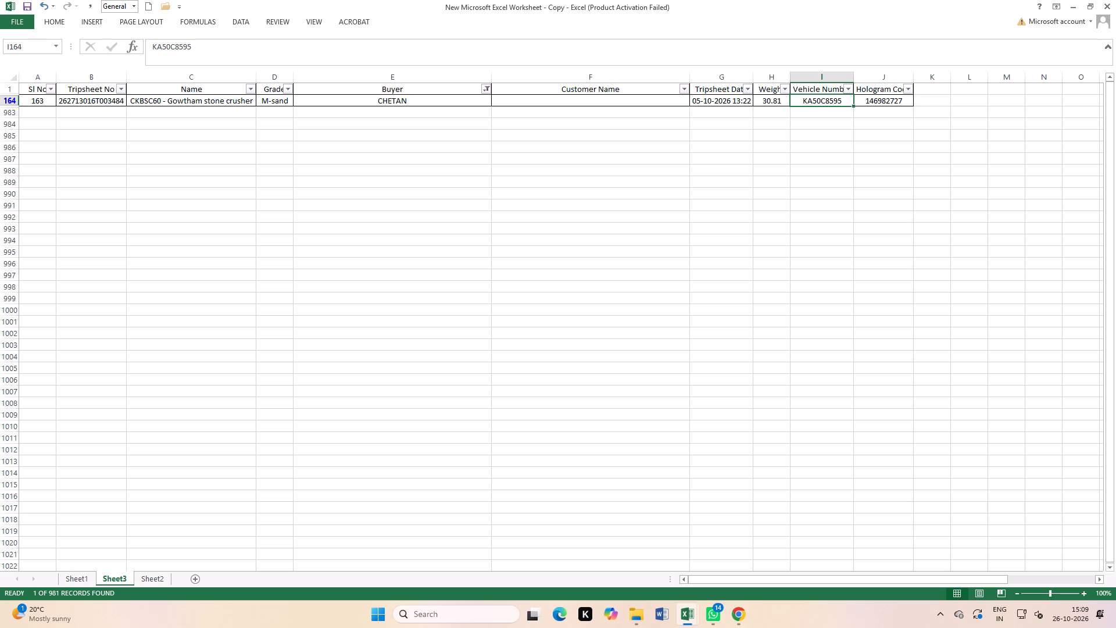
Search the Cash Report's vehicle column filter for 8595, and return to the tripsheet workbook.
{"action": "key", "text": "ctrl+Tab"}
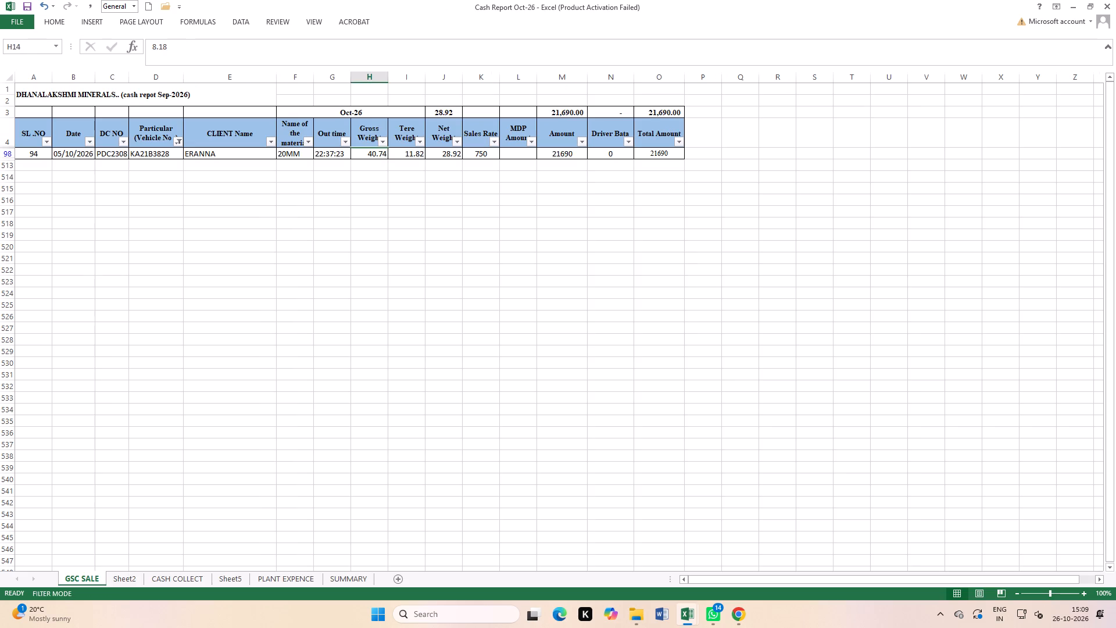
{"action": "left_click", "coordinate": [180, 140]}
{"action": "left_click", "coordinate": [141, 248]}
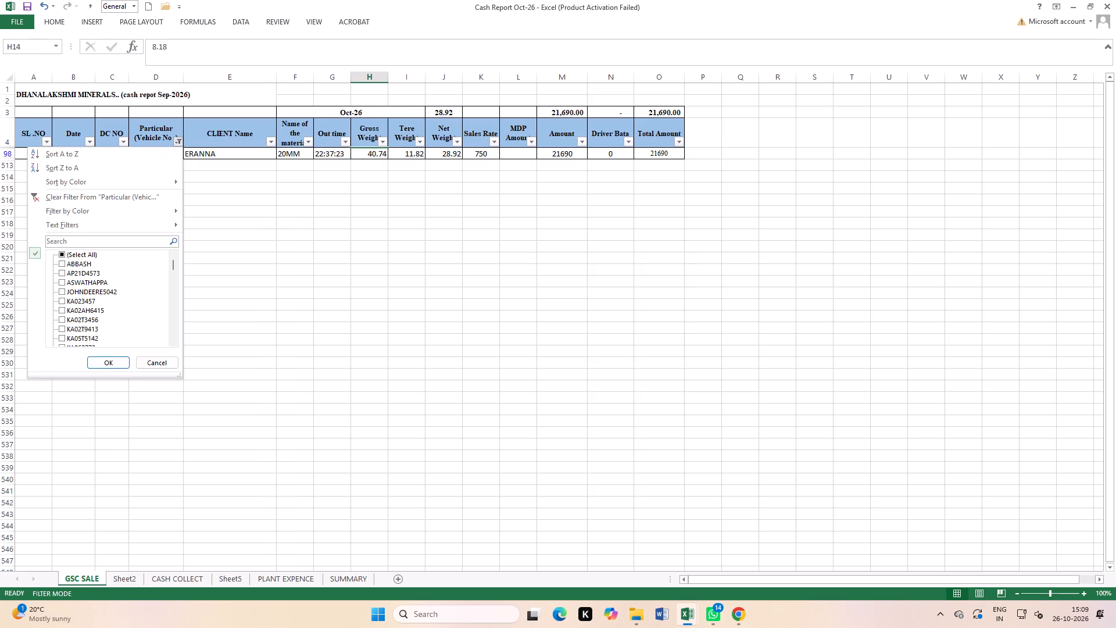
{"action": "left_click", "coordinate": [142, 240]}
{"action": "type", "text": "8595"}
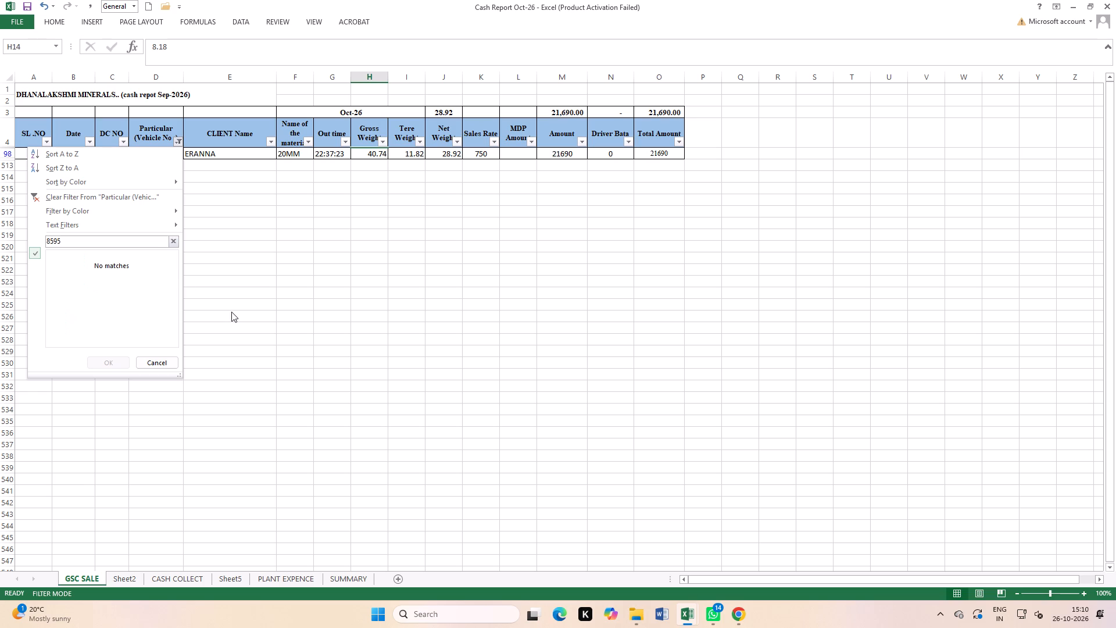
{"action": "left_click", "coordinate": [175, 241]}
{"action": "key", "text": "ctrl+Tab"}
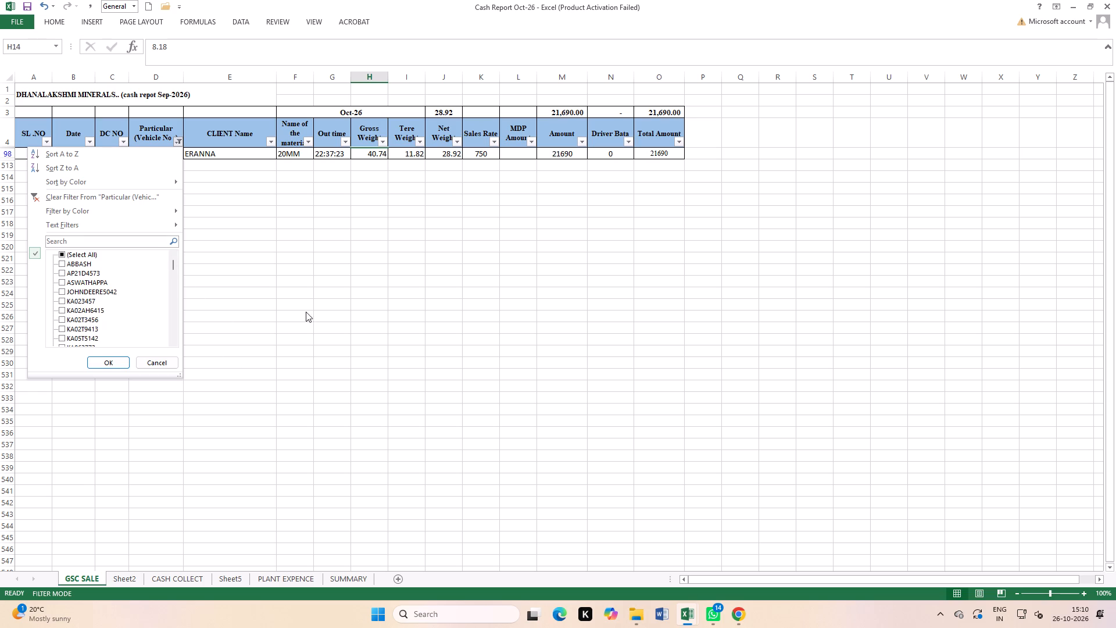
{"action": "left_click", "coordinate": [301, 342]}
{"action": "key", "text": "ctrl+Tab"}
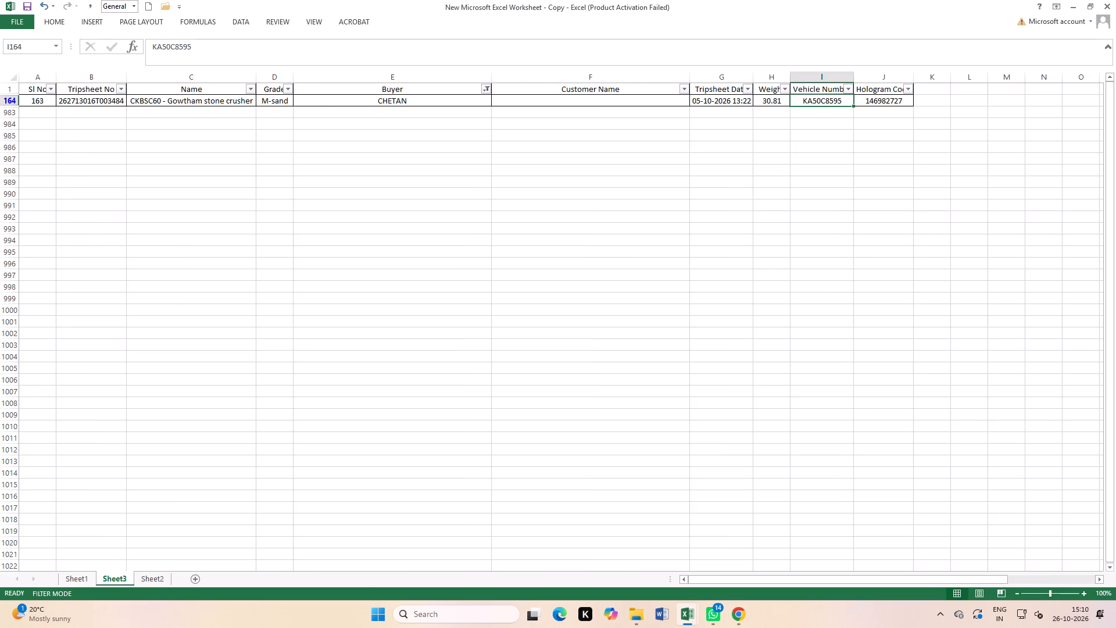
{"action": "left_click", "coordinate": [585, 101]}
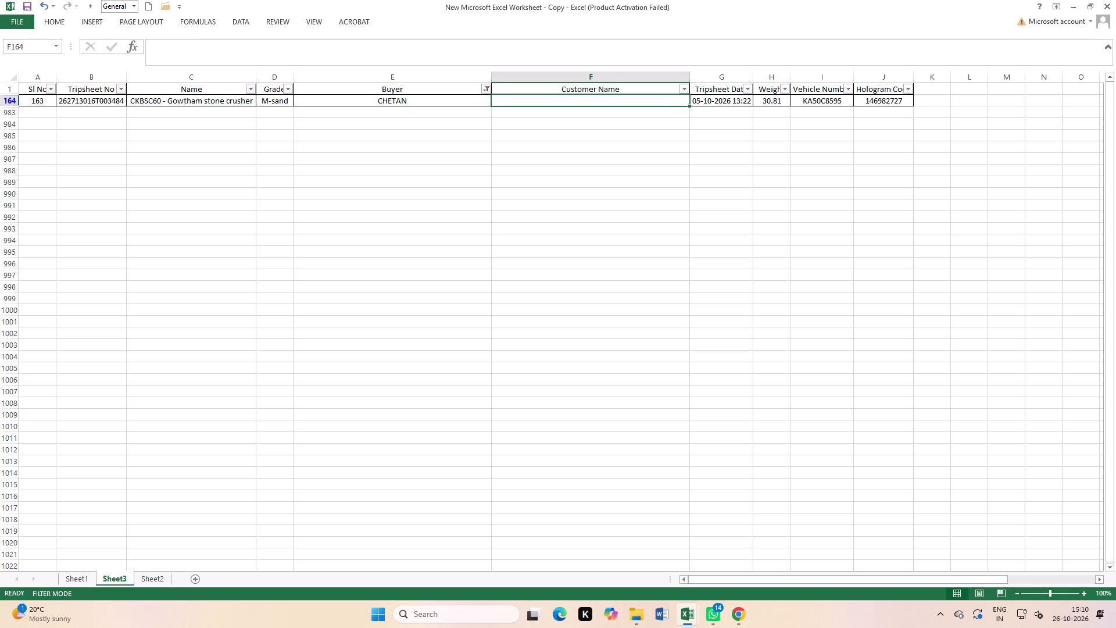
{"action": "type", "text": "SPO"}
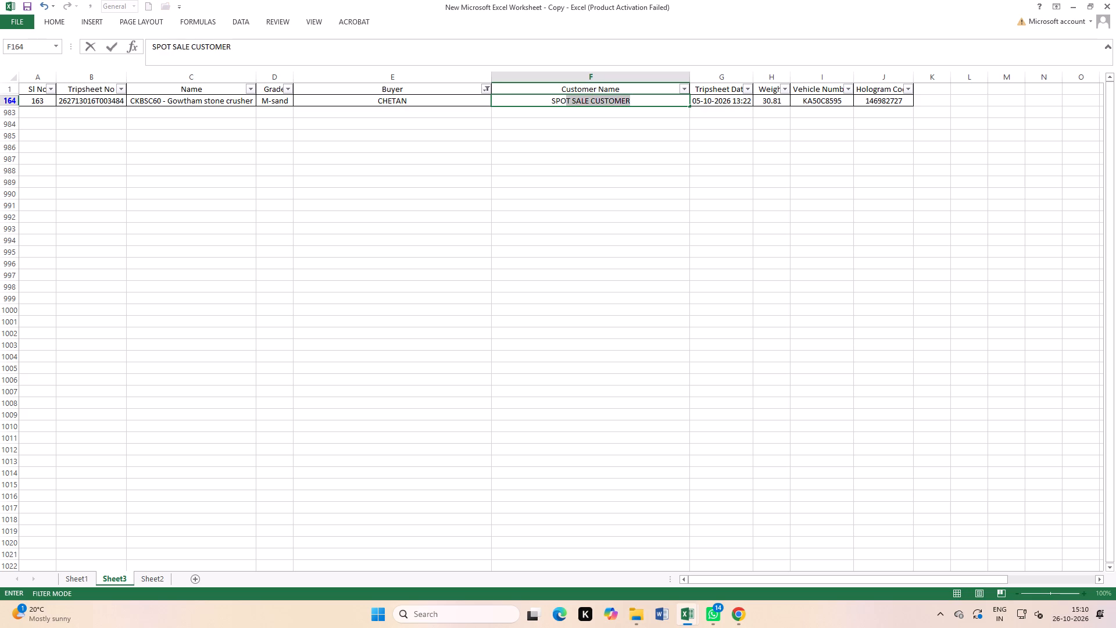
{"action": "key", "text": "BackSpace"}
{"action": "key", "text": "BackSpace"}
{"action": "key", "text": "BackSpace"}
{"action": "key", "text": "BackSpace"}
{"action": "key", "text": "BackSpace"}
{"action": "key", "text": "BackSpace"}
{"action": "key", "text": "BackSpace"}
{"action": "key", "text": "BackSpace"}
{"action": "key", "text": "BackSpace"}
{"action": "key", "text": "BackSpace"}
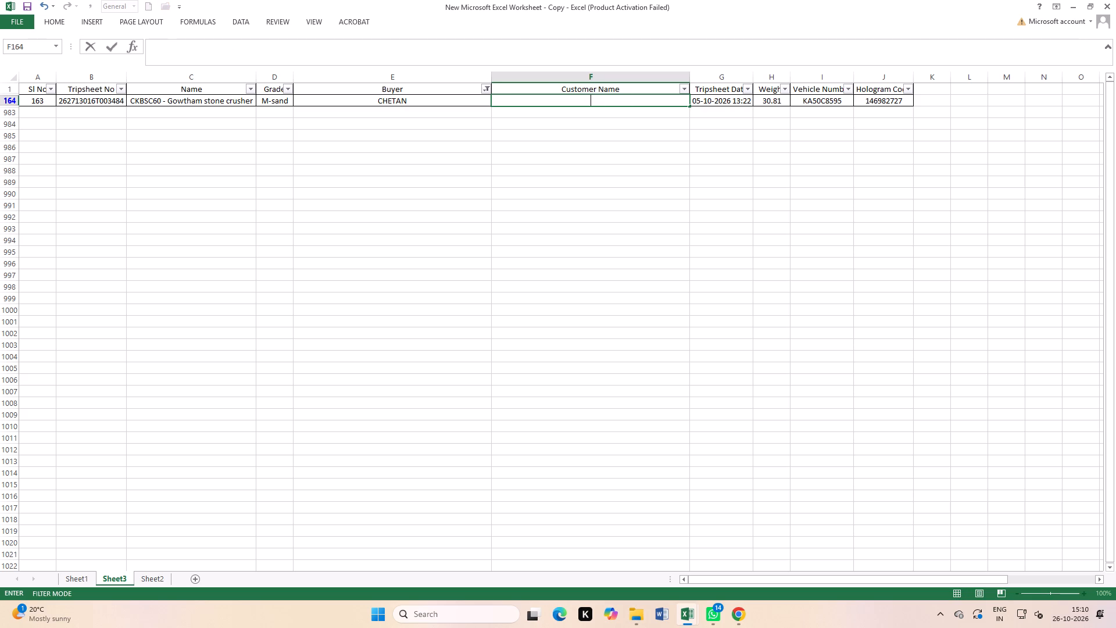
Enter the matching customer's full name as the Customer Name for the CHETAN row.
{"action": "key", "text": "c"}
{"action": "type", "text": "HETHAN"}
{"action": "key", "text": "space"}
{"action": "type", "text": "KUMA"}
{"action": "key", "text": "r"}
{"action": "left_click", "coordinate": [660, 241]}
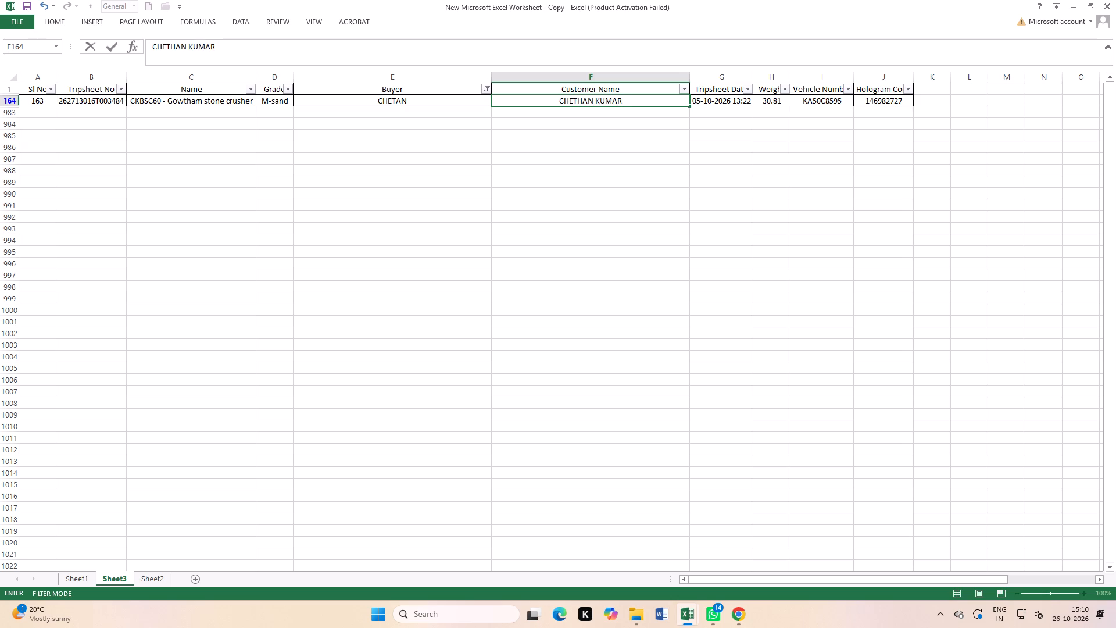
Change the Buyer filter from CHETAN to only ENVIRO INFRA ENGINEERS LIMITED.
{"action": "left_click", "coordinate": [486, 90]}
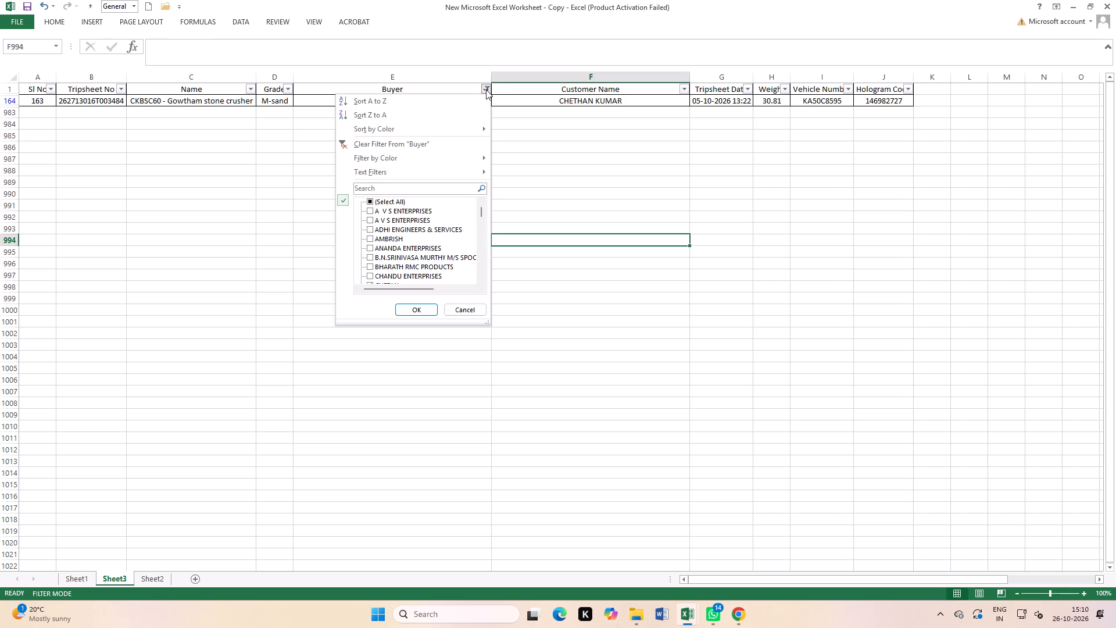
{"action": "scroll", "coordinate": [407, 255], "scroll_direction": "down", "scroll_amount": 2}
{"action": "left_click", "coordinate": [384, 230]}
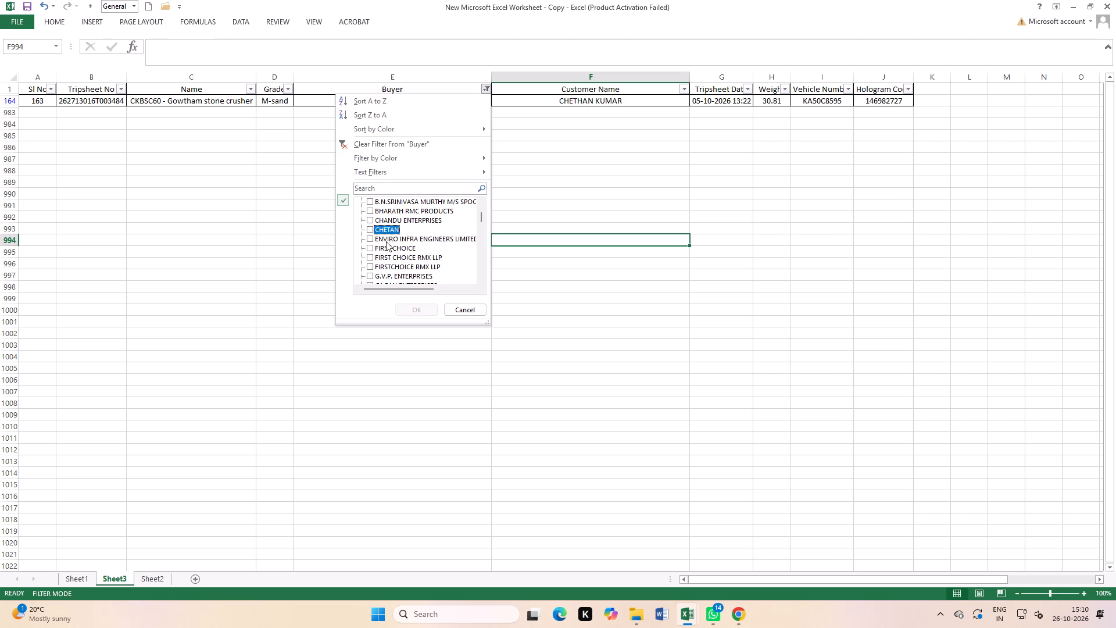
{"action": "left_click", "coordinate": [387, 240]}
{"action": "left_click", "coordinate": [413, 303]}
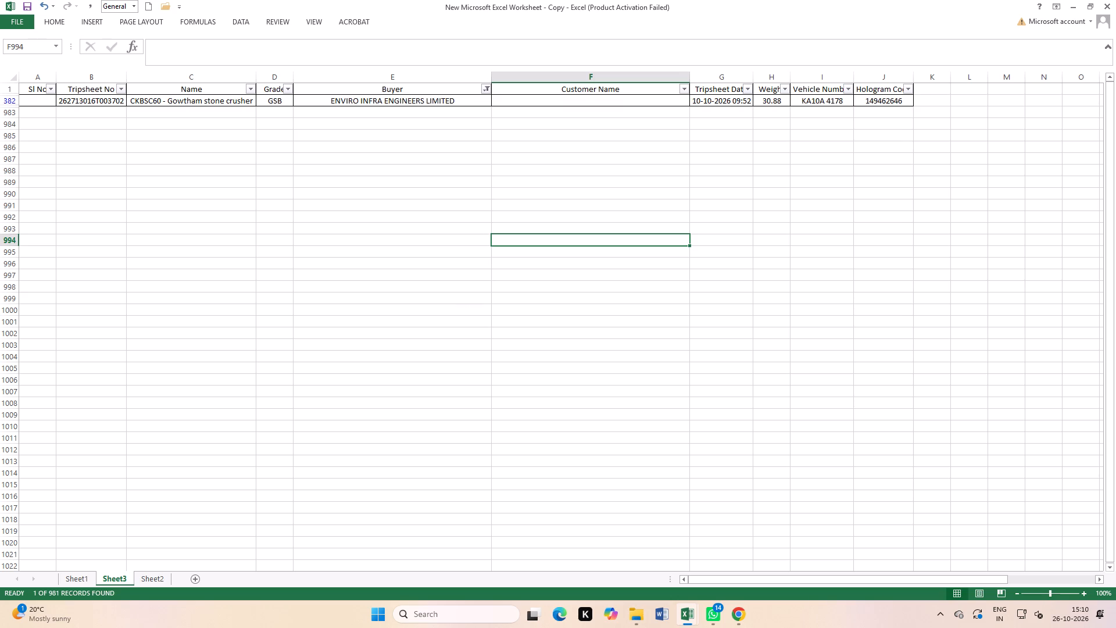
Look up vehicle number 4178 in the Cash Report's GSC SALE sheet by filtering its vehicle column, and return to the tripsheet workbook.
{"action": "key", "text": "ctrl+Tab"}
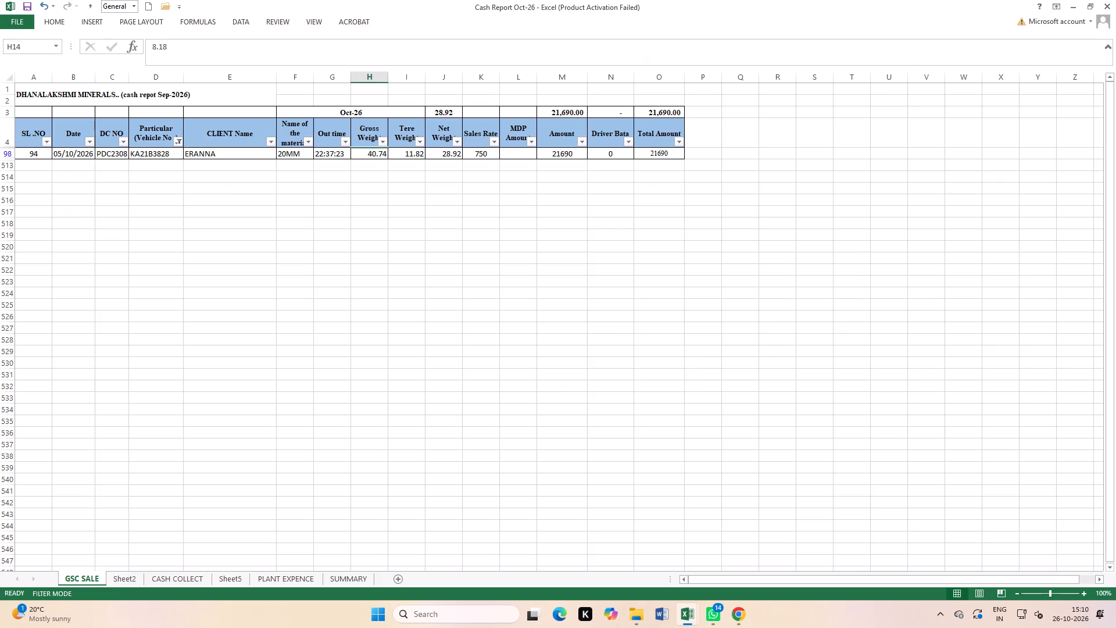
{"action": "left_click", "coordinate": [181, 142]}
{"action": "left_click", "coordinate": [133, 241]}
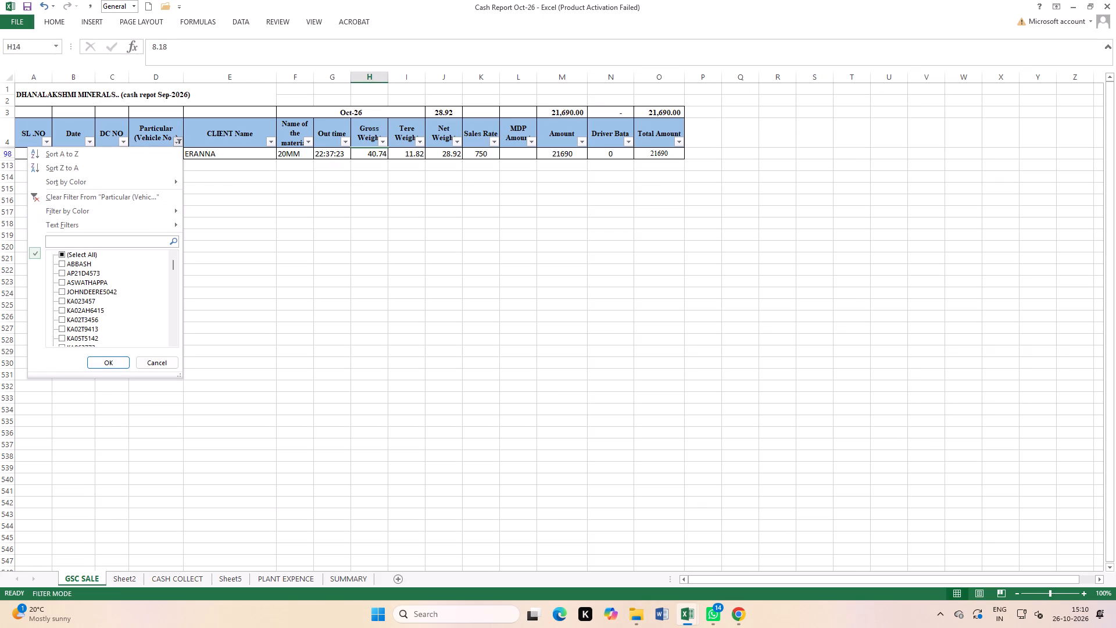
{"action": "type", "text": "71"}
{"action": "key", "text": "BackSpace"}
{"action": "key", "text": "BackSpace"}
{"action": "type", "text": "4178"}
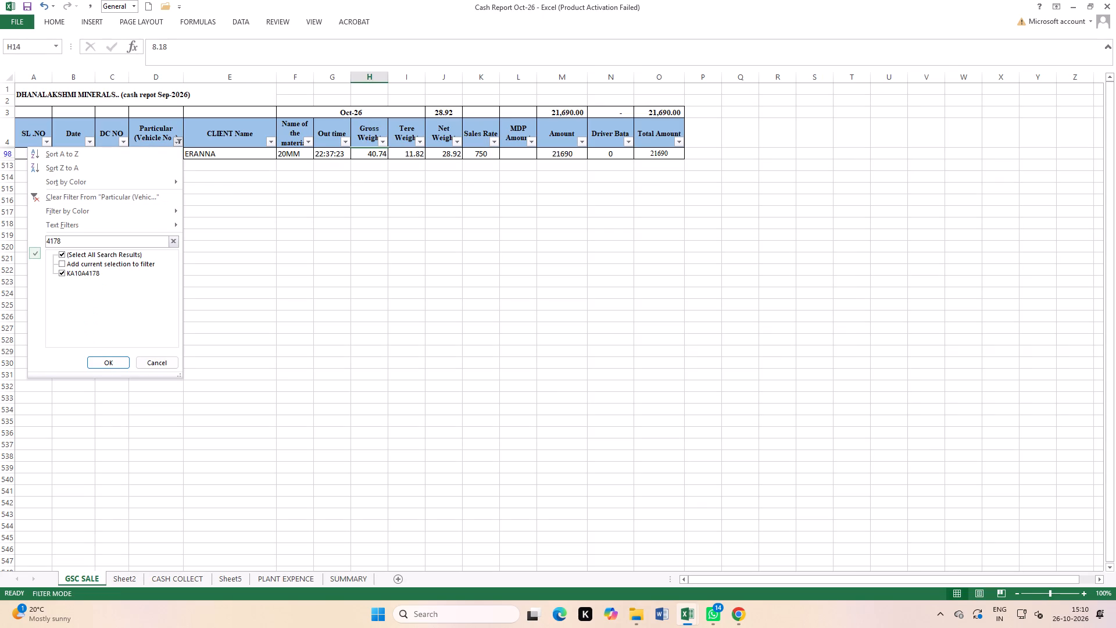
{"action": "left_click", "coordinate": [114, 365]}
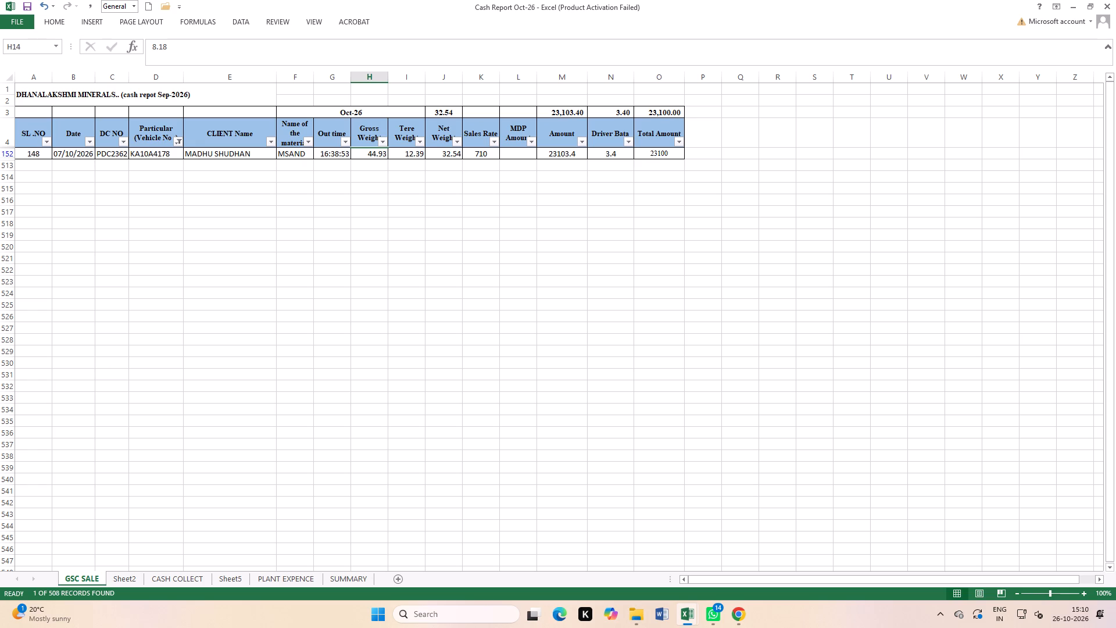
{"action": "key", "text": "ctrl+Tab"}
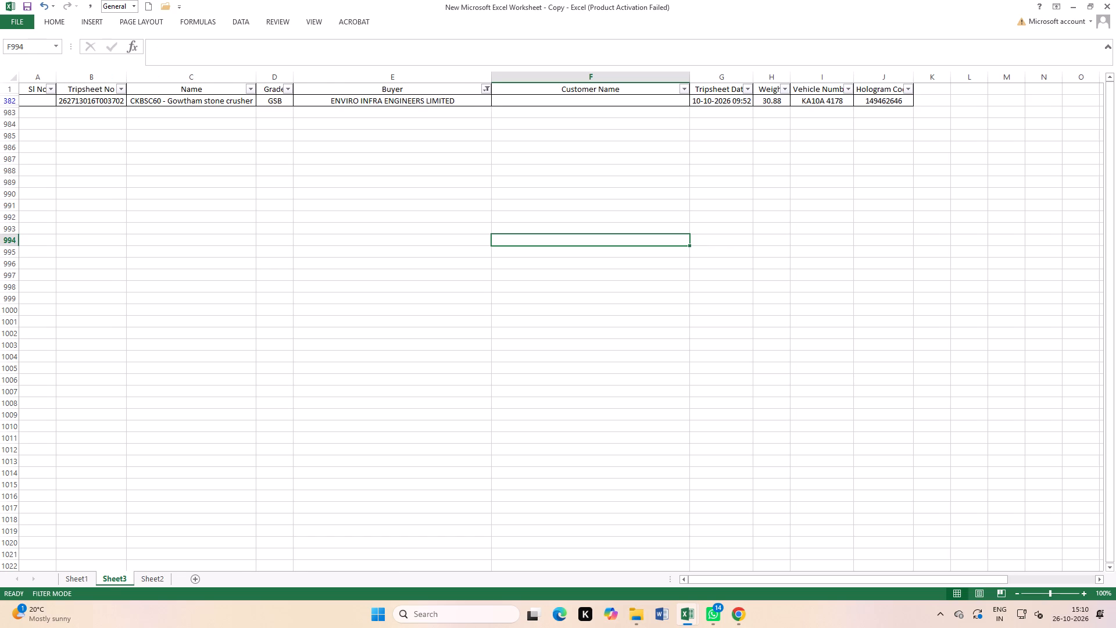
{"action": "key", "text": "ctrl+Tab"}
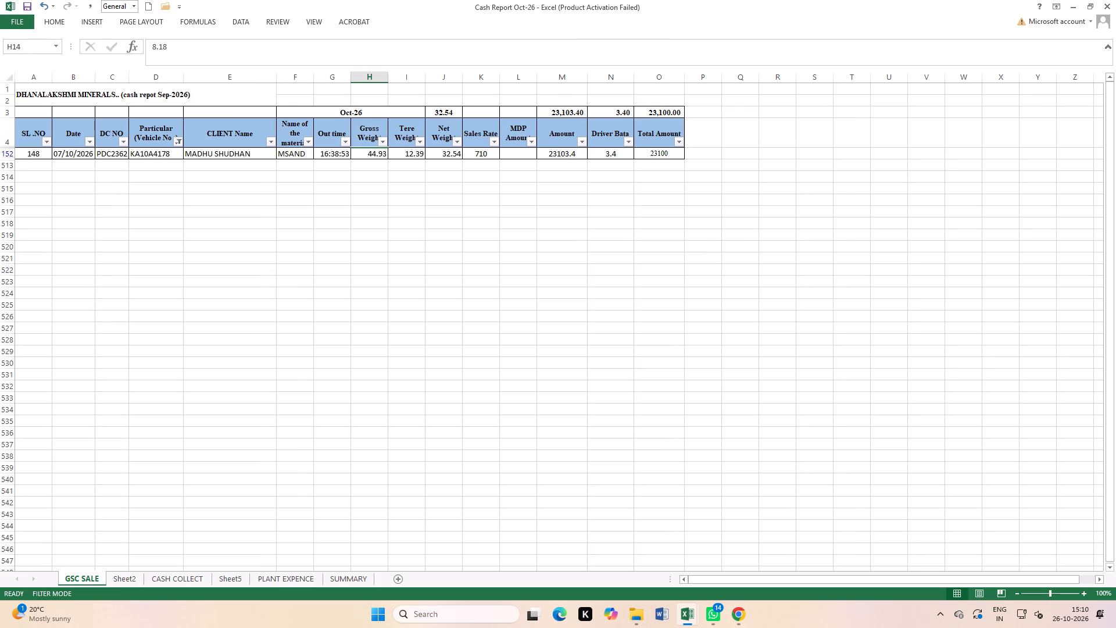
{"action": "key", "text": "ctrl+Tab"}
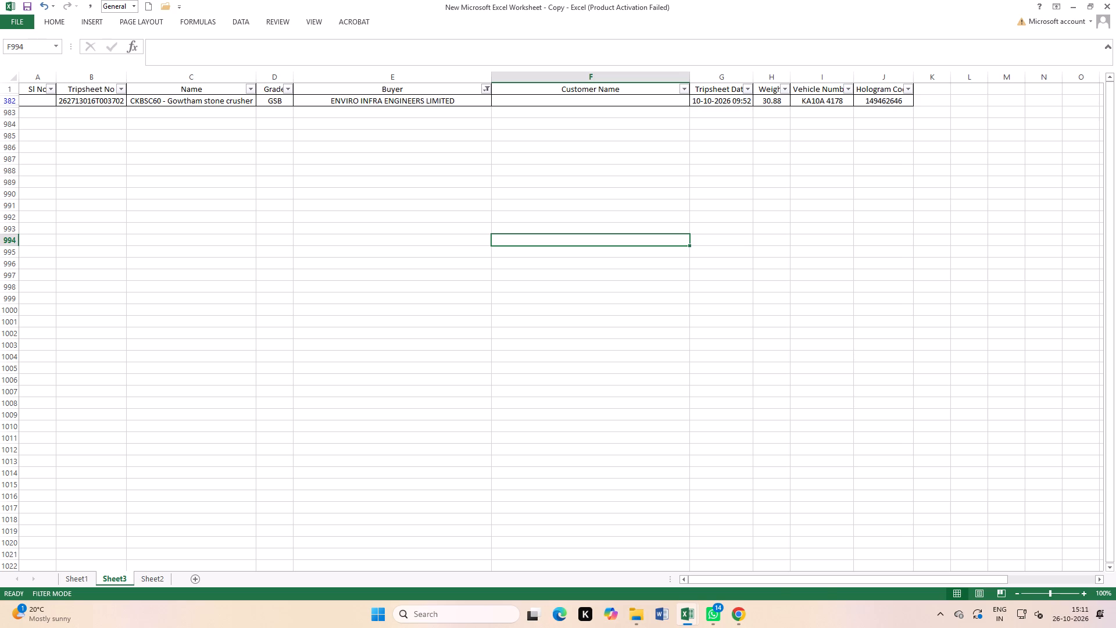
{"action": "left_click", "coordinate": [738, 611]}
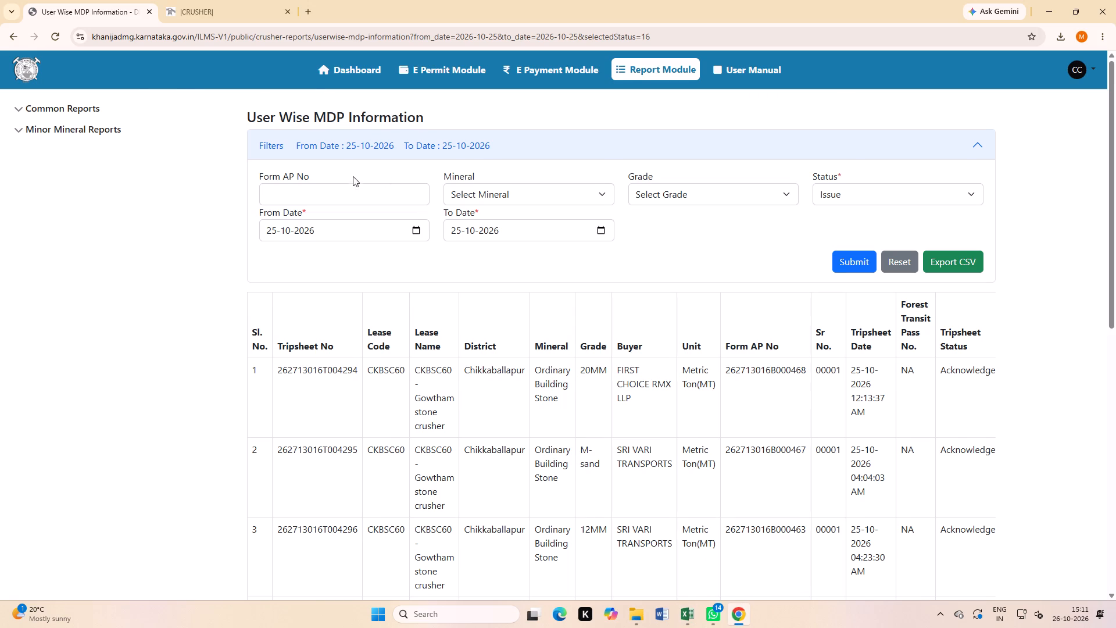
{"action": "left_click", "coordinate": [233, 8]}
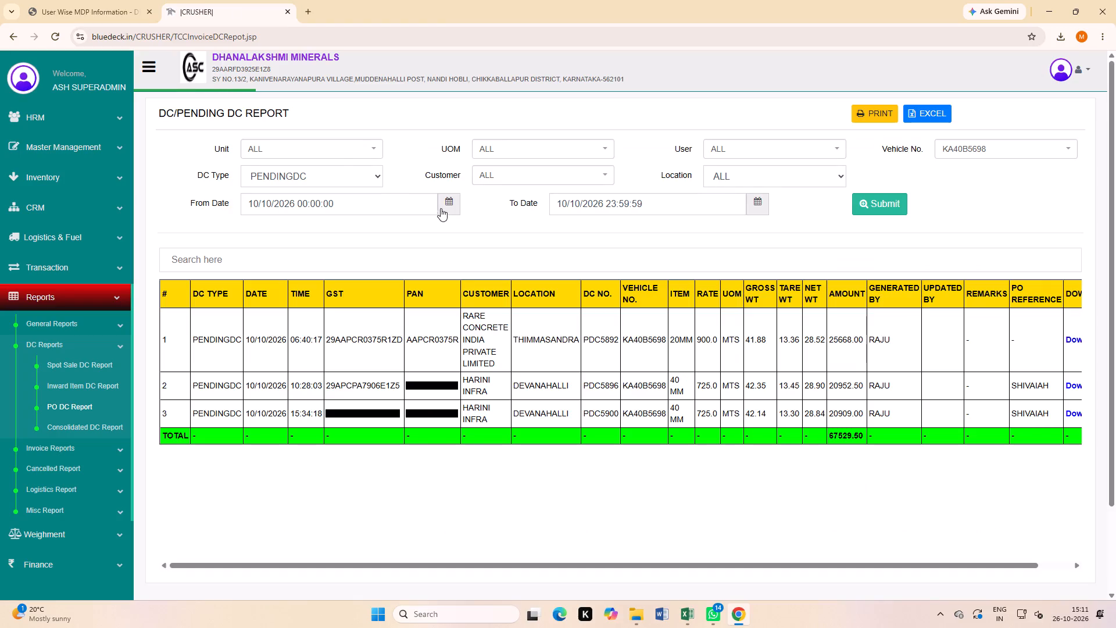
{"action": "left_click", "coordinate": [991, 149]}
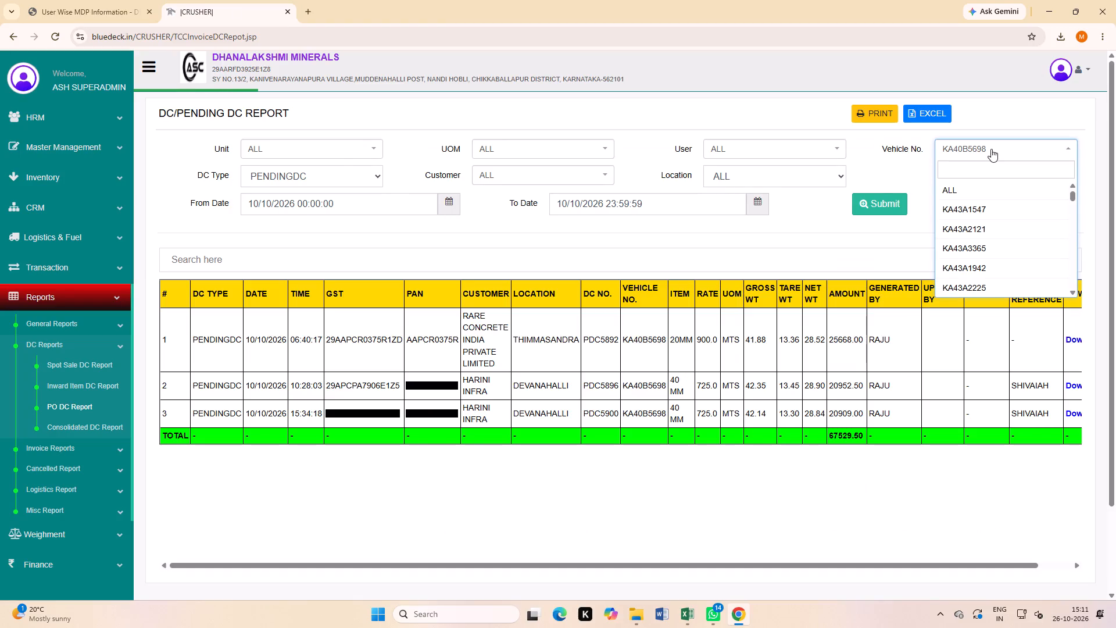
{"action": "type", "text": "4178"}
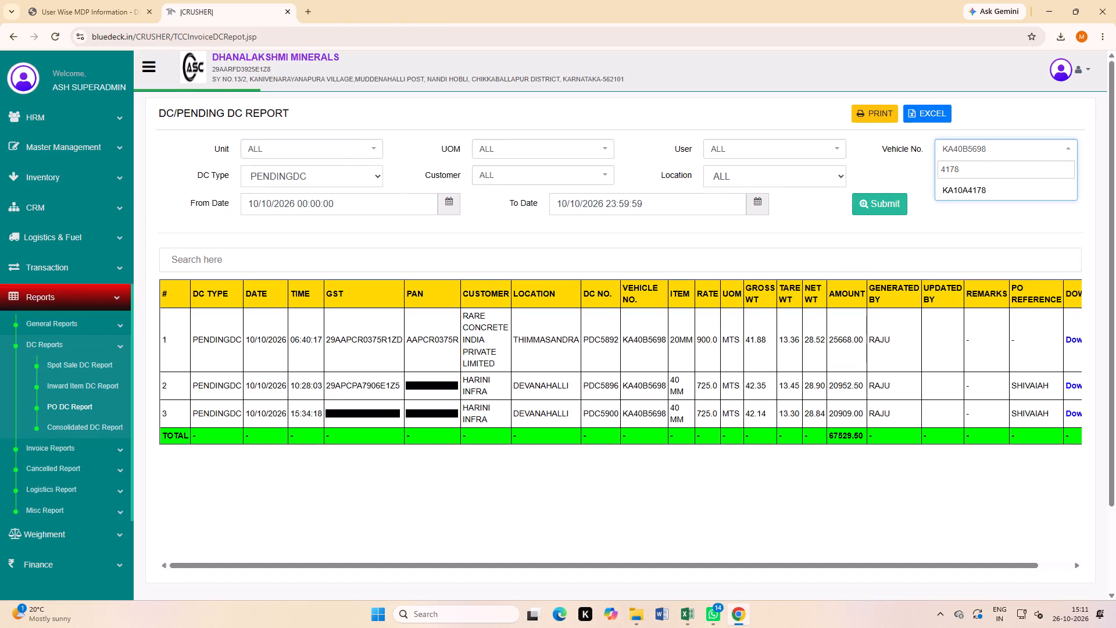
{"action": "left_click", "coordinate": [985, 193]}
{"action": "left_click", "coordinate": [875, 197]}
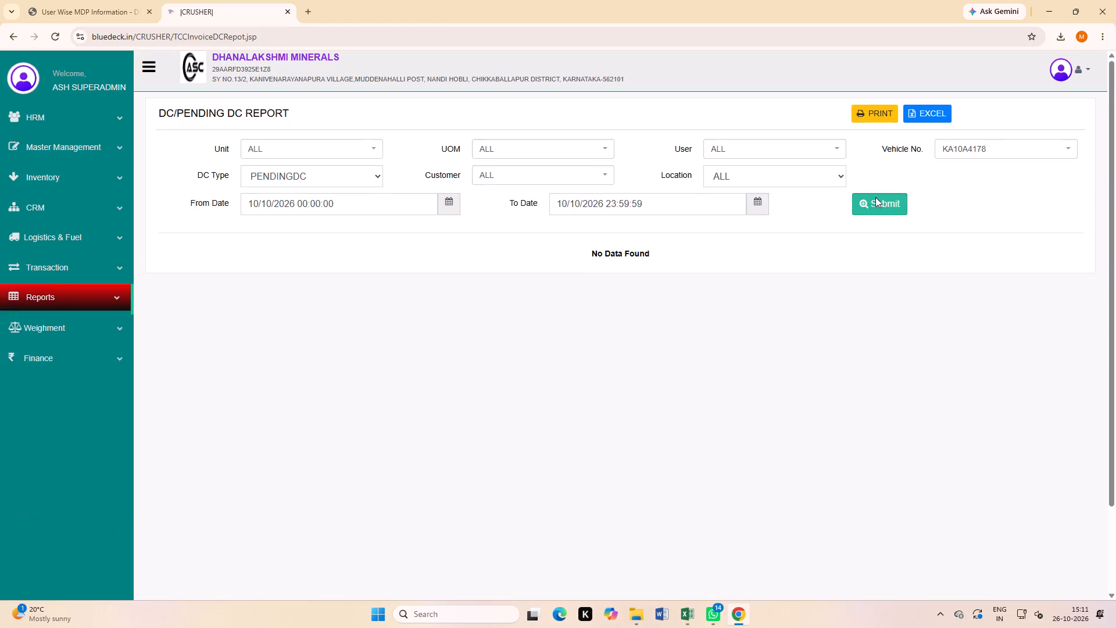
{"action": "left_click", "coordinate": [879, 199]}
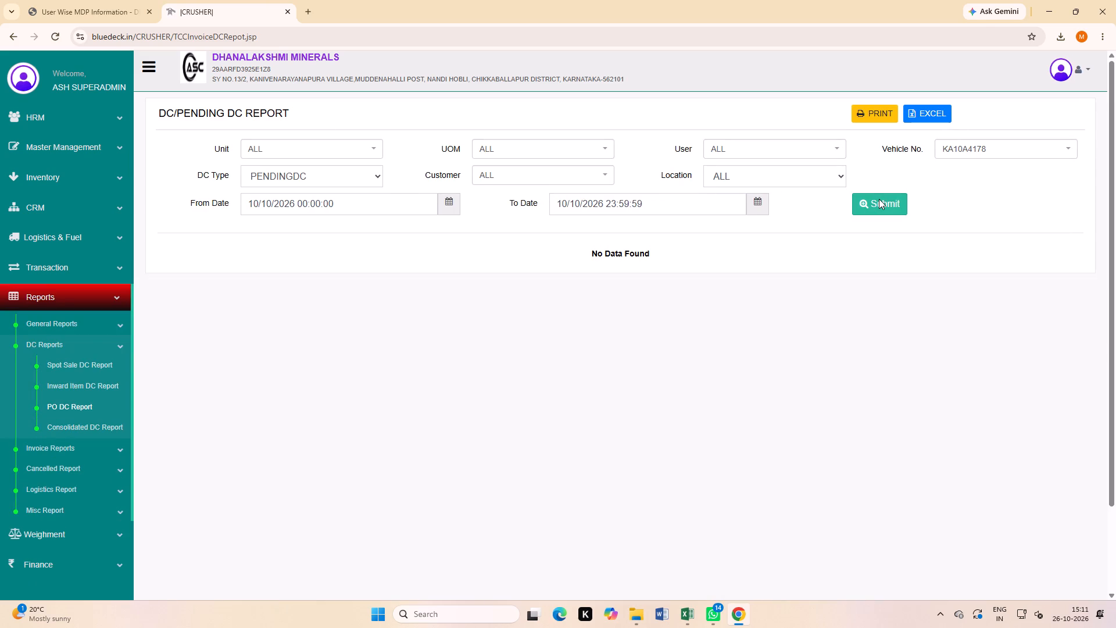
Change the report's DC Type to DC and run it again for the same vehicle.
{"action": "left_click", "coordinate": [306, 179]}
{"action": "left_click", "coordinate": [291, 205]}
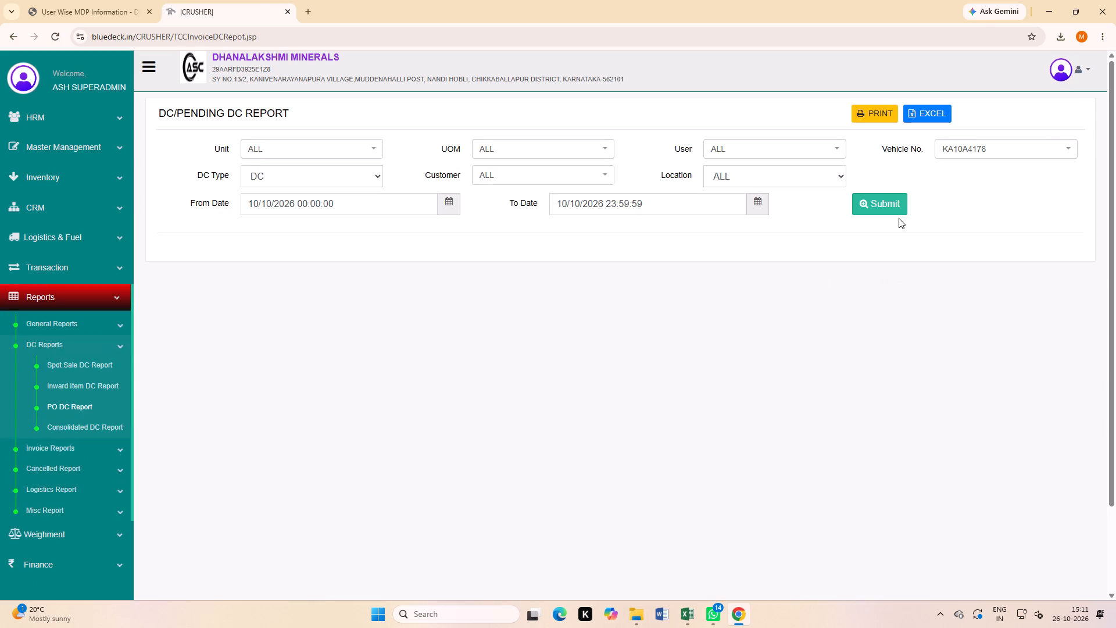
{"action": "left_click", "coordinate": [889, 210]}
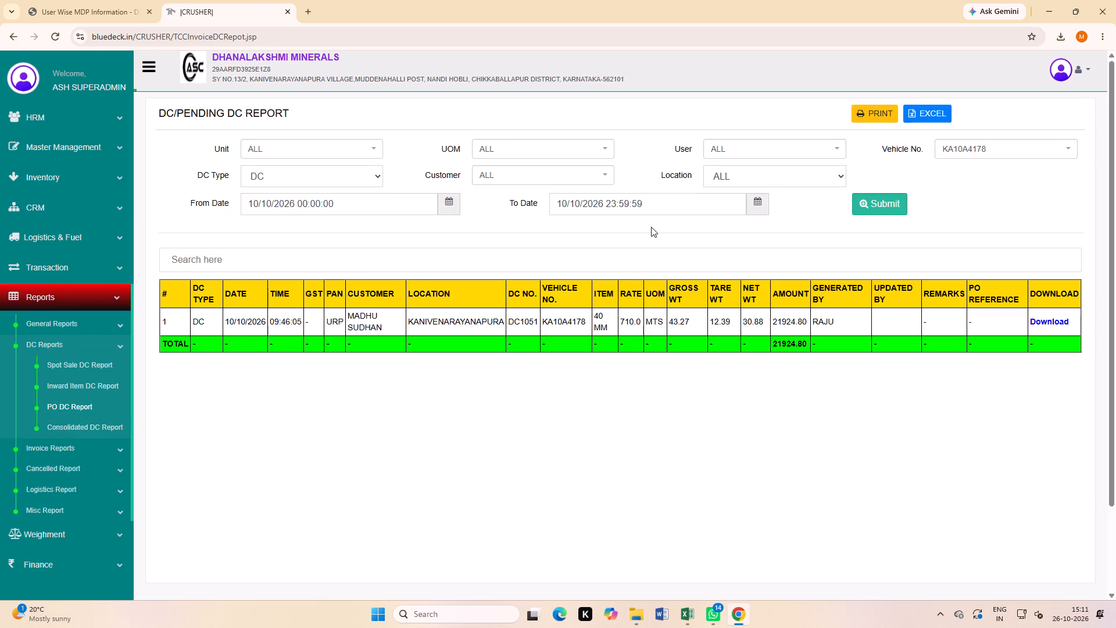
Return to the tripsheet workbook in Excel and enter the customer from the DC report as Customer Name for the ENVIRO INFRA ENGINEERS LIMITED row.
{"action": "left_click", "coordinate": [677, 617]}
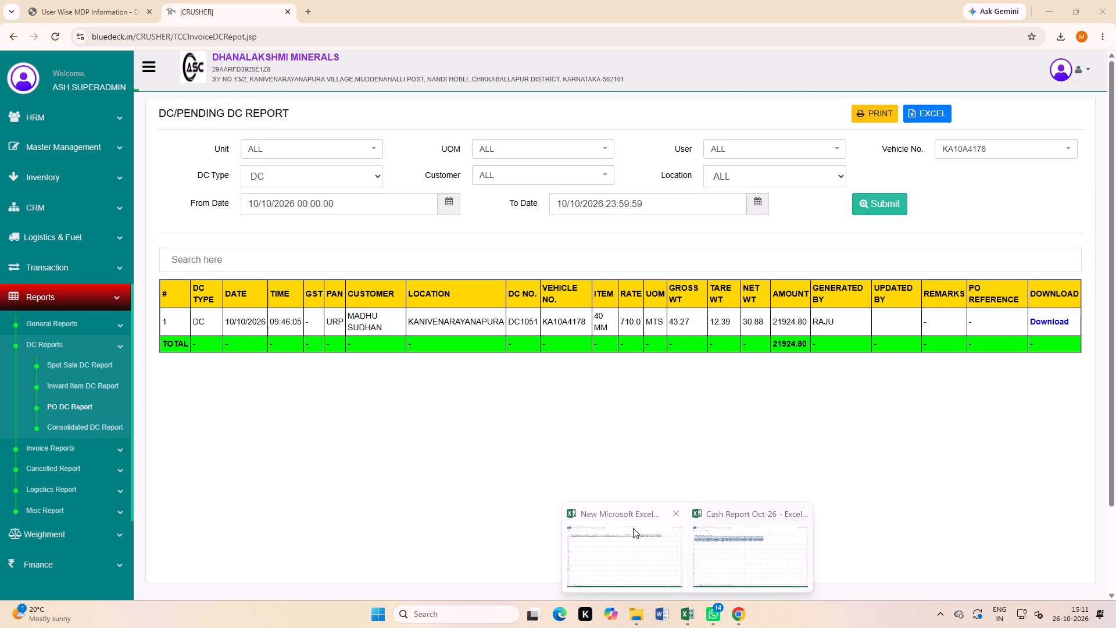
{"action": "left_click", "coordinate": [629, 541]}
{"action": "left_click", "coordinate": [542, 97]}
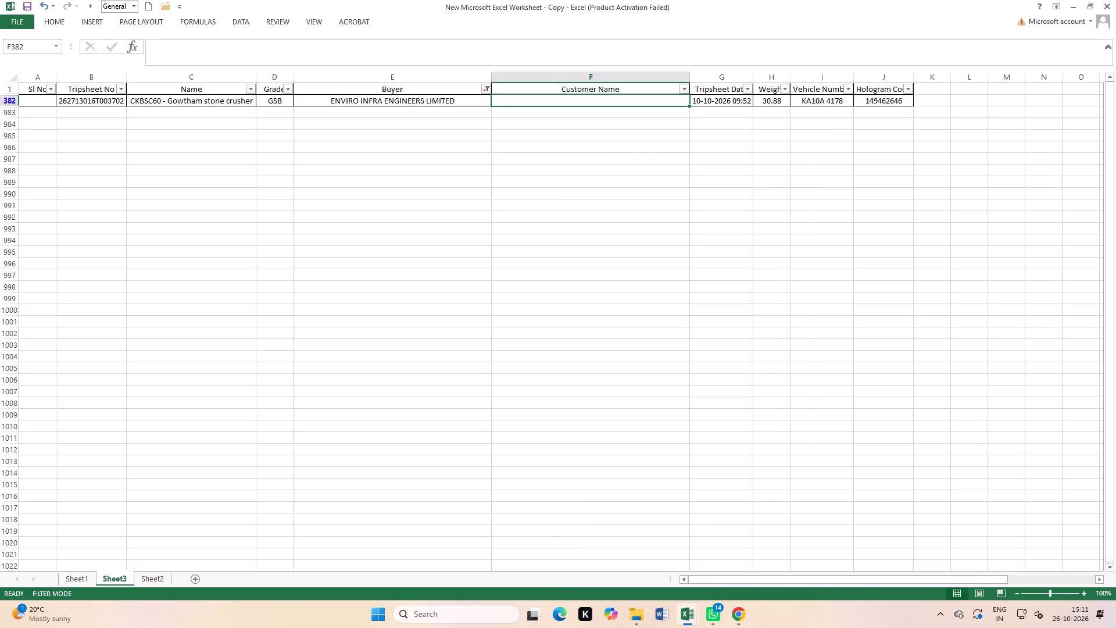
{"action": "left_click", "coordinate": [741, 620]}
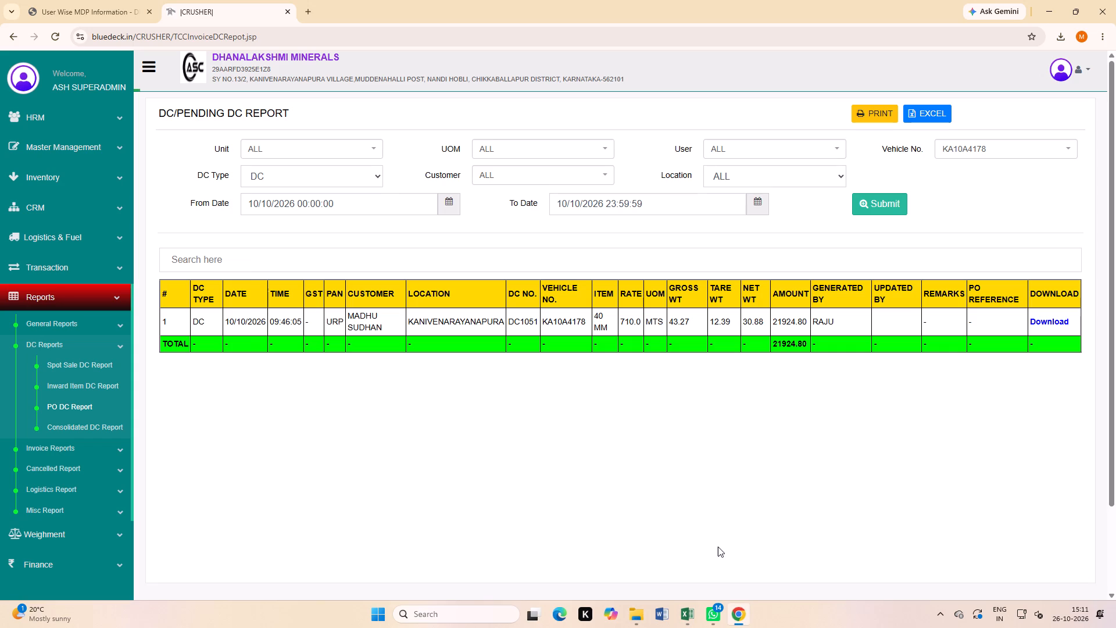
{"action": "left_click", "coordinate": [689, 620]}
{"action": "left_click", "coordinate": [646, 555]}
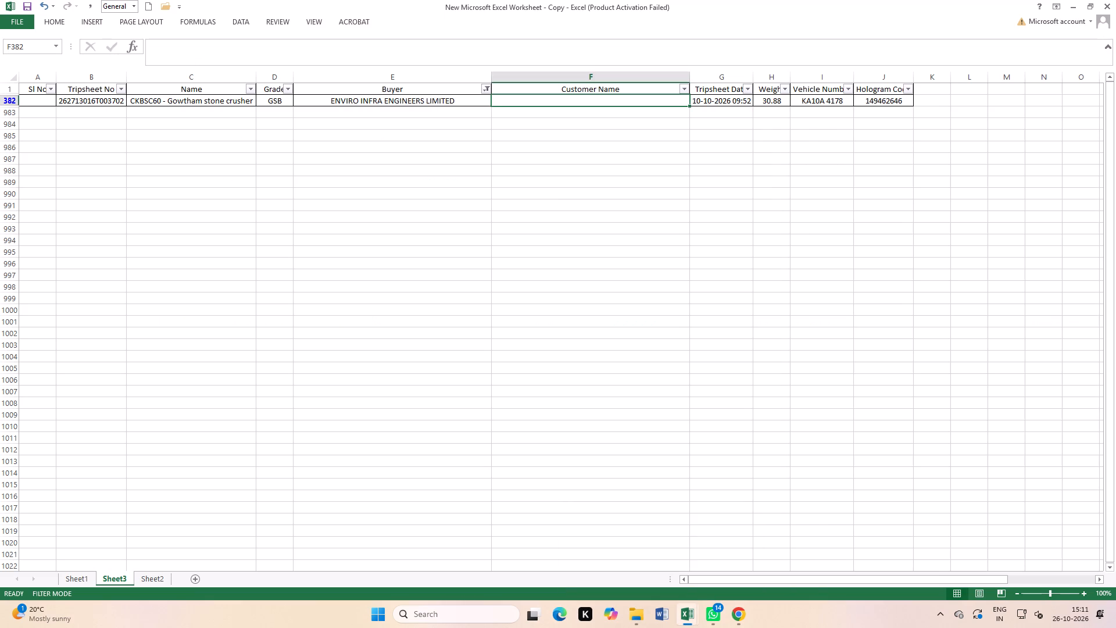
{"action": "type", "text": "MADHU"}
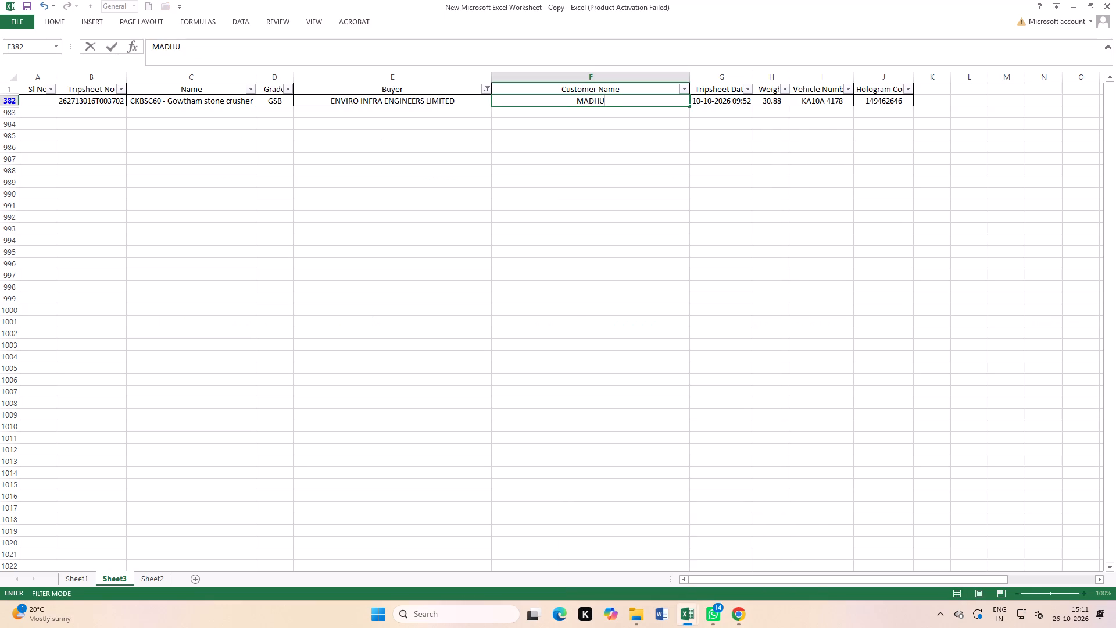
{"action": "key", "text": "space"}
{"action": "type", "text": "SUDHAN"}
{"action": "left_click", "coordinate": [709, 314]}
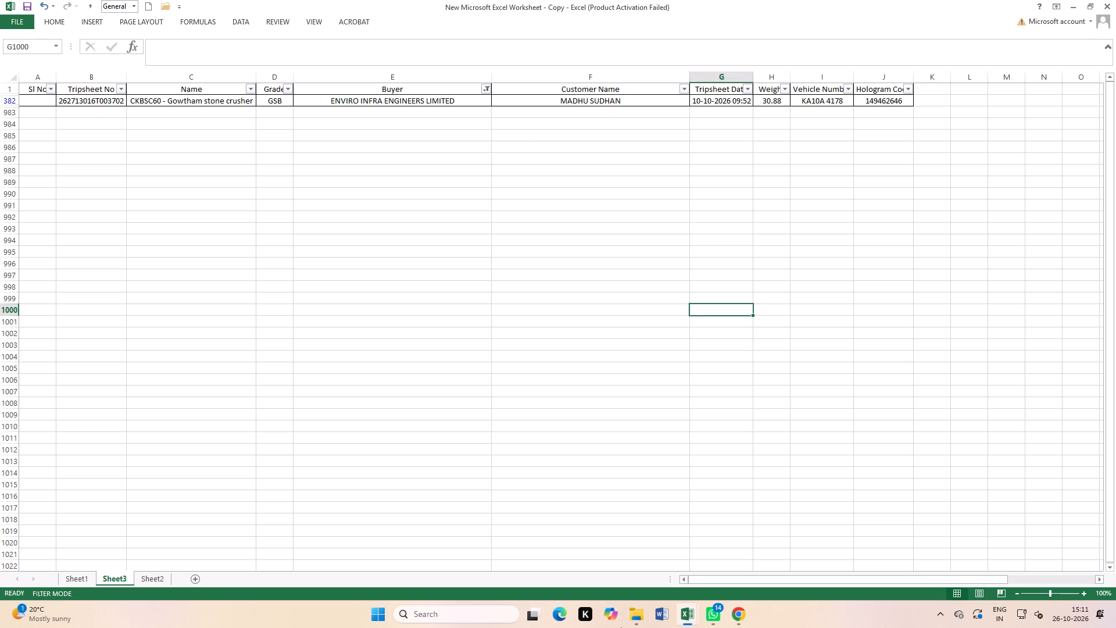
Change the Buyer filter to only FIRST CHOICE, FIRST CHOICE RMX LLP and FIRSTCHOICE RMX LLP.
{"action": "left_click", "coordinate": [484, 97]}
{"action": "left_click", "coordinate": [485, 92]}
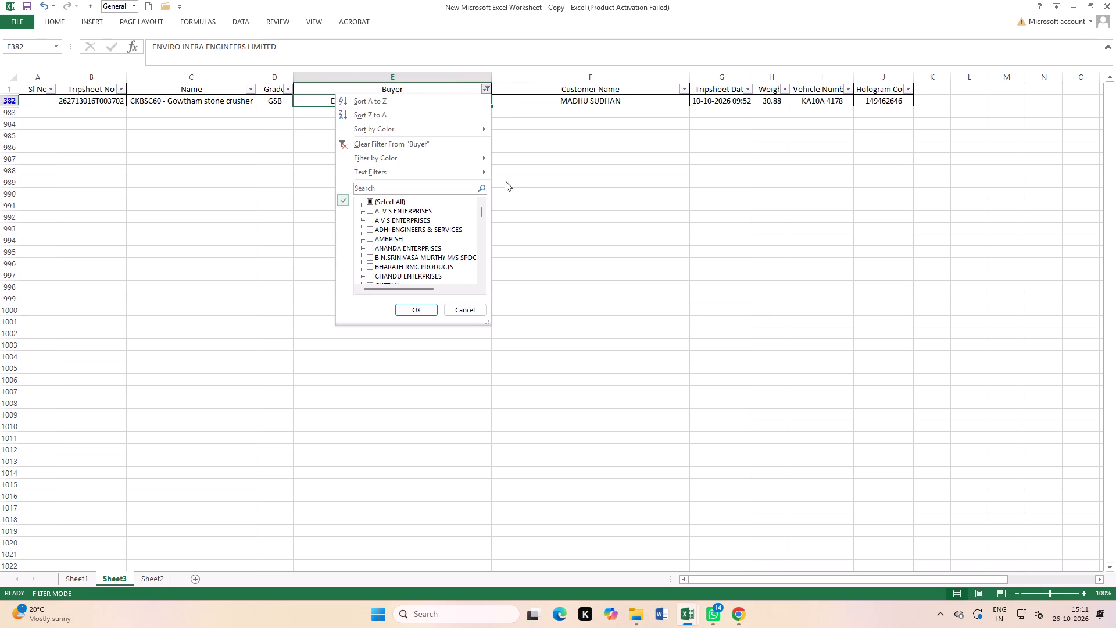
{"action": "scroll", "coordinate": [419, 230], "scroll_direction": "down", "scroll_amount": 2}
{"action": "left_click", "coordinate": [396, 238]}
{"action": "left_click", "coordinate": [389, 248]}
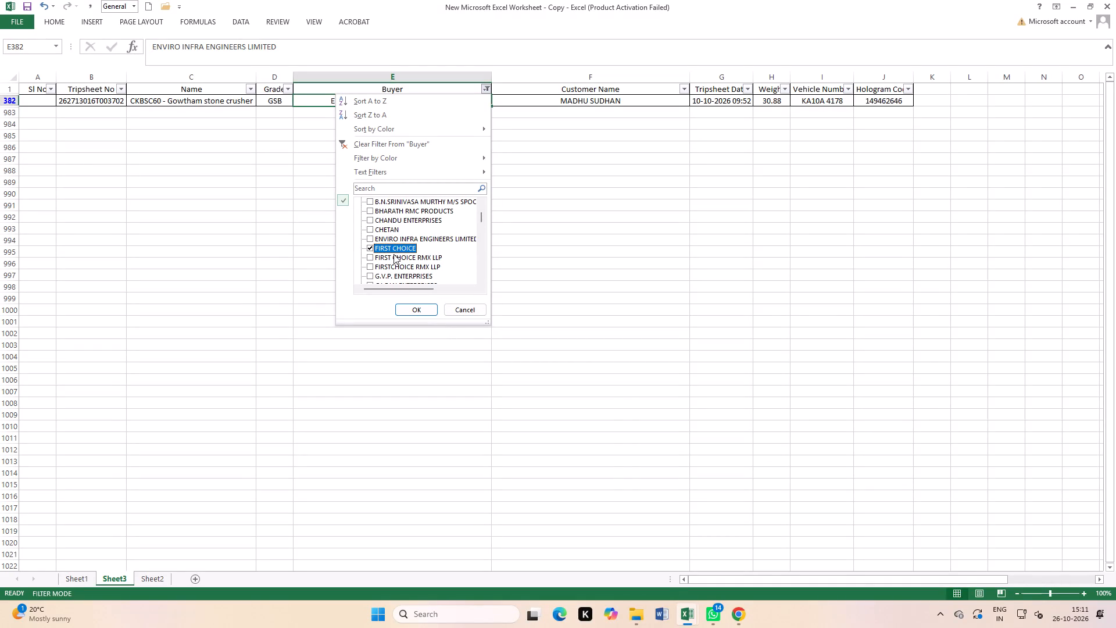
{"action": "left_click", "coordinate": [396, 256]}
{"action": "left_click", "coordinate": [397, 270]}
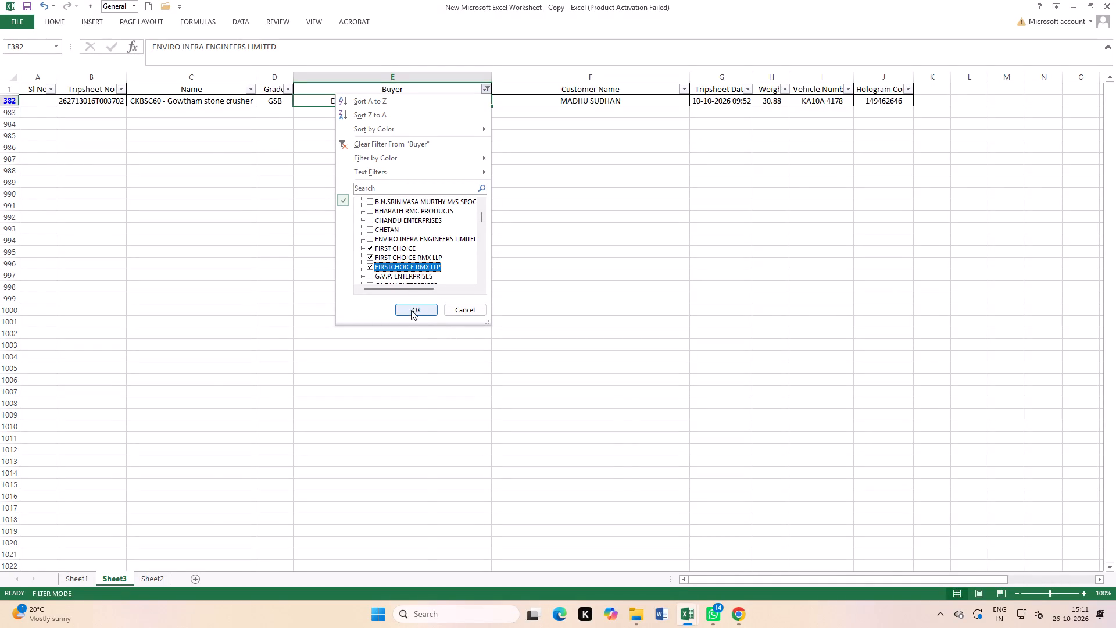
{"action": "left_click", "coordinate": [412, 307]}
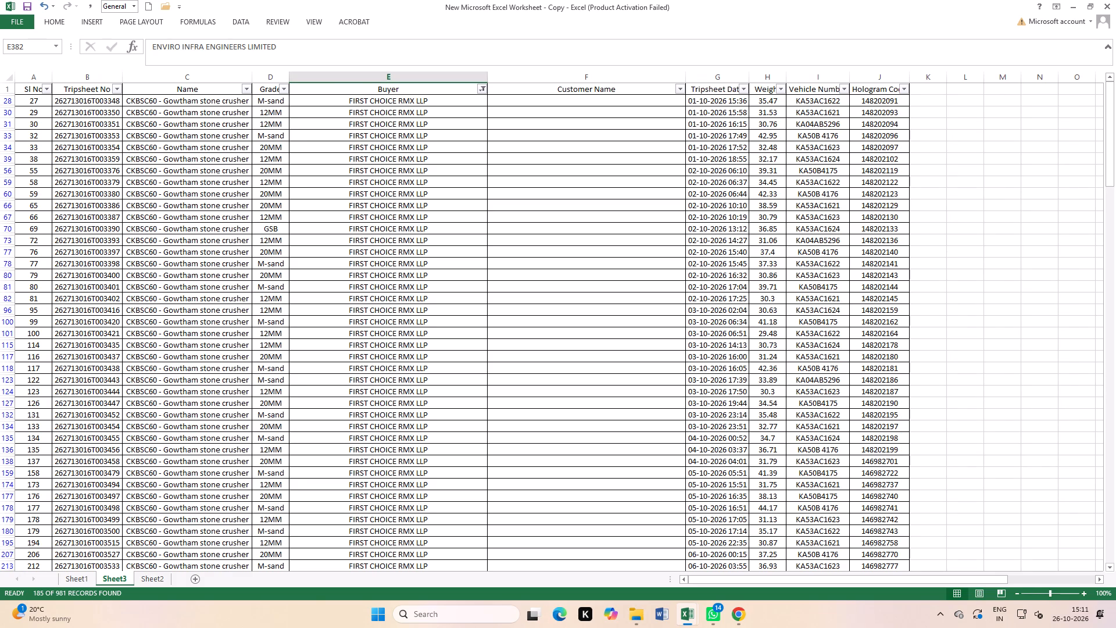
Look through the vehicle numbers listed in the Vehicle Number filter for the FIRST CHOICE buyers, leaving the filter as it is.
{"action": "left_click", "coordinate": [842, 87]}
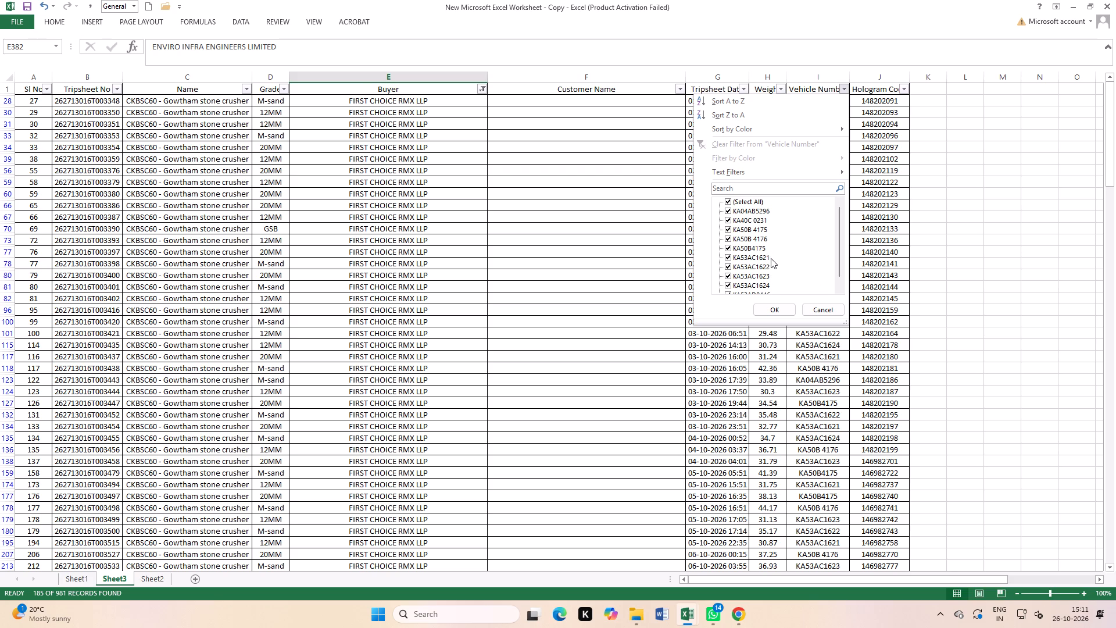
{"action": "left_click", "coordinate": [763, 220]}
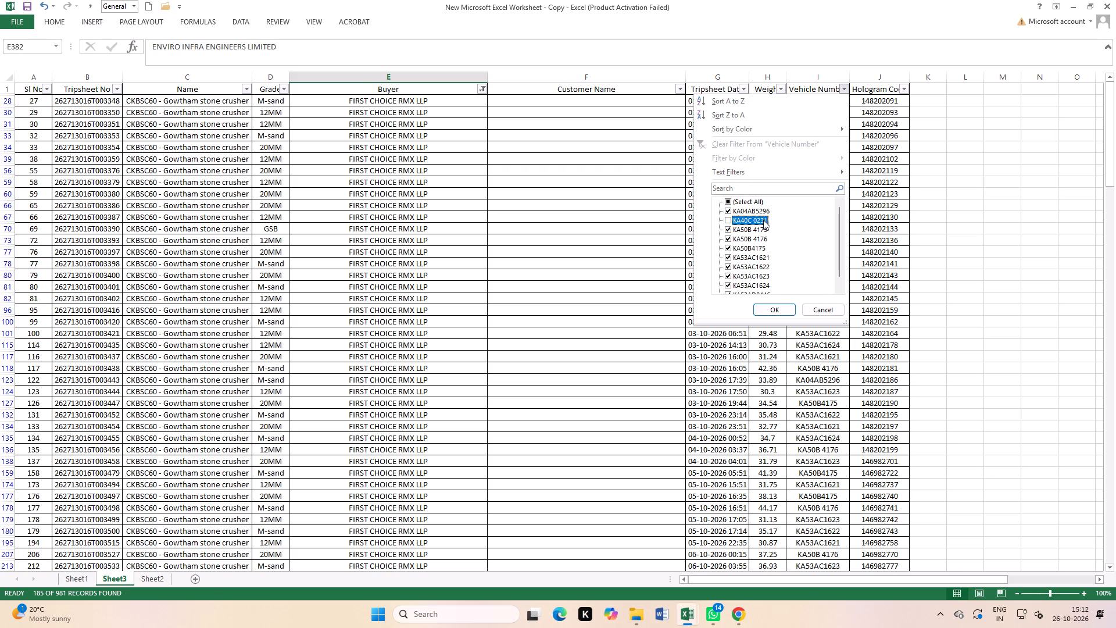
{"action": "left_click", "coordinate": [763, 222]}
{"action": "scroll", "coordinate": [765, 260], "scroll_direction": "down", "scroll_amount": 5}
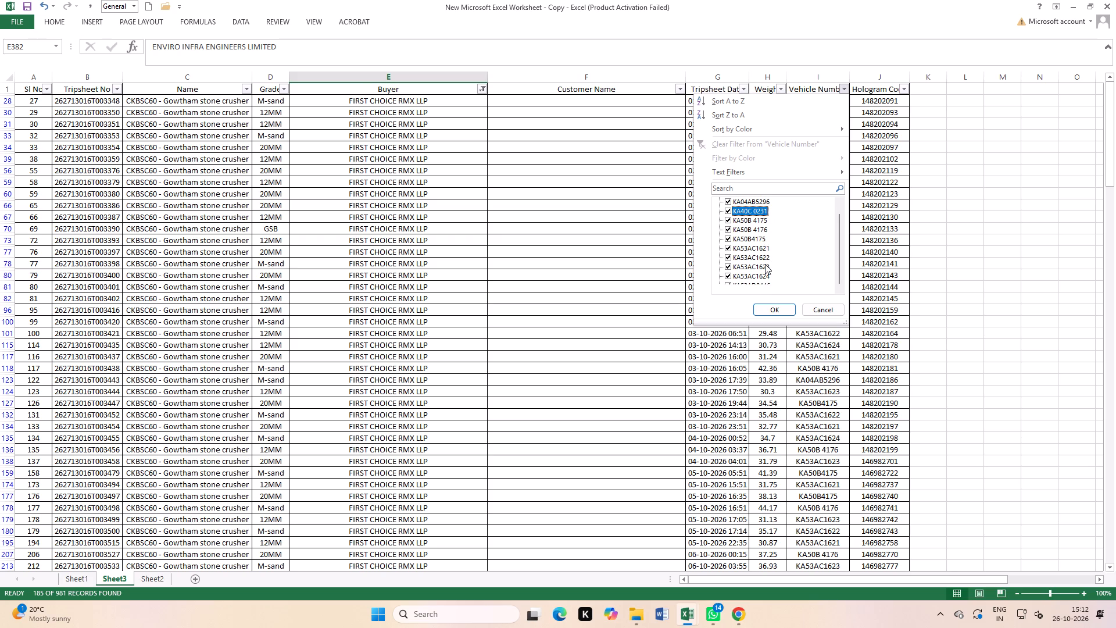
{"action": "scroll", "coordinate": [765, 264], "scroll_direction": "down", "scroll_amount": 2}
{"action": "scroll", "coordinate": [770, 276], "scroll_direction": "up", "scroll_amount": 4}
{"action": "scroll", "coordinate": [771, 281], "scroll_direction": "down", "scroll_amount": 5}
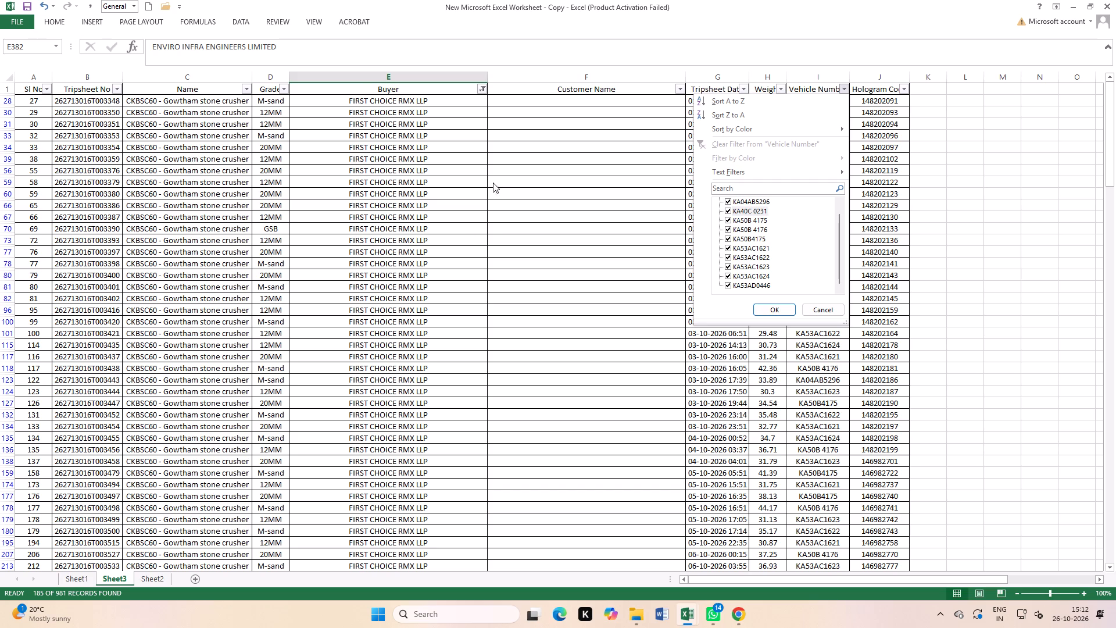
{"action": "left_click", "coordinate": [568, 175]}
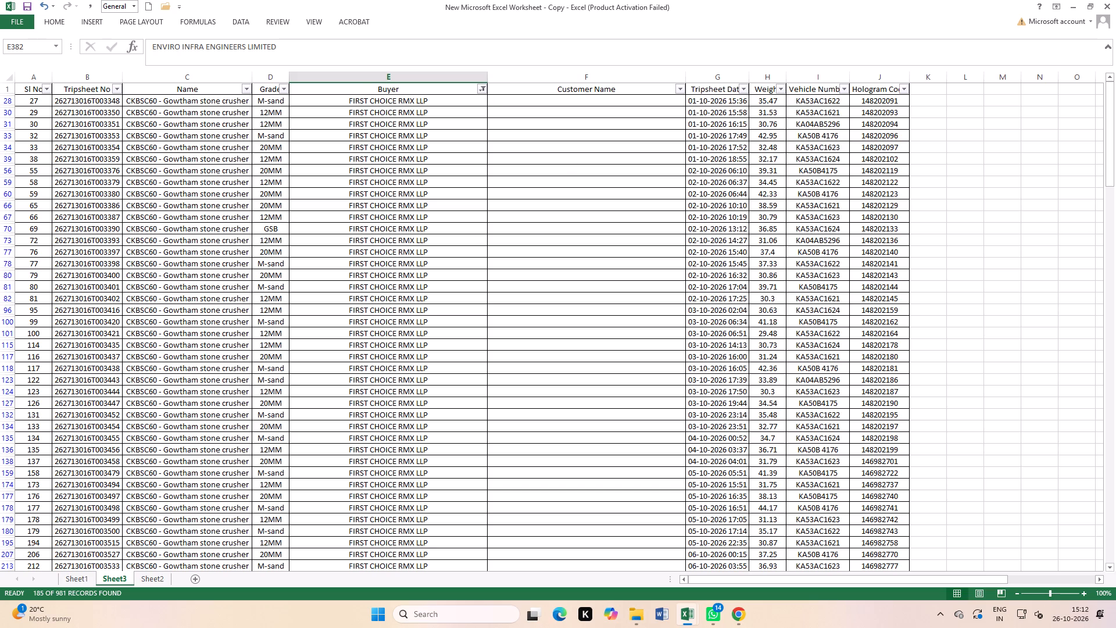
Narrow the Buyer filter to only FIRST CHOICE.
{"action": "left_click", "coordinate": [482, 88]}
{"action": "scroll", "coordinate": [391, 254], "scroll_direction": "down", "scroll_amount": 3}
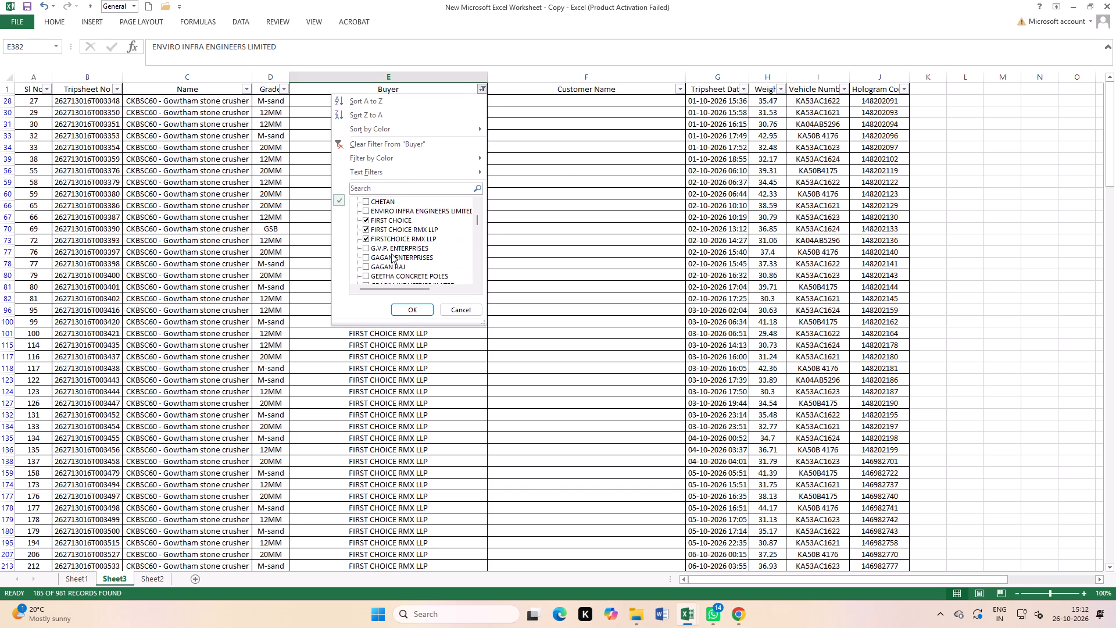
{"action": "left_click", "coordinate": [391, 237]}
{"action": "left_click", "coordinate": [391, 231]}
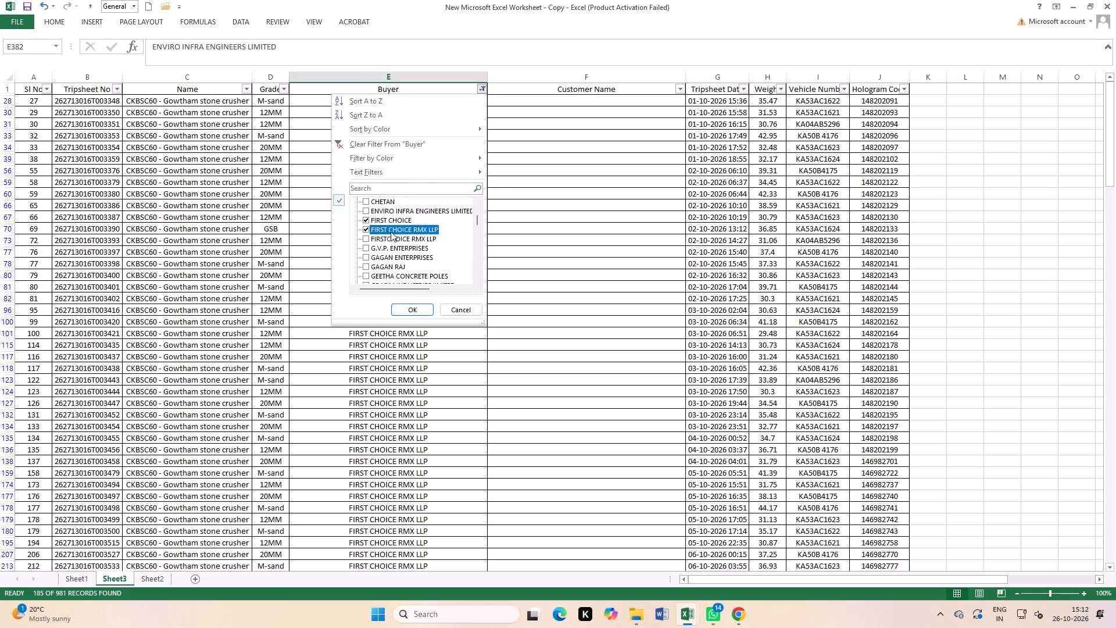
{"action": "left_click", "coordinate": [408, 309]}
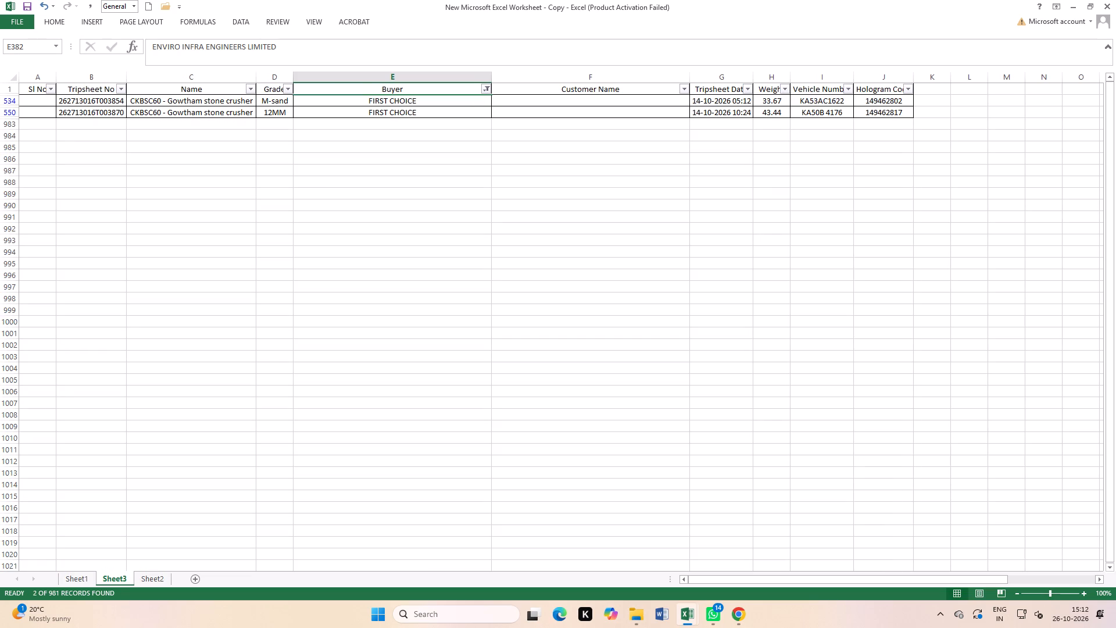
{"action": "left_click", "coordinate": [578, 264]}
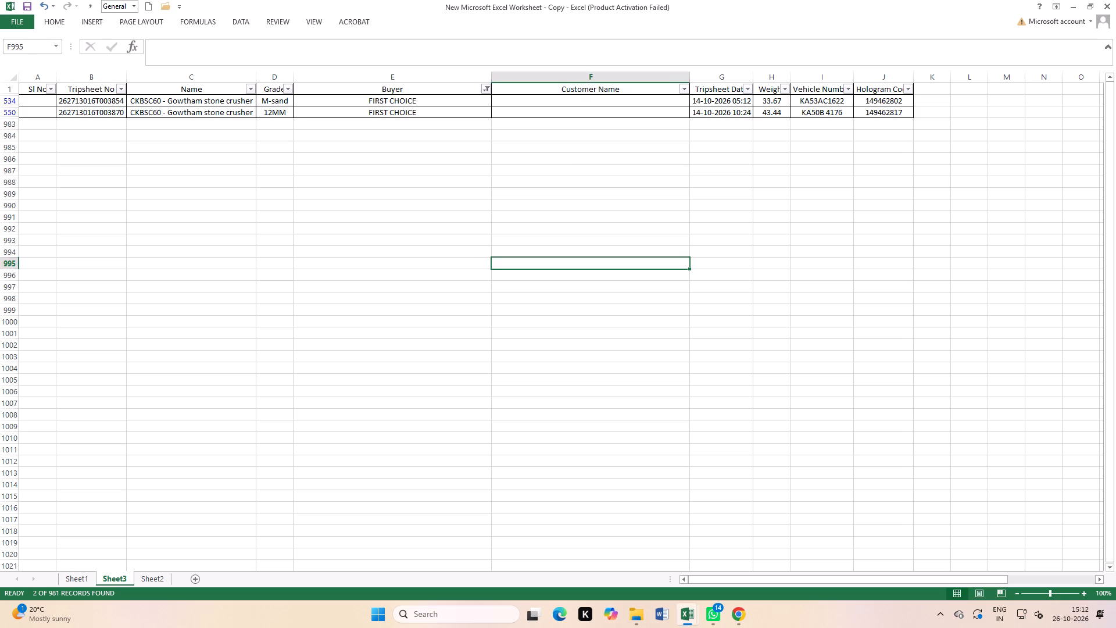
Change the Buyer filter to show only FIRST CHOICE RMX LLP.
{"action": "left_click", "coordinate": [485, 91]}
{"action": "scroll", "coordinate": [406, 261], "scroll_direction": "down", "scroll_amount": 2}
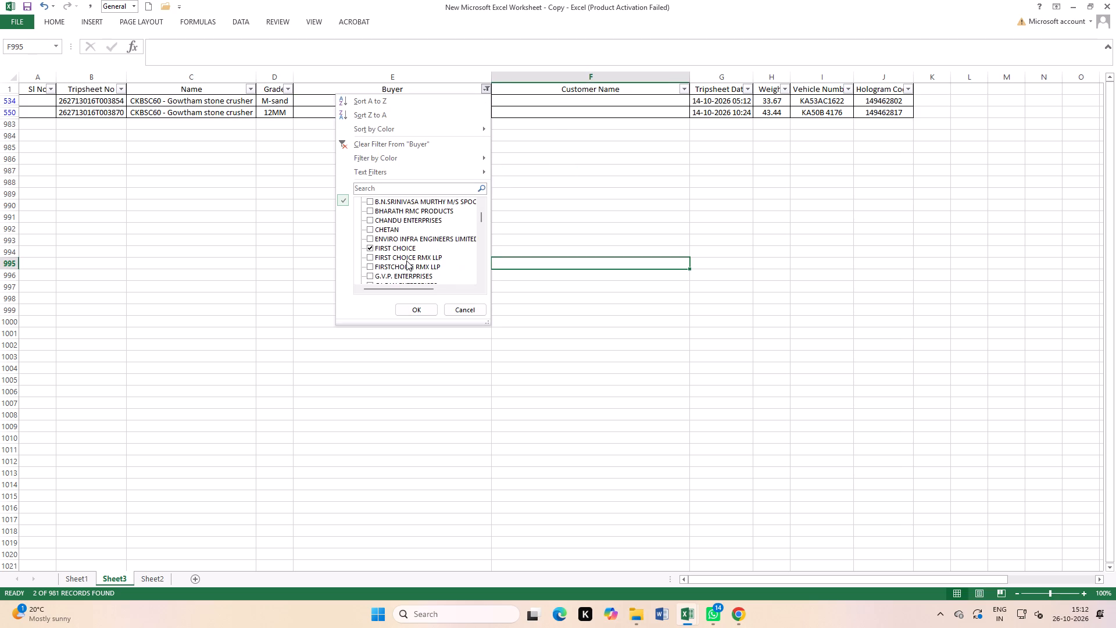
{"action": "left_click", "coordinate": [391, 247]}
{"action": "left_click", "coordinate": [392, 256]}
{"action": "left_click", "coordinate": [407, 308]}
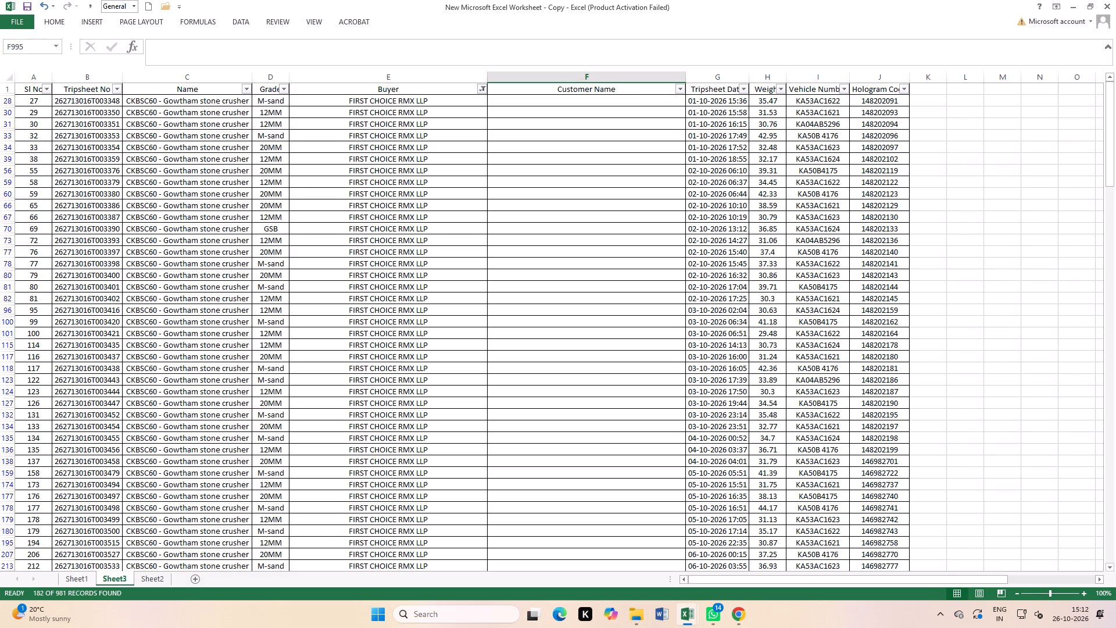
{"action": "left_click", "coordinate": [847, 92]}
{"action": "left_click", "coordinate": [746, 203]}
{"action": "left_click", "coordinate": [740, 217]}
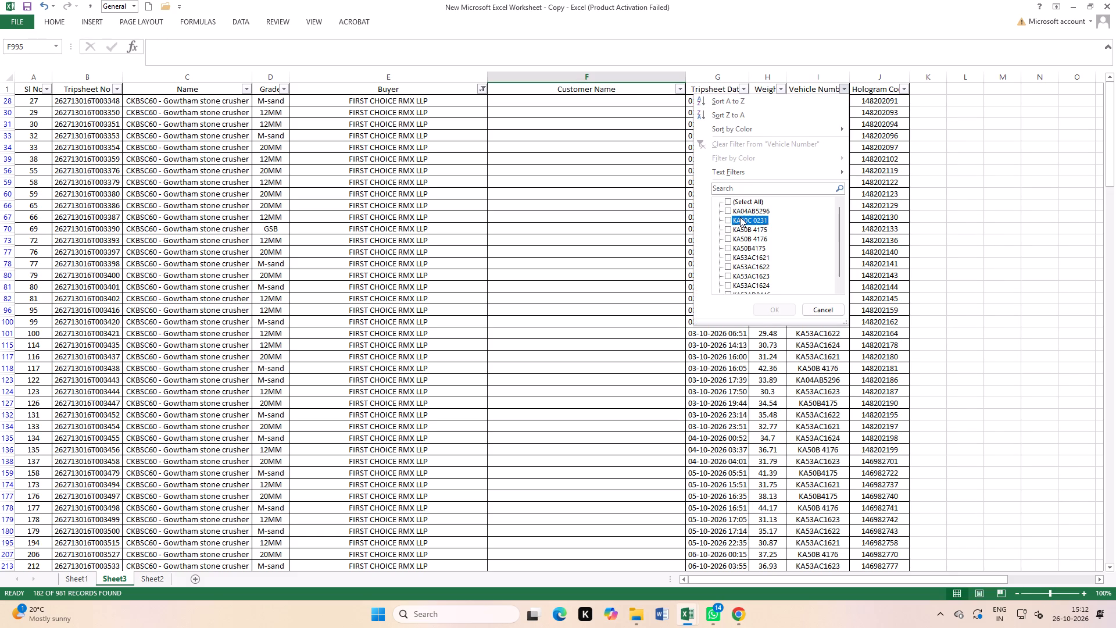
{"action": "left_click", "coordinate": [771, 309]}
{"action": "left_click", "coordinate": [427, 224]}
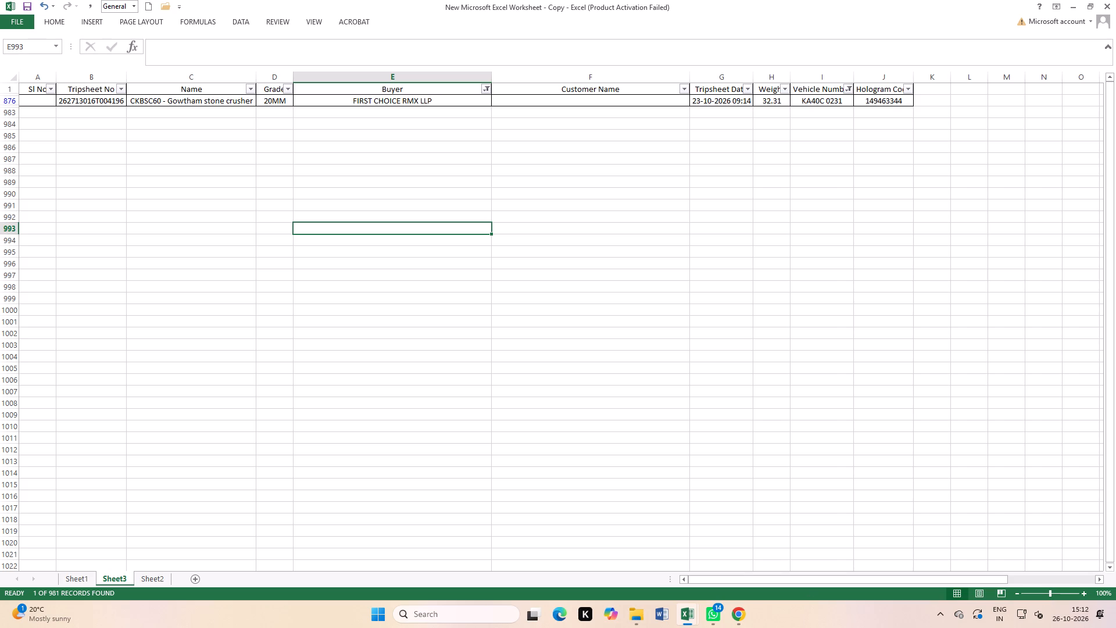
Switch to Chrome's DC/Pending DC Report and set DC Type to PENDINGDC with both From Date and To Date on 23/10/2026.
{"action": "left_click", "coordinate": [739, 623]}
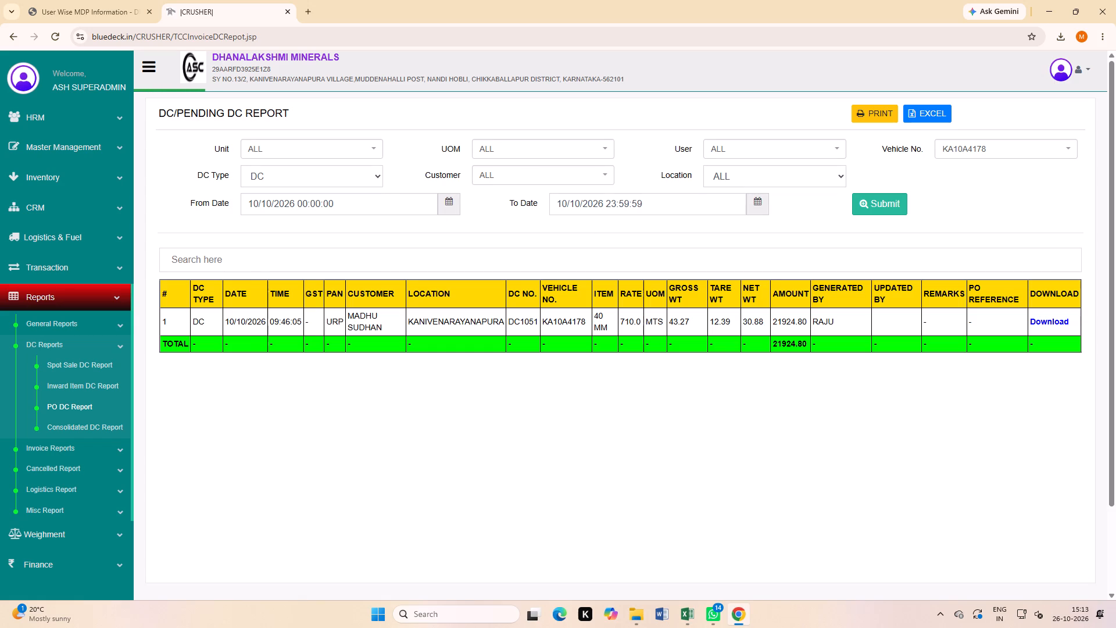
{"action": "left_click", "coordinate": [448, 202]}
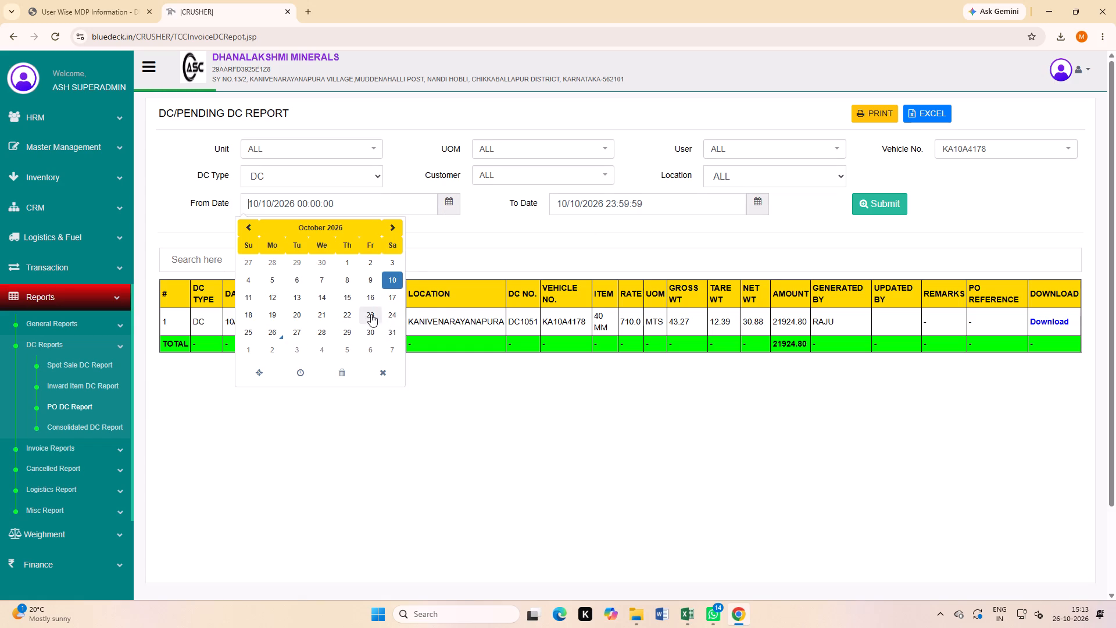
{"action": "left_click", "coordinate": [371, 314]}
{"action": "left_click", "coordinate": [607, 244]}
{"action": "left_click", "coordinate": [330, 178]}
{"action": "left_click", "coordinate": [312, 213]}
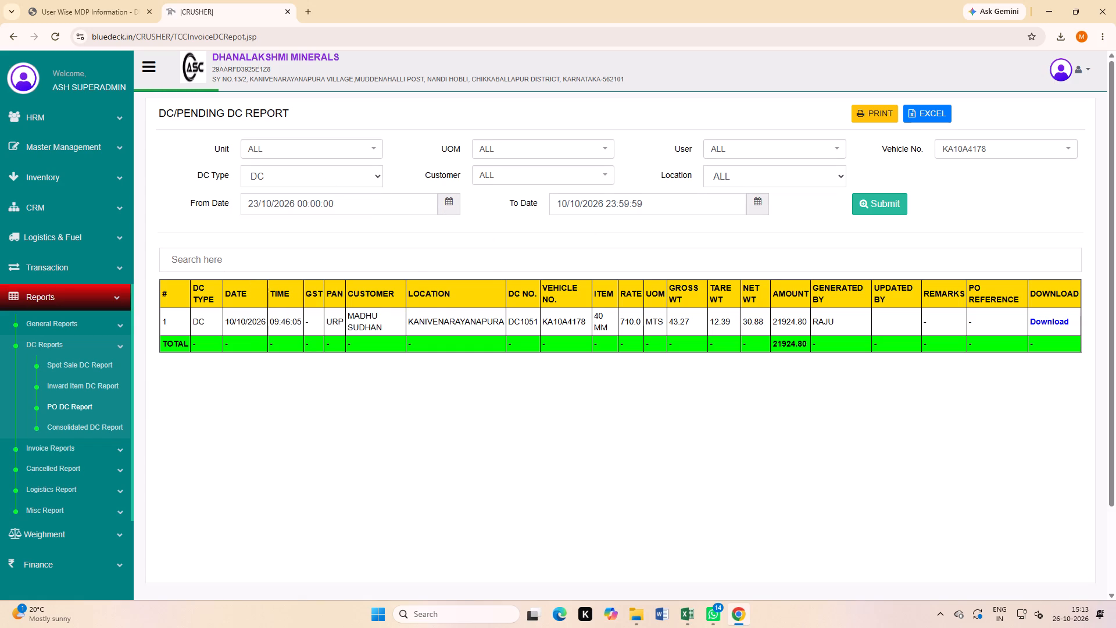
{"action": "left_click", "coordinate": [324, 174]}
{"action": "left_click", "coordinate": [316, 230]}
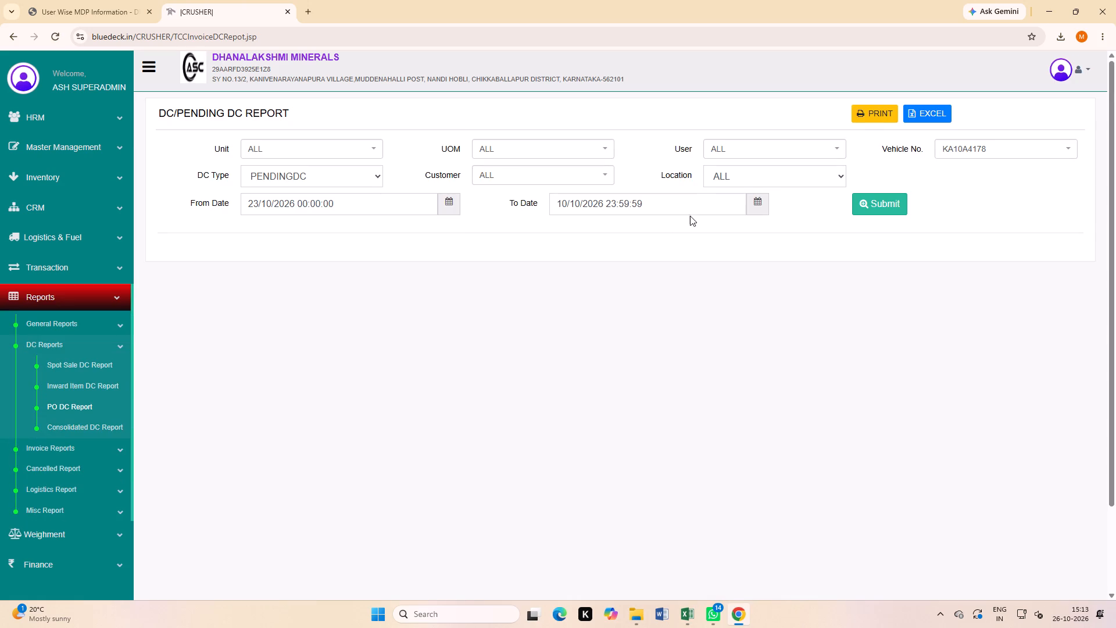
{"action": "left_click", "coordinate": [757, 201]}
{"action": "left_click", "coordinate": [677, 312]}
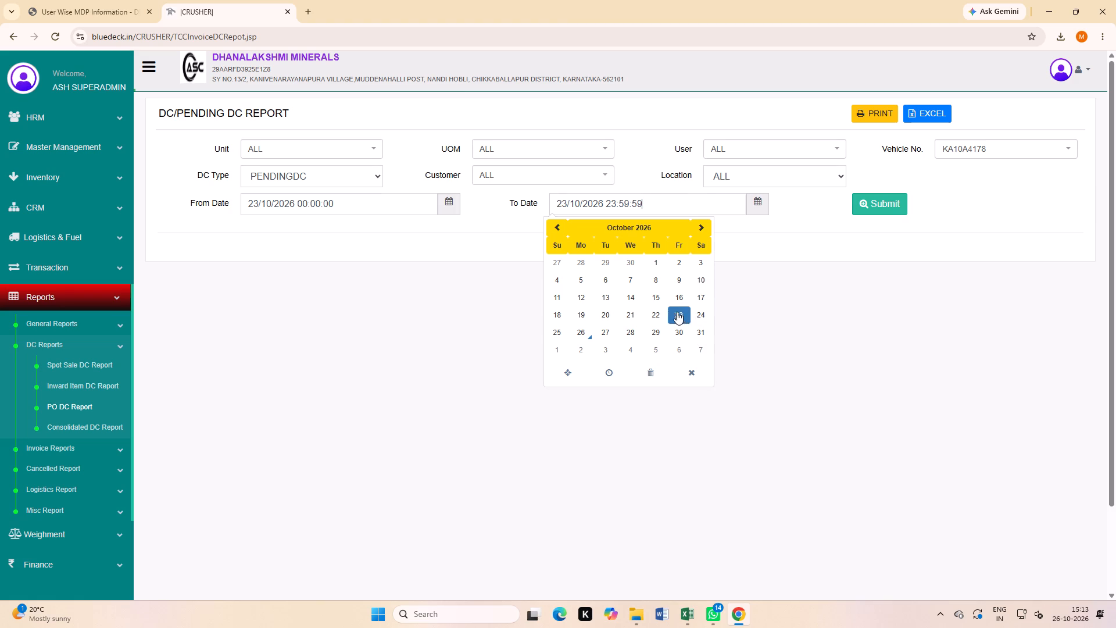
{"action": "left_click", "coordinate": [806, 283]}
{"action": "left_click", "coordinate": [972, 145]}
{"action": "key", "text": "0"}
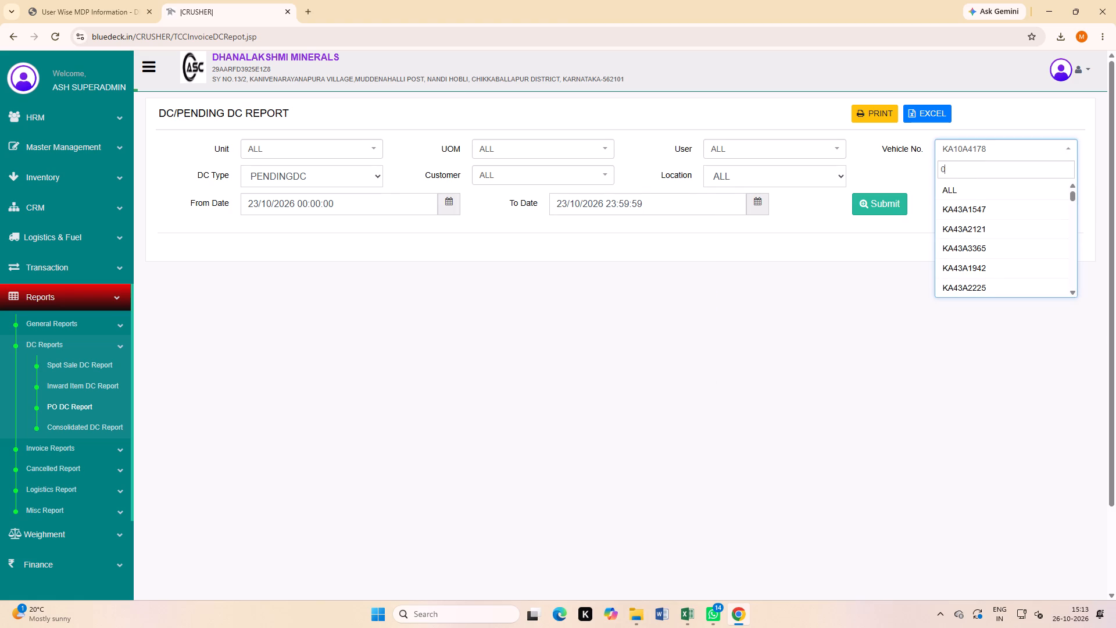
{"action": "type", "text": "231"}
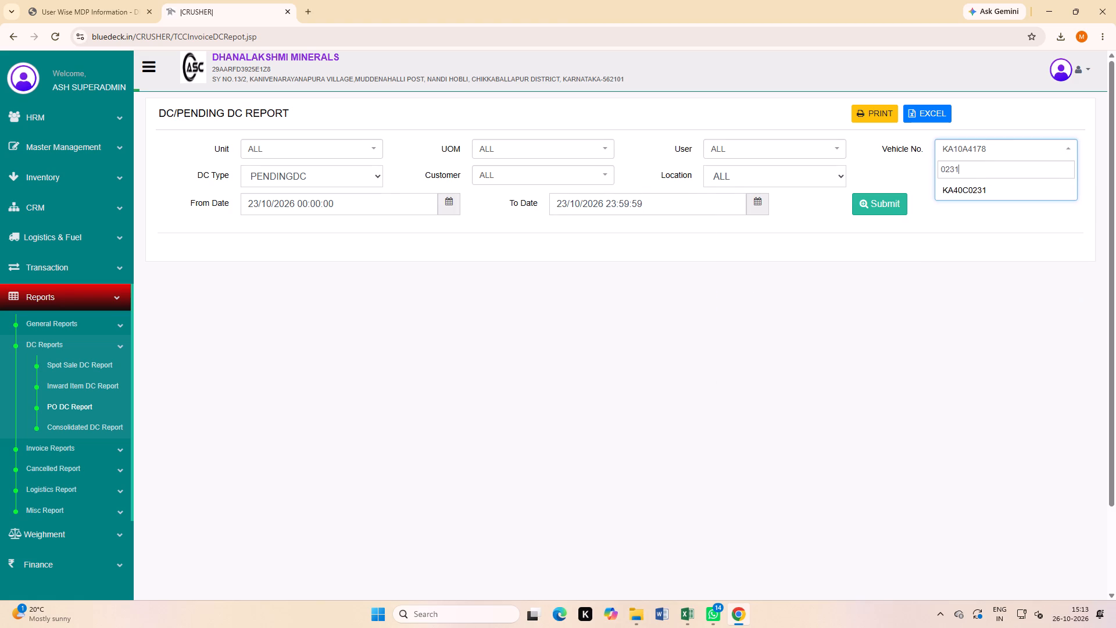
{"action": "left_click", "coordinate": [978, 185]}
{"action": "left_click", "coordinate": [877, 206]}
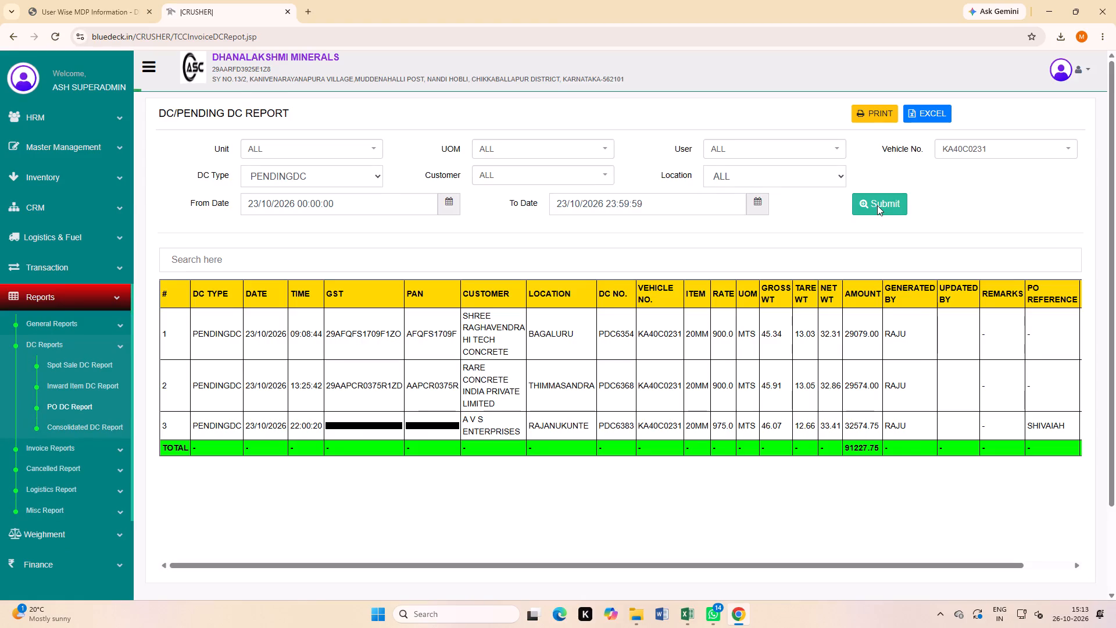
{"action": "left_click", "coordinate": [837, 338]}
{"action": "key", "text": "ctrl+Tab"}
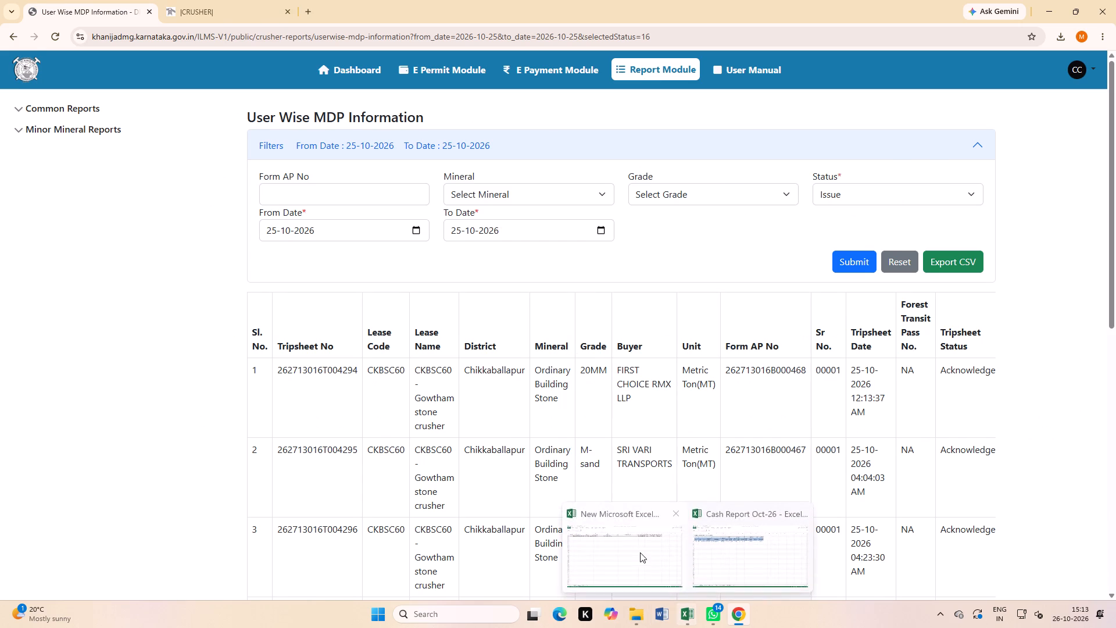
{"action": "left_click", "coordinate": [640, 552]}
{"action": "left_click", "coordinate": [772, 99]}
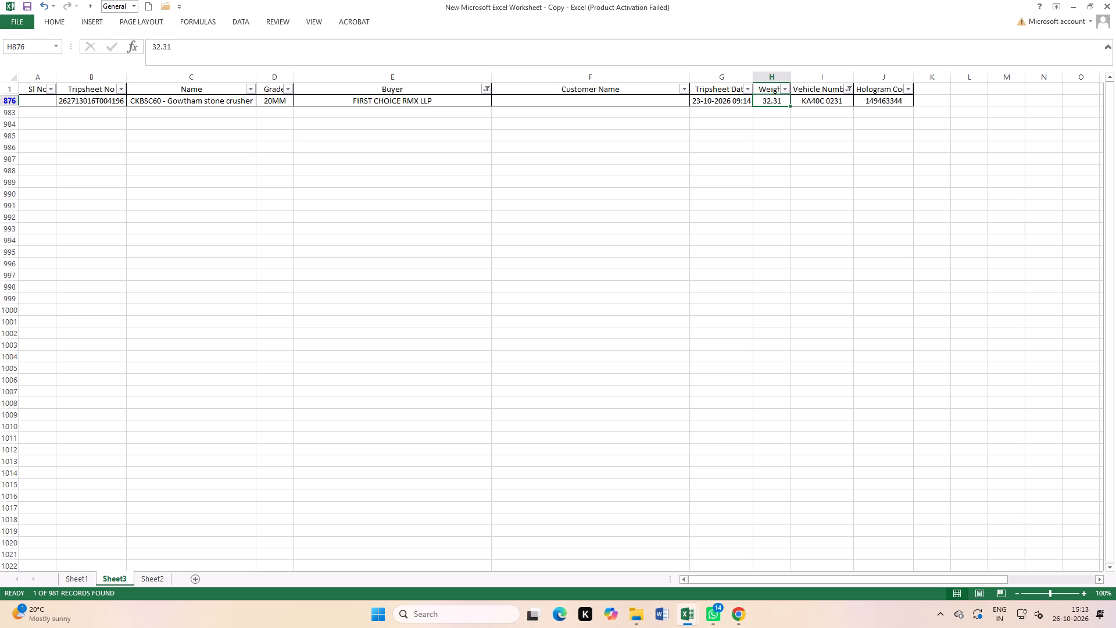
{"action": "left_click", "coordinate": [455, 100]}
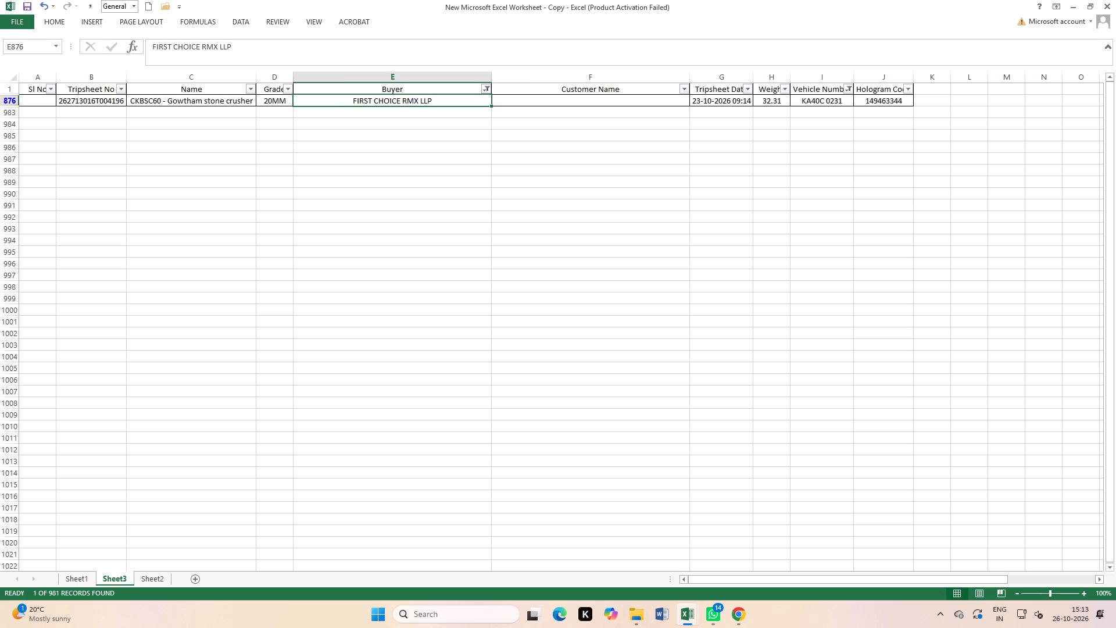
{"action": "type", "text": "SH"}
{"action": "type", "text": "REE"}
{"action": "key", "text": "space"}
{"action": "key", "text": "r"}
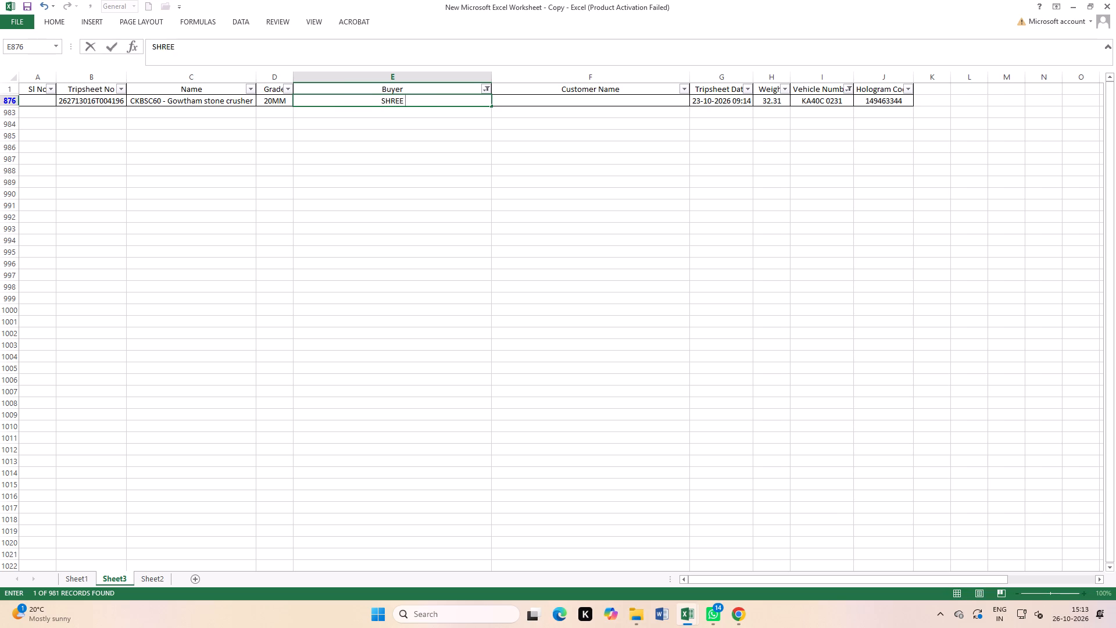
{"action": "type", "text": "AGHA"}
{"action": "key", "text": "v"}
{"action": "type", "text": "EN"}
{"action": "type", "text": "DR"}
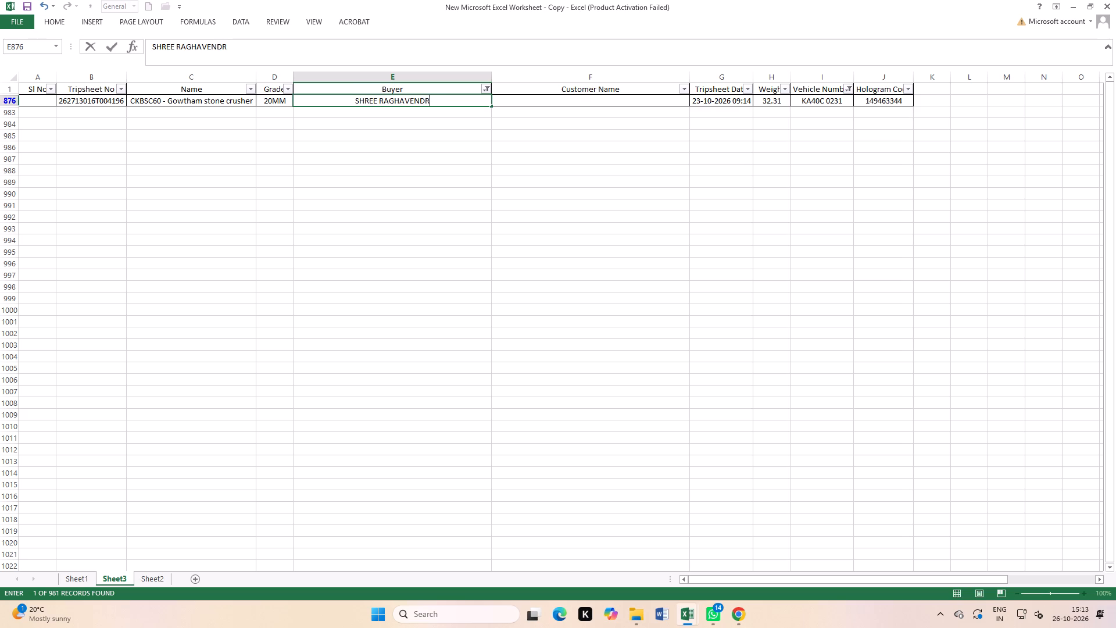
{"action": "left_click", "coordinate": [492, 196]}
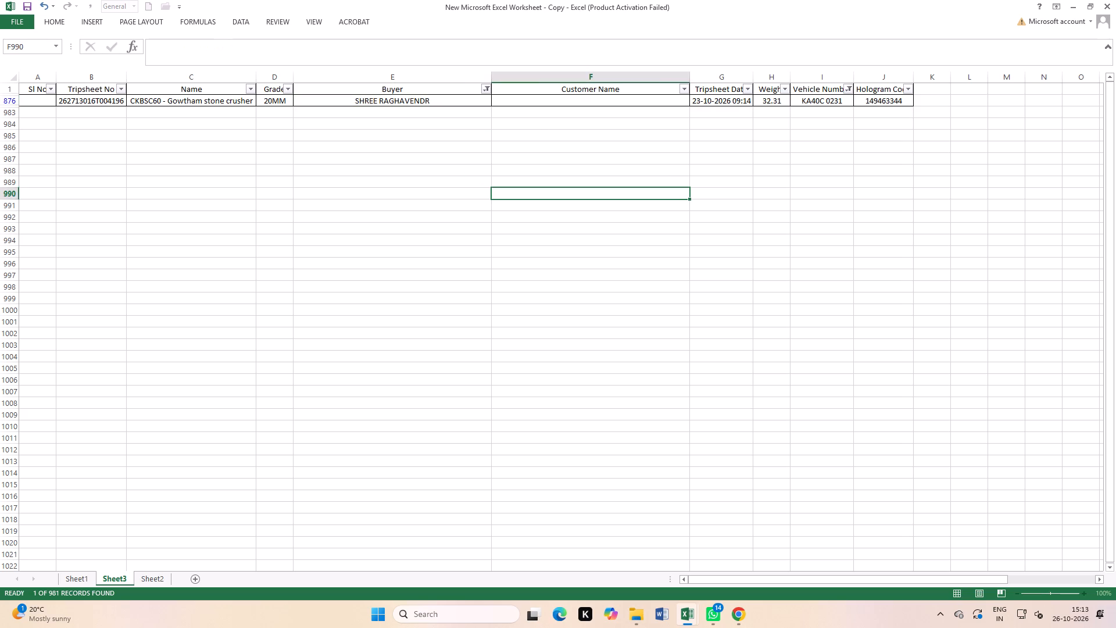
{"action": "double_click", "coordinate": [446, 99]}
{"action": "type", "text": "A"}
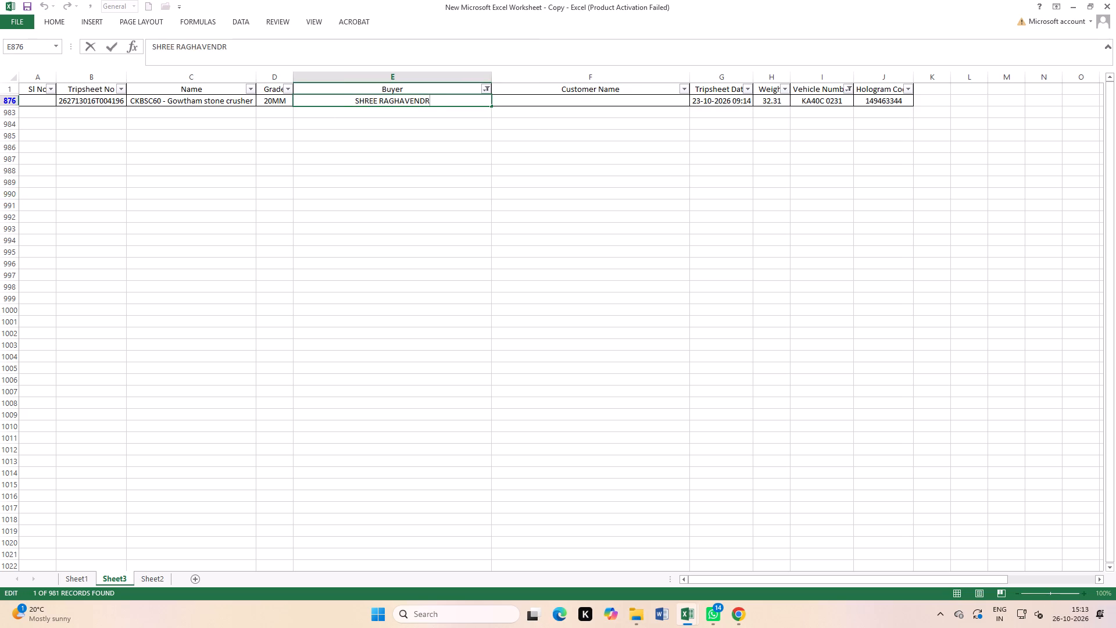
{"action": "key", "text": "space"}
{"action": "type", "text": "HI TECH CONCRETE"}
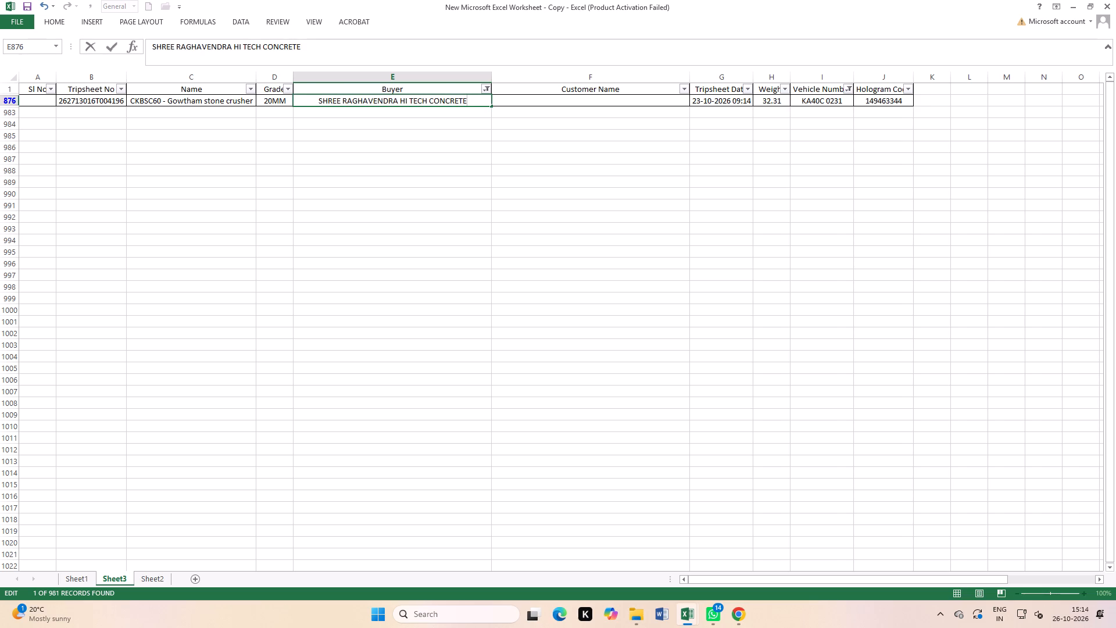
{"action": "left_click", "coordinate": [500, 178]}
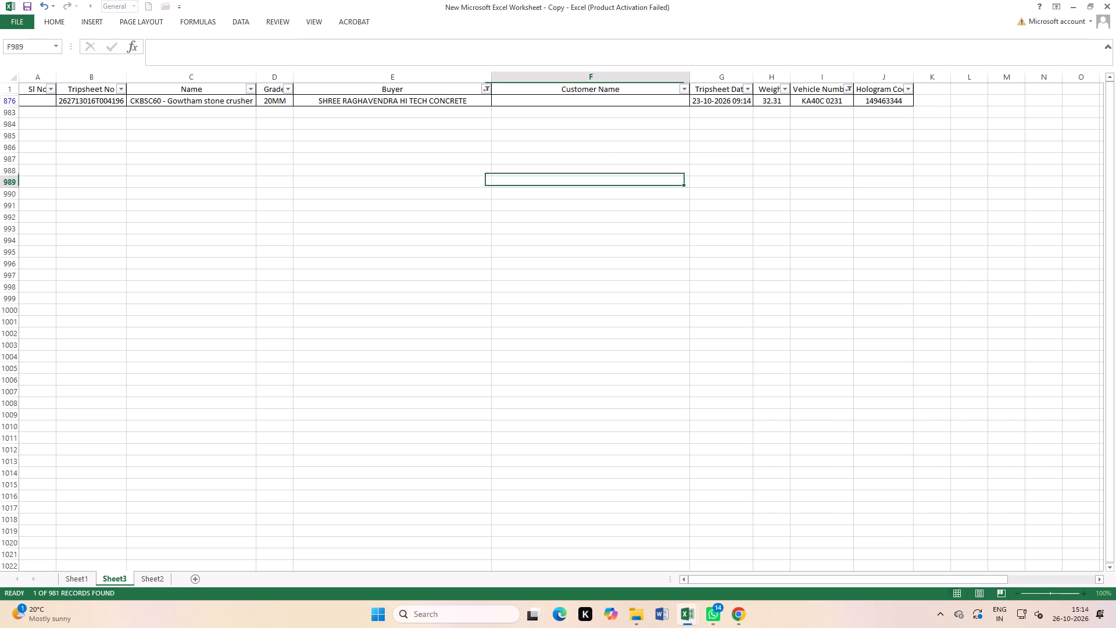
{"action": "left_click", "coordinate": [480, 202]}
{"action": "left_click", "coordinate": [486, 84]}
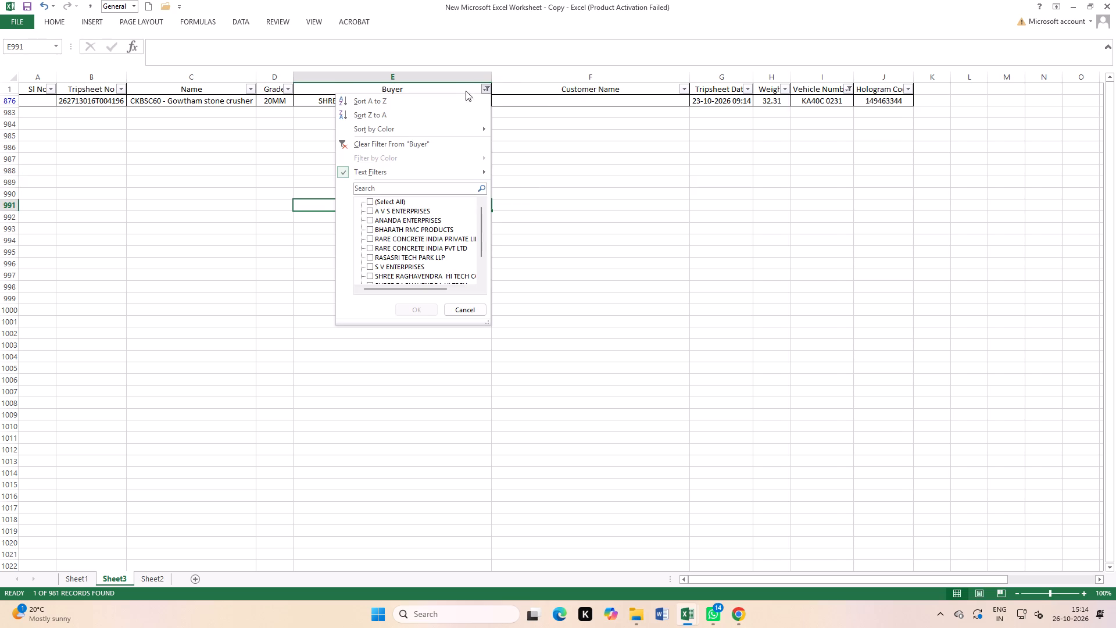
{"action": "scroll", "coordinate": [385, 252], "scroll_direction": "down", "scroll_amount": 3}
{"action": "scroll", "coordinate": [389, 251], "scroll_direction": "up", "scroll_amount": 9}
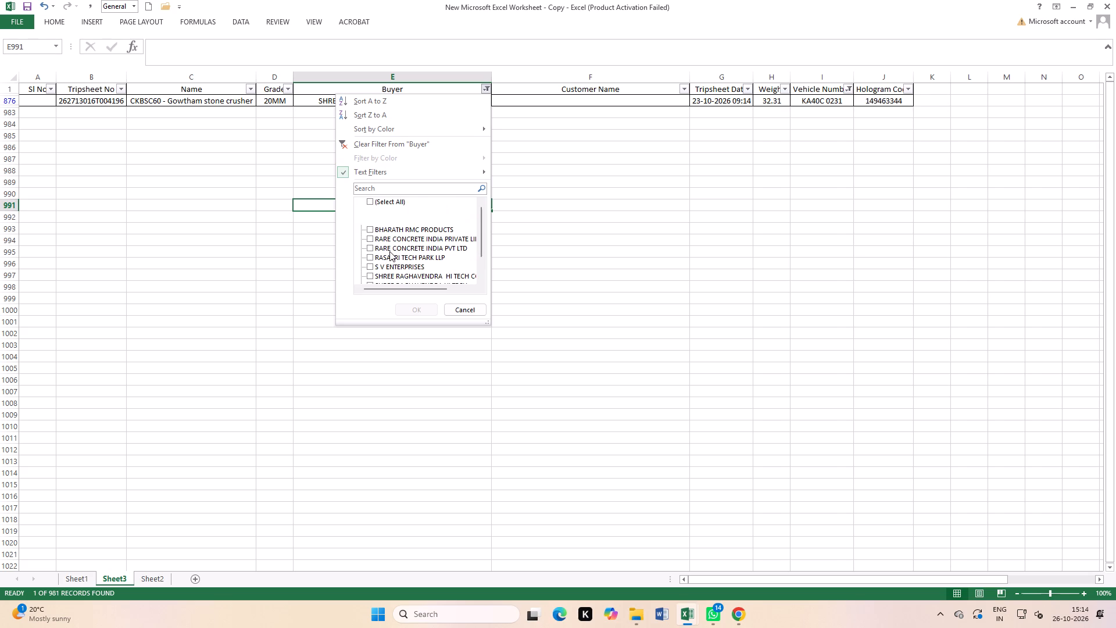
{"action": "scroll", "coordinate": [391, 251], "scroll_direction": "down", "scroll_amount": 7}
{"action": "scroll", "coordinate": [392, 254], "scroll_direction": "up", "scroll_amount": 9}
{"action": "left_click", "coordinate": [743, 254]}
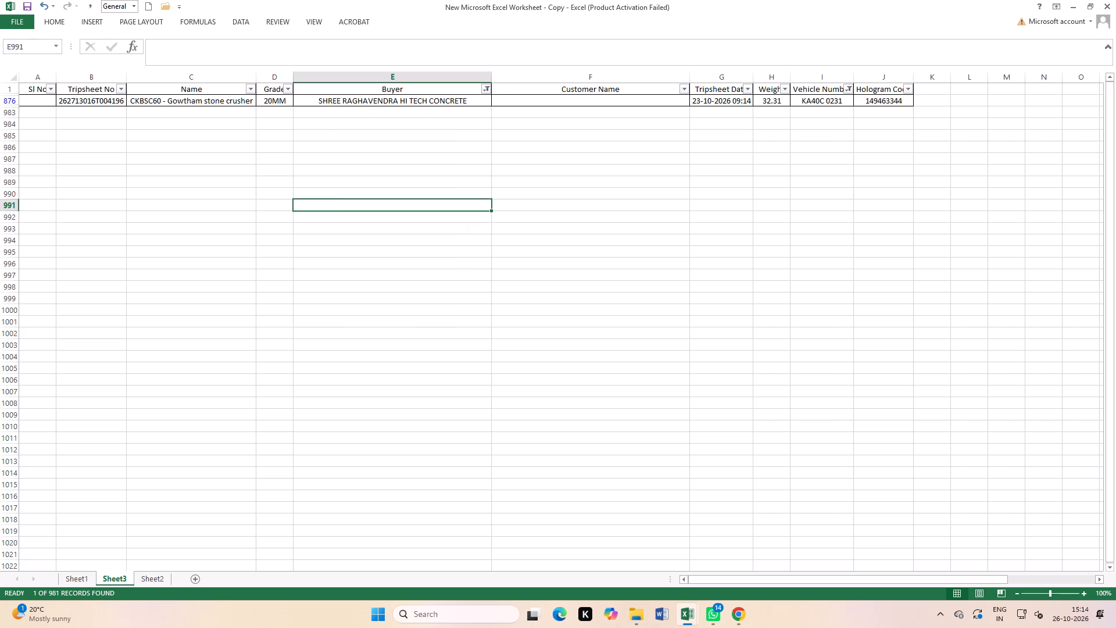
Clear the Buyer and Vehicle Number filters from the tripsheet table and reapply filtering to its header row, Sl No through Hologram Code.
{"action": "left_click", "coordinate": [533, 183]}
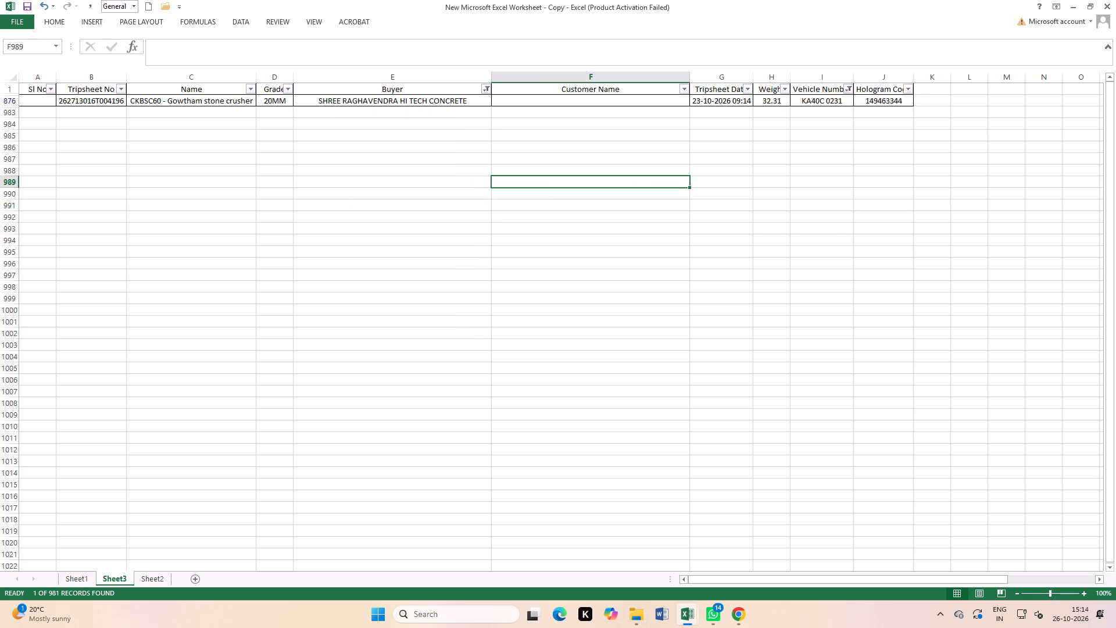
{"action": "left_click", "coordinate": [485, 89]}
{"action": "left_click", "coordinate": [394, 202]}
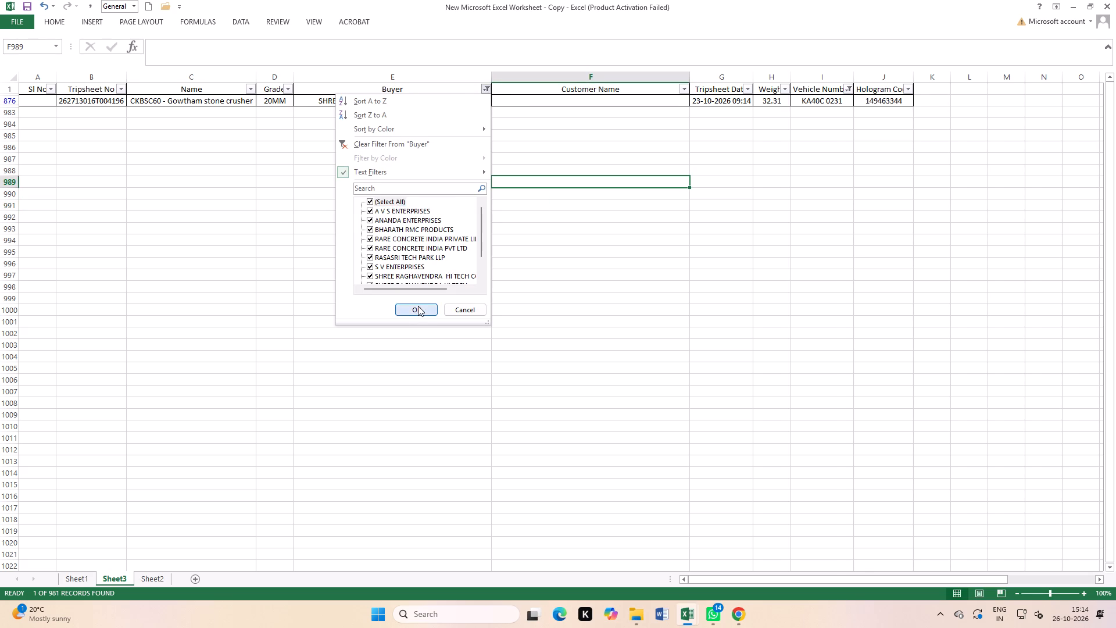
{"action": "left_click", "coordinate": [418, 306]}
{"action": "left_click", "coordinate": [556, 237]}
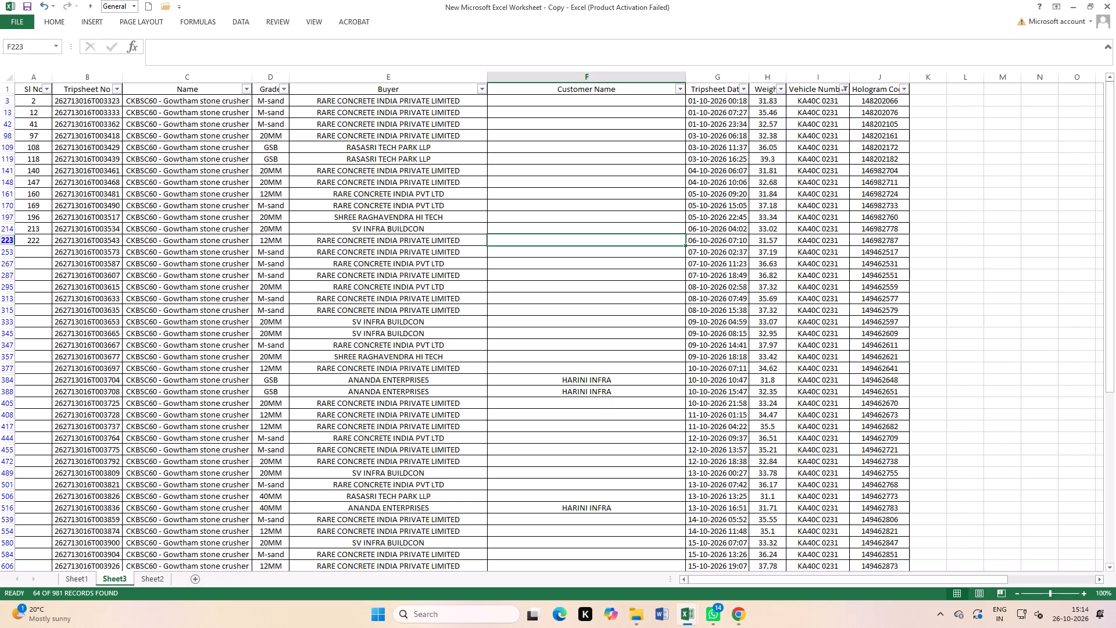
{"action": "left_click", "coordinate": [238, 16]}
{"action": "left_click", "coordinate": [308, 50]}
{"action": "left_click", "coordinate": [413, 150]}
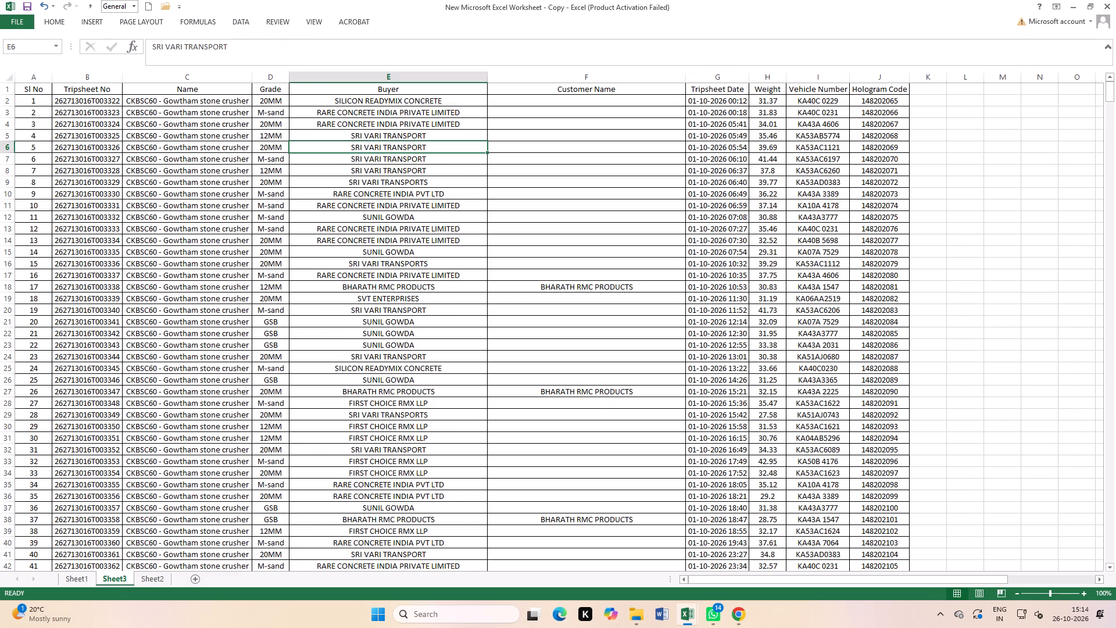
{"action": "left_click_drag", "start_coordinate": [40, 90], "coordinate": [888, 98]}
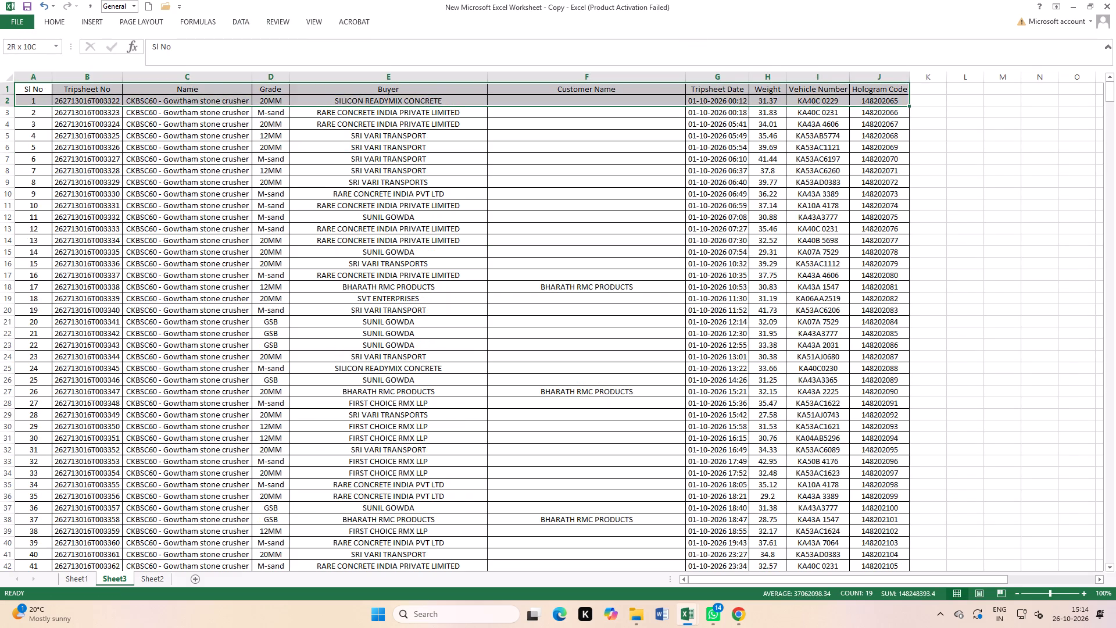
{"action": "left_click_drag", "start_coordinate": [888, 98], "coordinate": [892, 87]}
{"action": "left_click", "coordinate": [245, 18]}
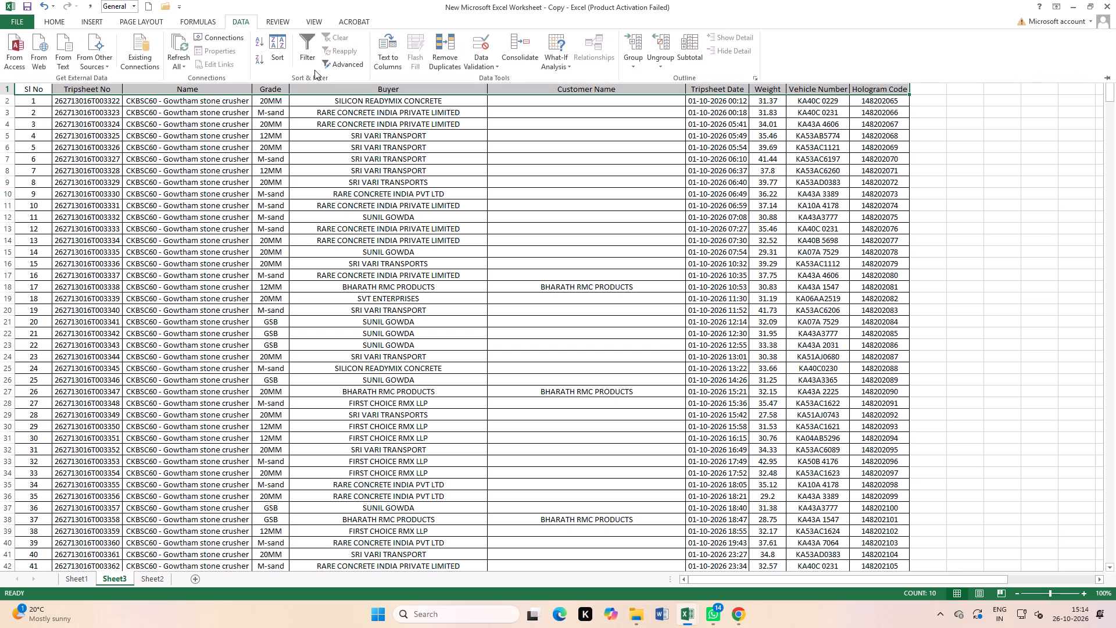
{"action": "left_click", "coordinate": [307, 45]}
{"action": "left_click", "coordinate": [533, 258]}
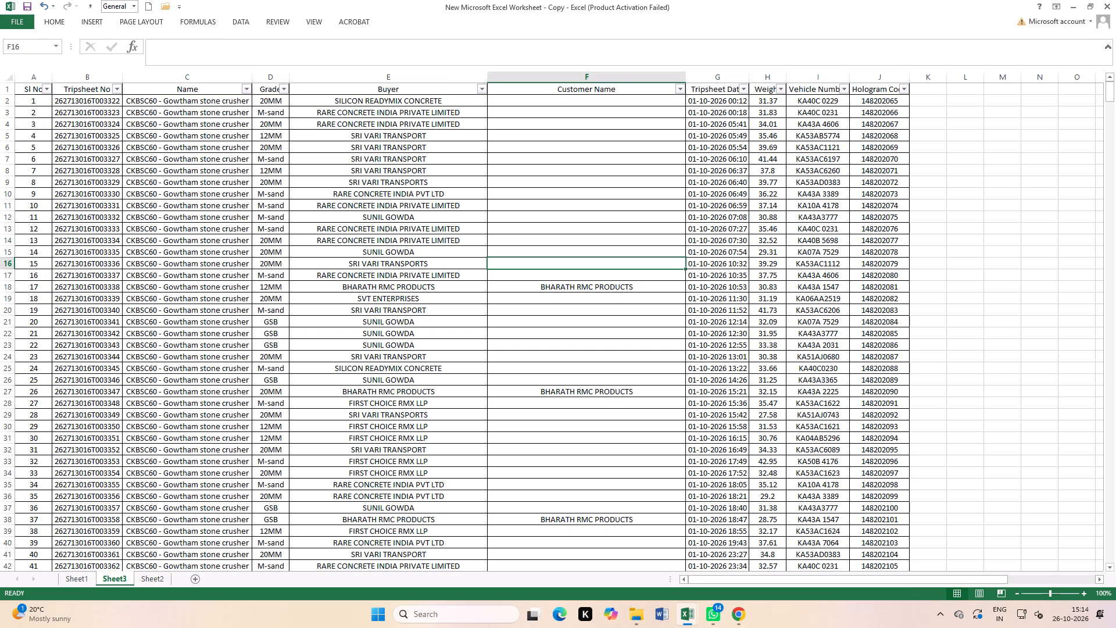
Filter the Buyer column to FIRST CHOICE, FIRST CHOICE RMX LLP and its FIRSTCHOICE RMX LLP spelling variant.
{"action": "left_click", "coordinate": [480, 92]}
{"action": "left_click", "coordinate": [384, 200]}
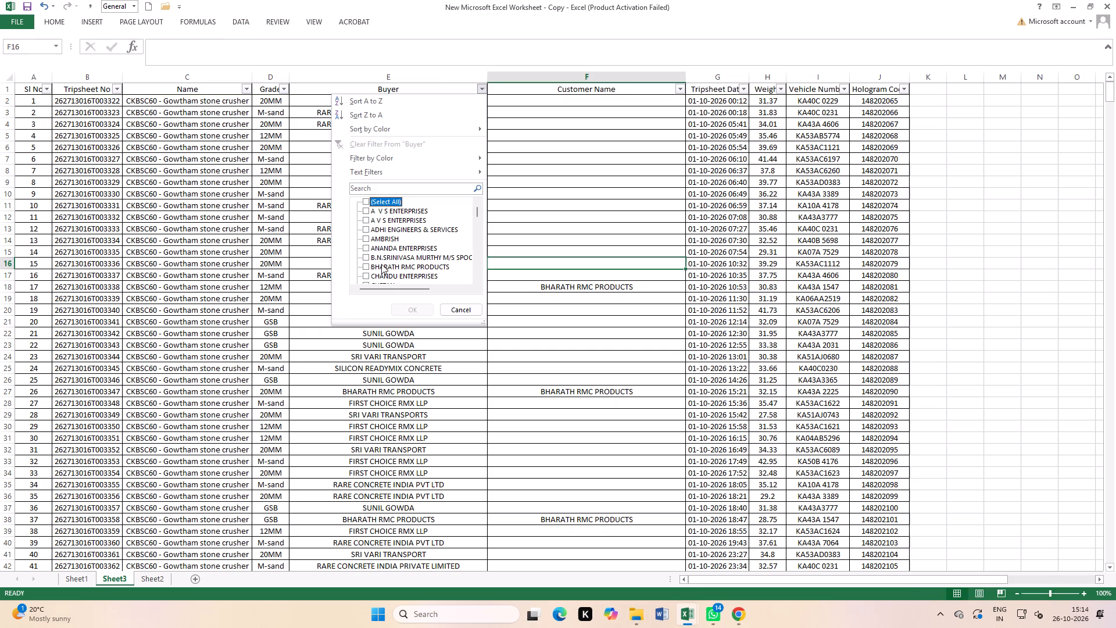
{"action": "scroll", "coordinate": [390, 266], "scroll_direction": "down", "scroll_amount": 1}
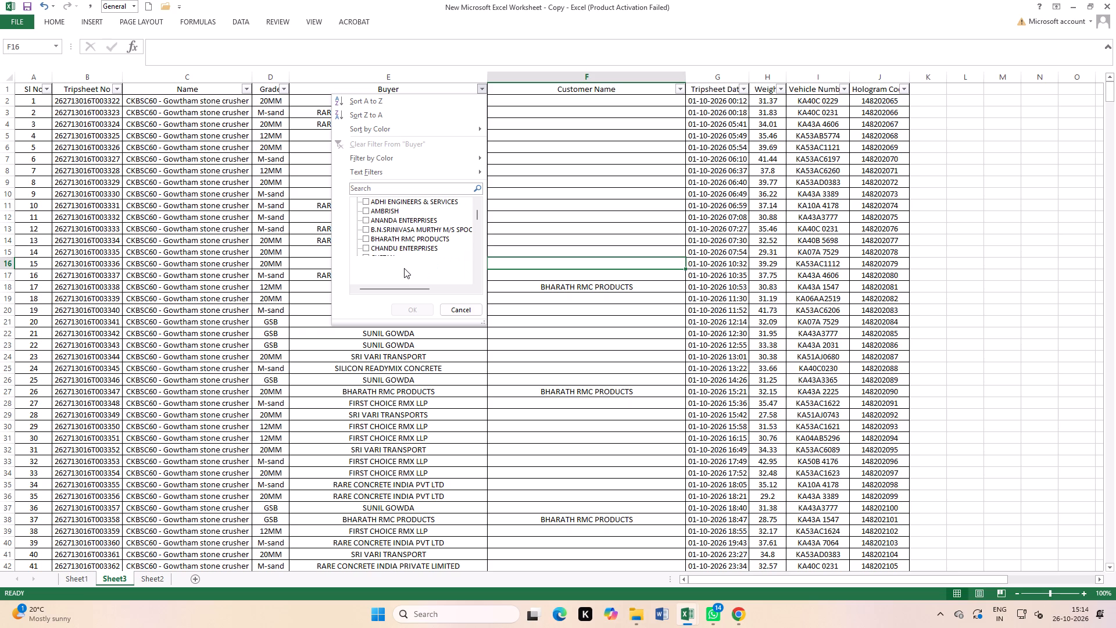
{"action": "scroll", "coordinate": [404, 268], "scroll_direction": "down", "scroll_amount": 1}
{"action": "left_click", "coordinate": [389, 250]}
{"action": "left_click", "coordinate": [389, 256]}
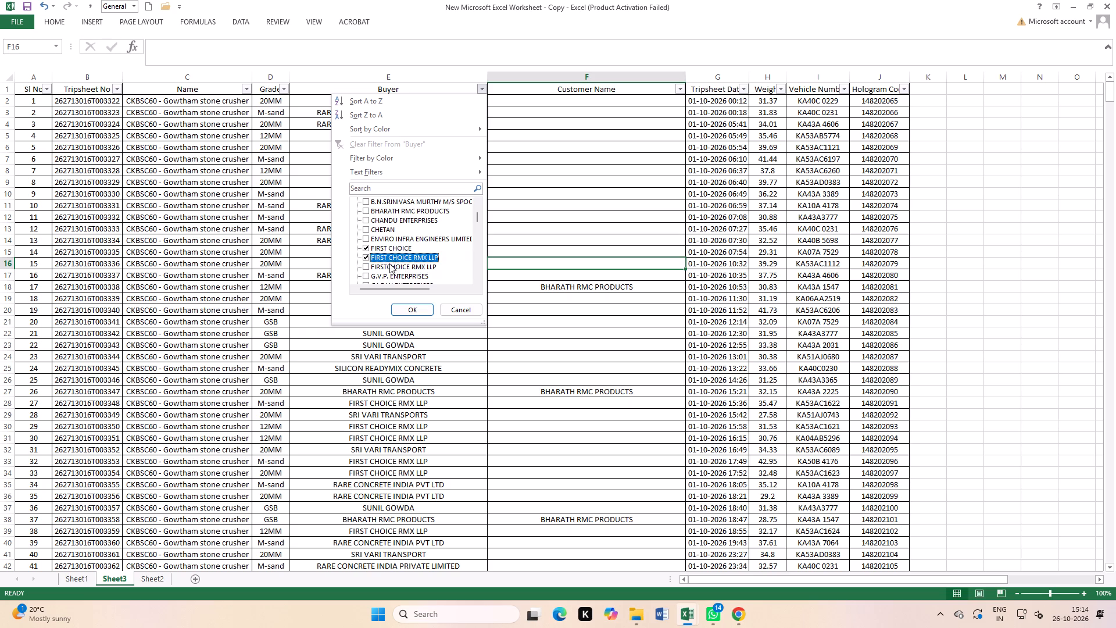
{"action": "left_click", "coordinate": [389, 265]}
{"action": "left_click", "coordinate": [409, 307]}
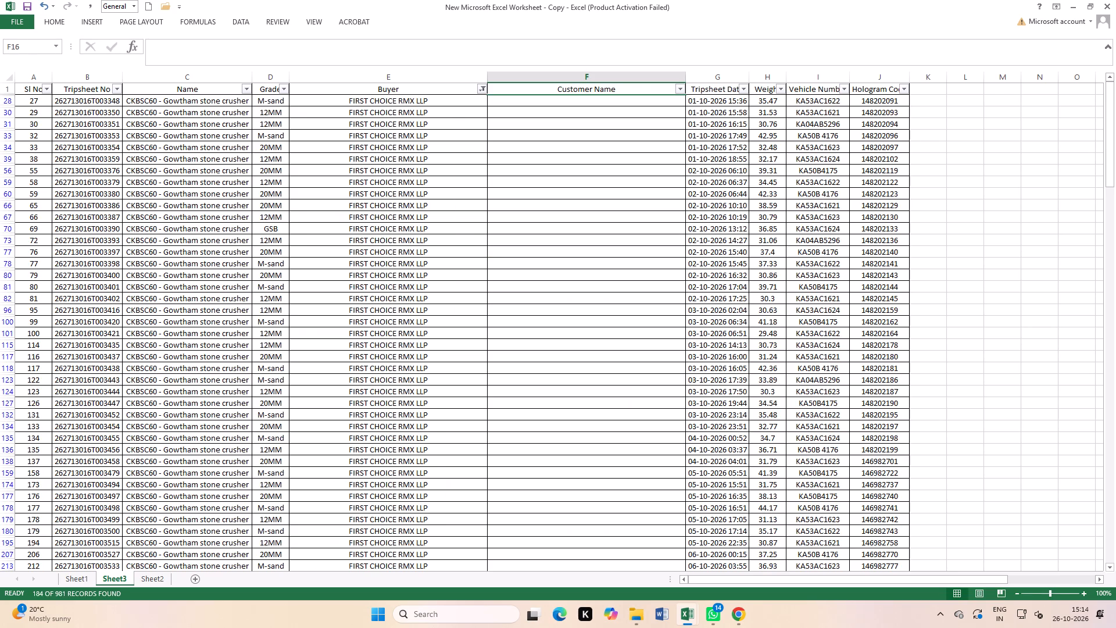
{"action": "left_click", "coordinate": [843, 90]}
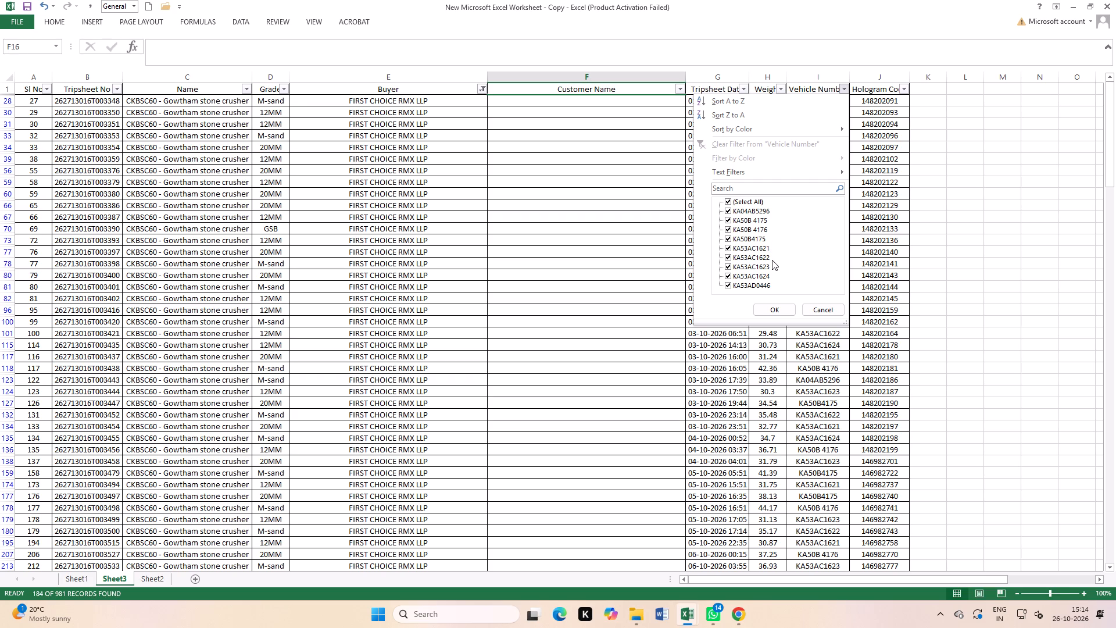
{"action": "left_click", "coordinate": [750, 204]}
{"action": "left_click", "coordinate": [757, 286]}
{"action": "left_click", "coordinate": [774, 312]}
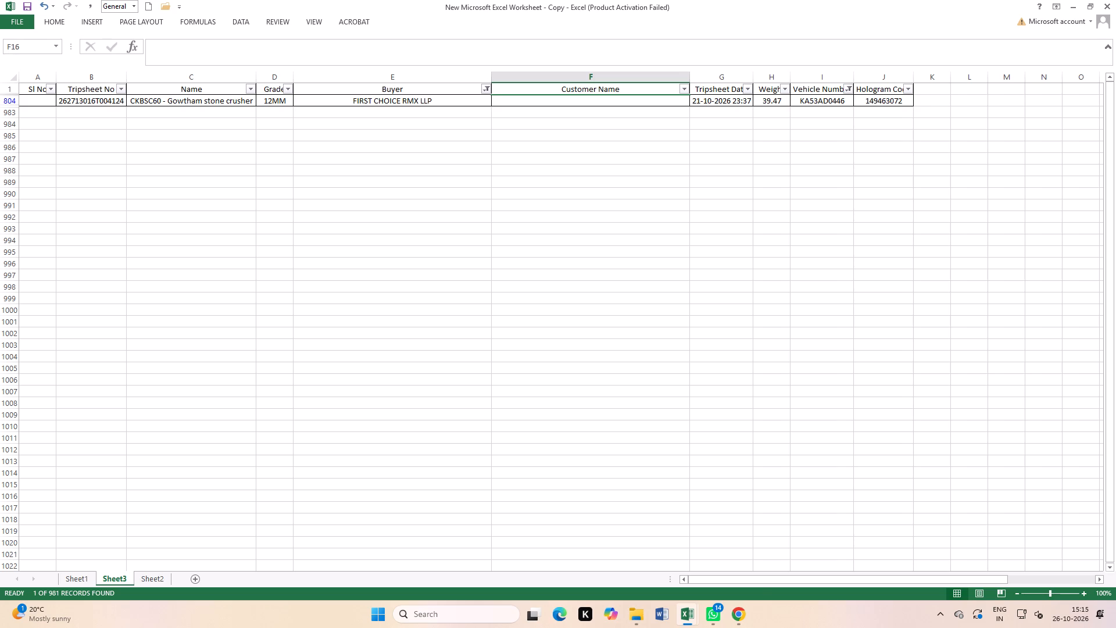
Switch to Chrome and close the User Wise MDP Information page, bringing up the DC/Pending DC Report.
{"action": "left_click", "coordinate": [744, 623]}
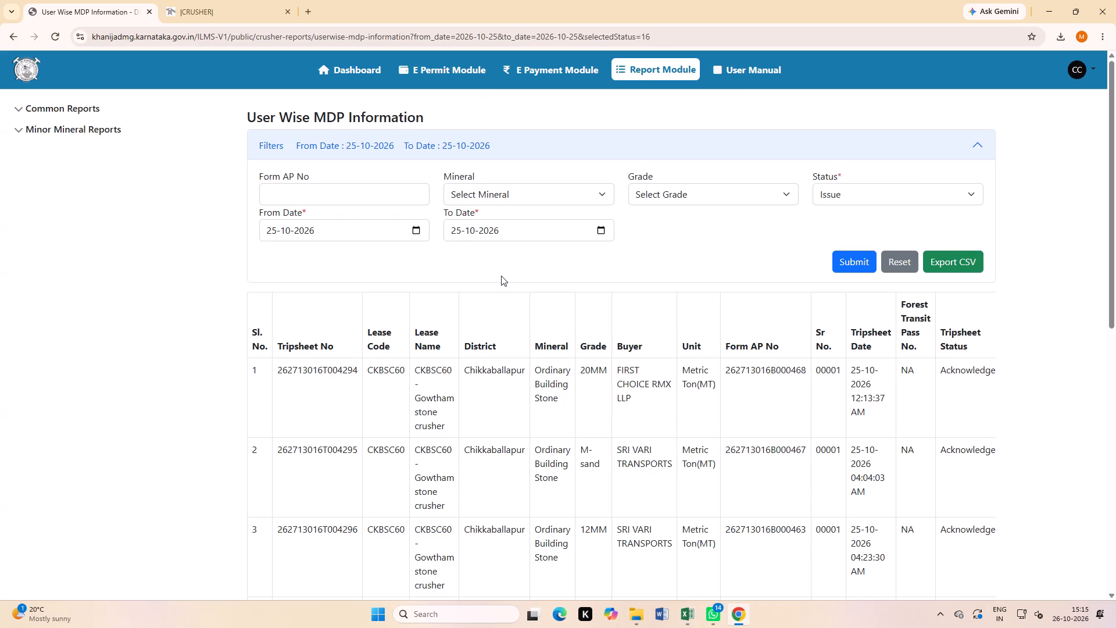
{"action": "left_click", "coordinate": [684, 614]}
{"action": "left_click", "coordinate": [652, 561]}
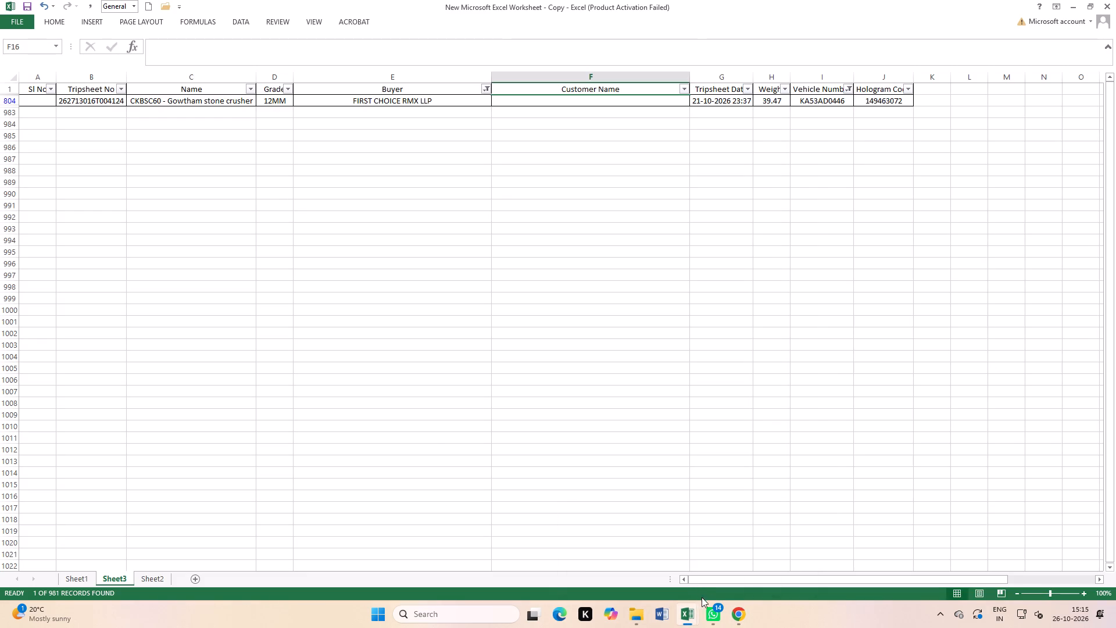
{"action": "left_click", "coordinate": [737, 613]}
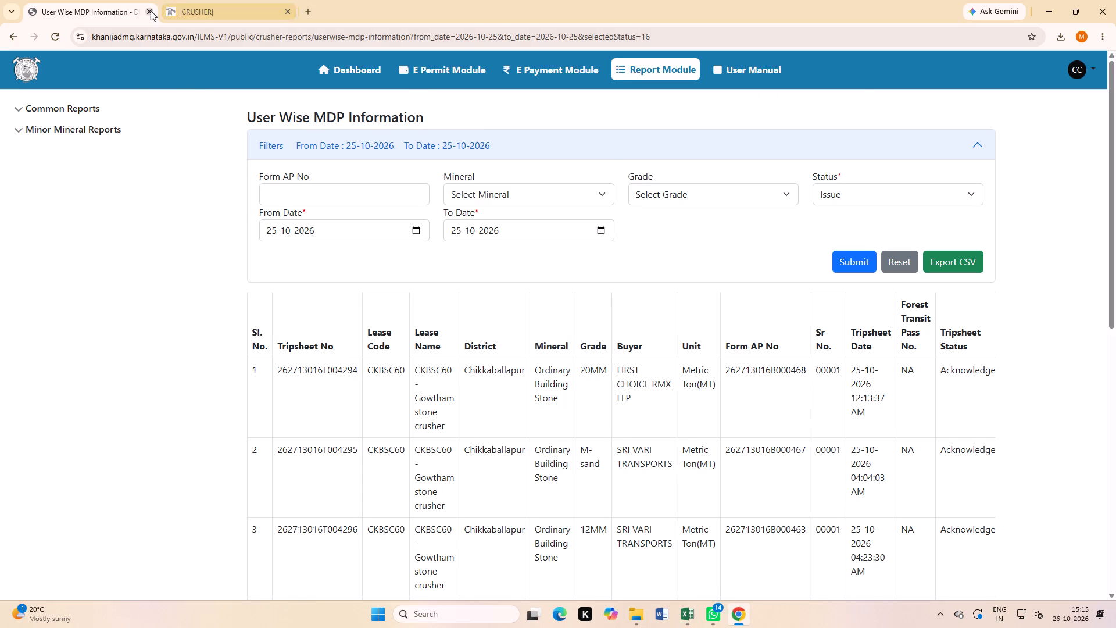
{"action": "left_click", "coordinate": [151, 10]}
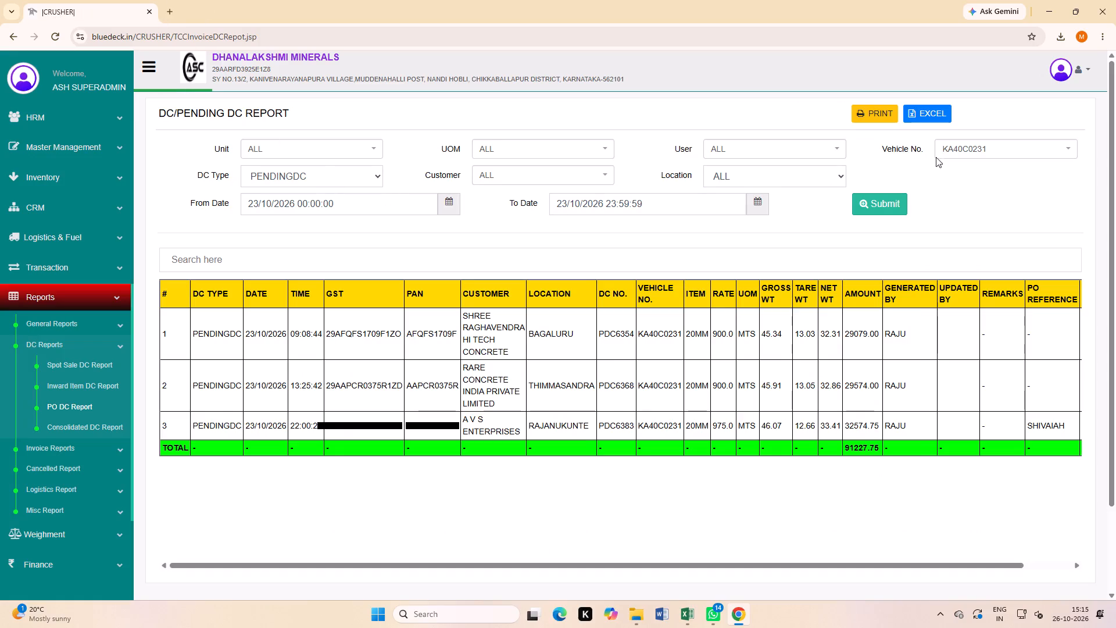
{"action": "left_click", "coordinate": [963, 148]}
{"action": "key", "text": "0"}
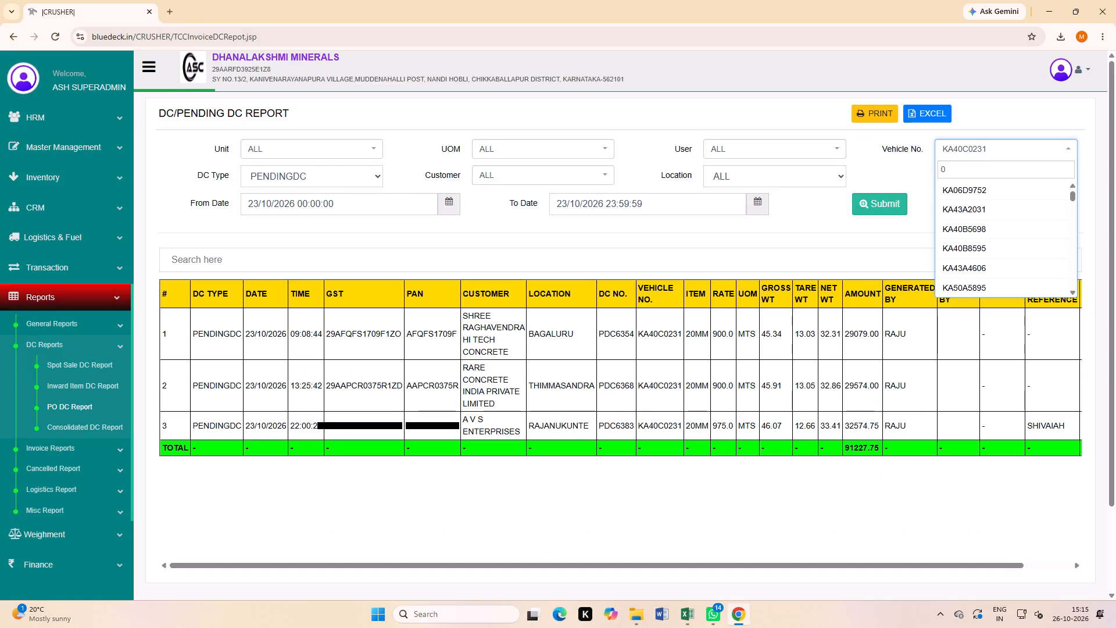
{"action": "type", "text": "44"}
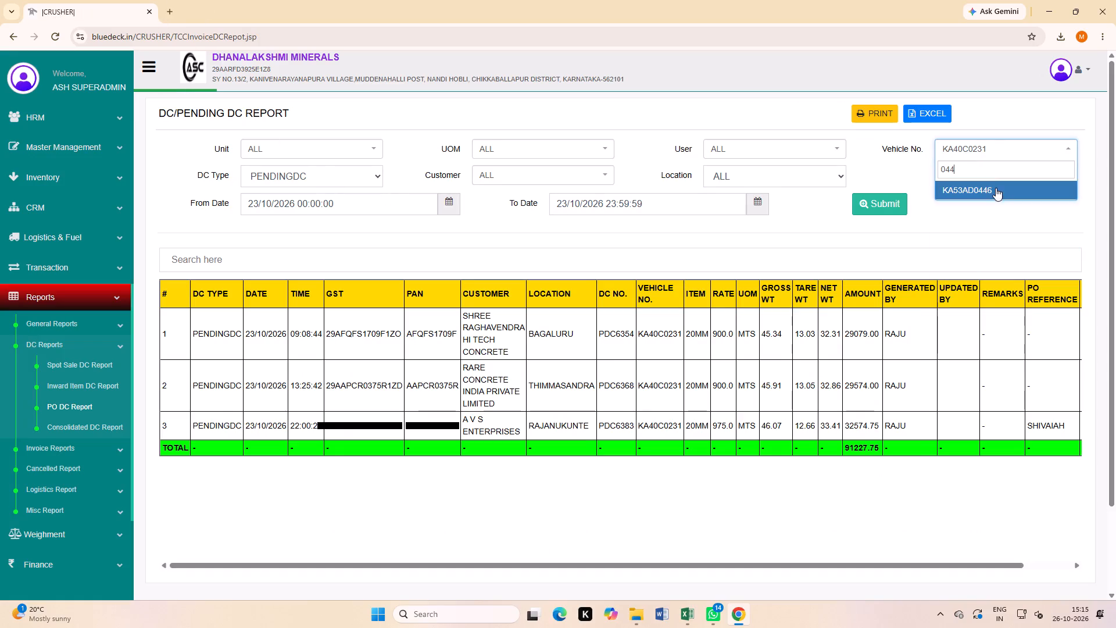
{"action": "left_click", "coordinate": [992, 185]}
{"action": "left_click", "coordinate": [445, 201]}
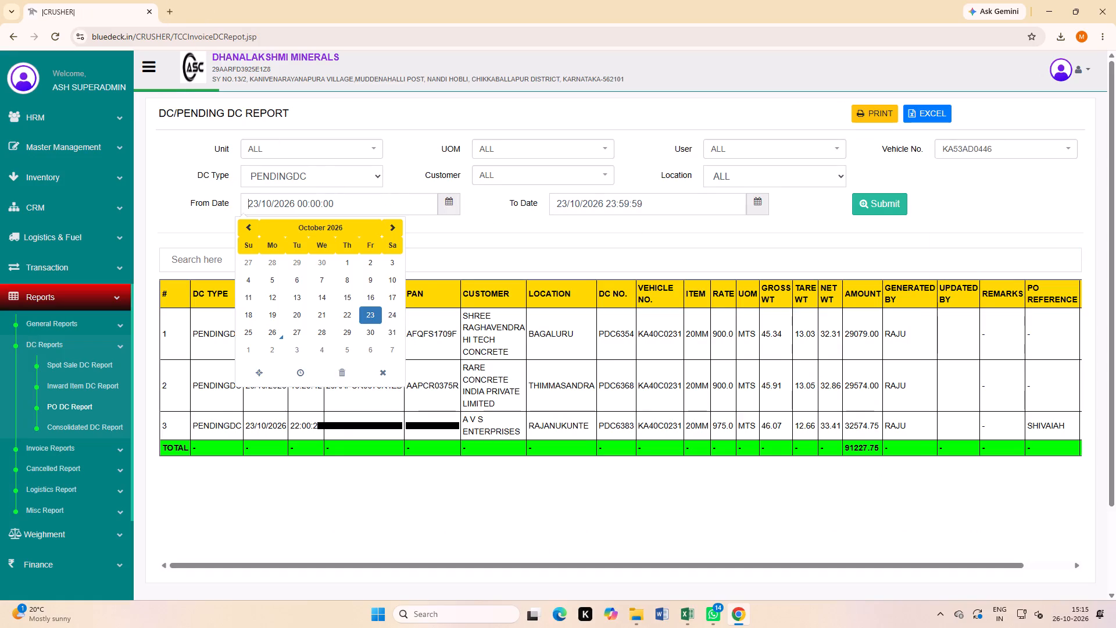
{"action": "left_click", "coordinate": [321, 316]}
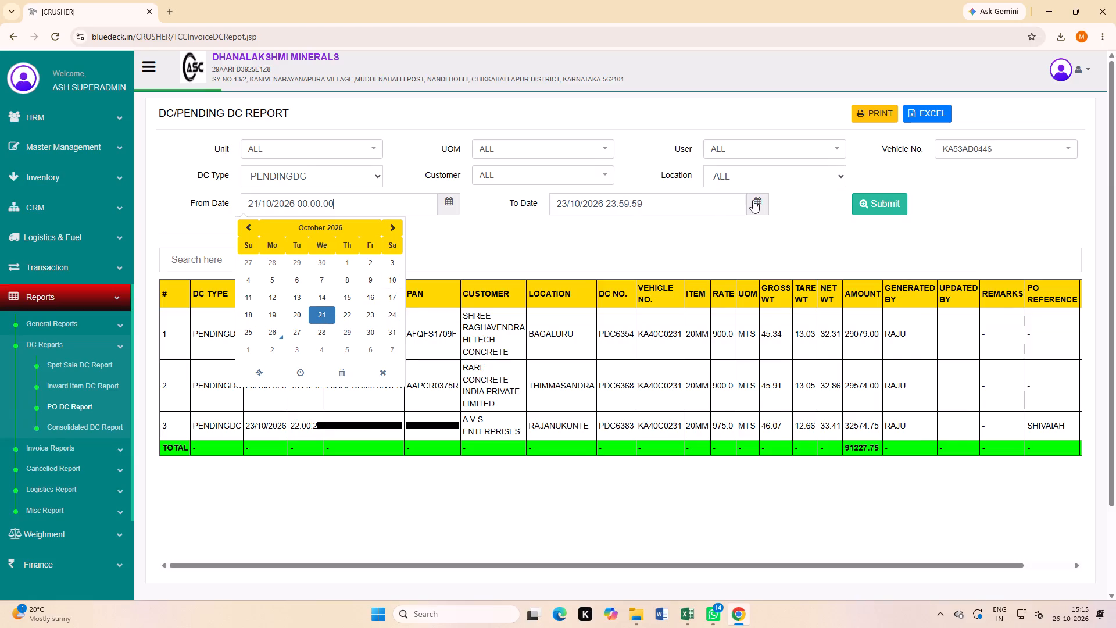
{"action": "left_click", "coordinate": [753, 200]}
{"action": "left_click", "coordinate": [626, 312]}
{"action": "left_click", "coordinate": [773, 233]}
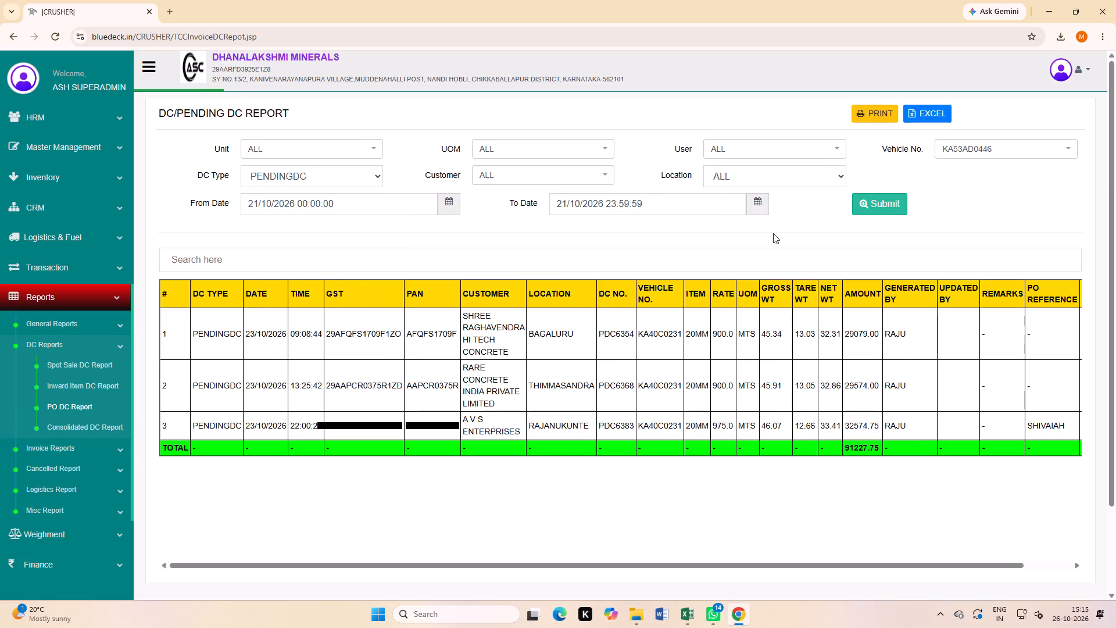
{"action": "left_click", "coordinate": [893, 199]}
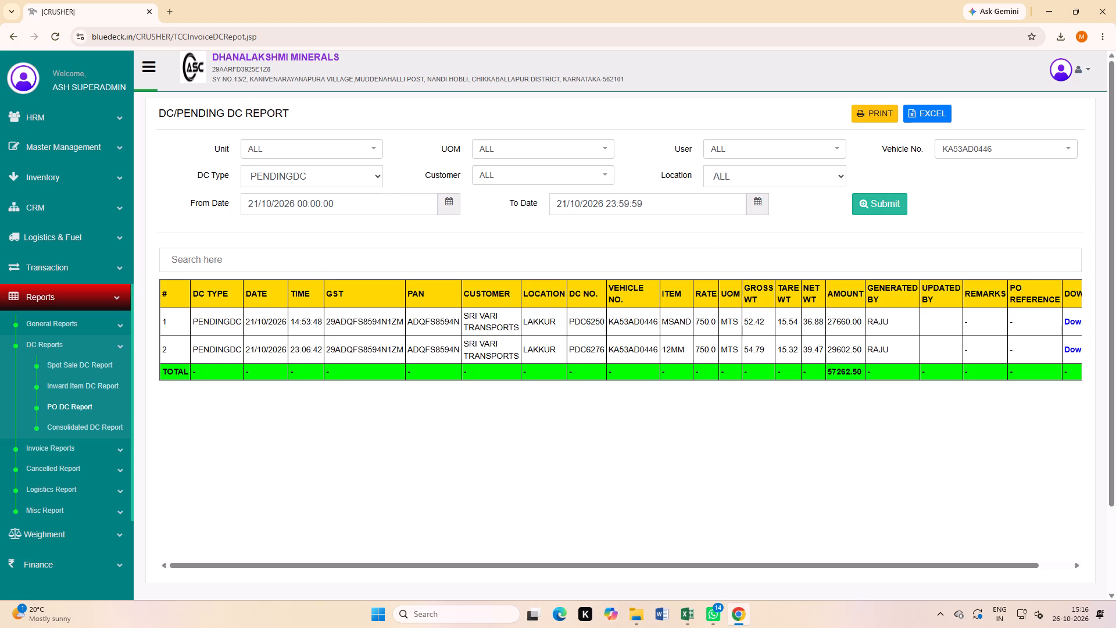
{"action": "left_click", "coordinate": [288, 348]}
{"action": "left_click", "coordinate": [689, 619]}
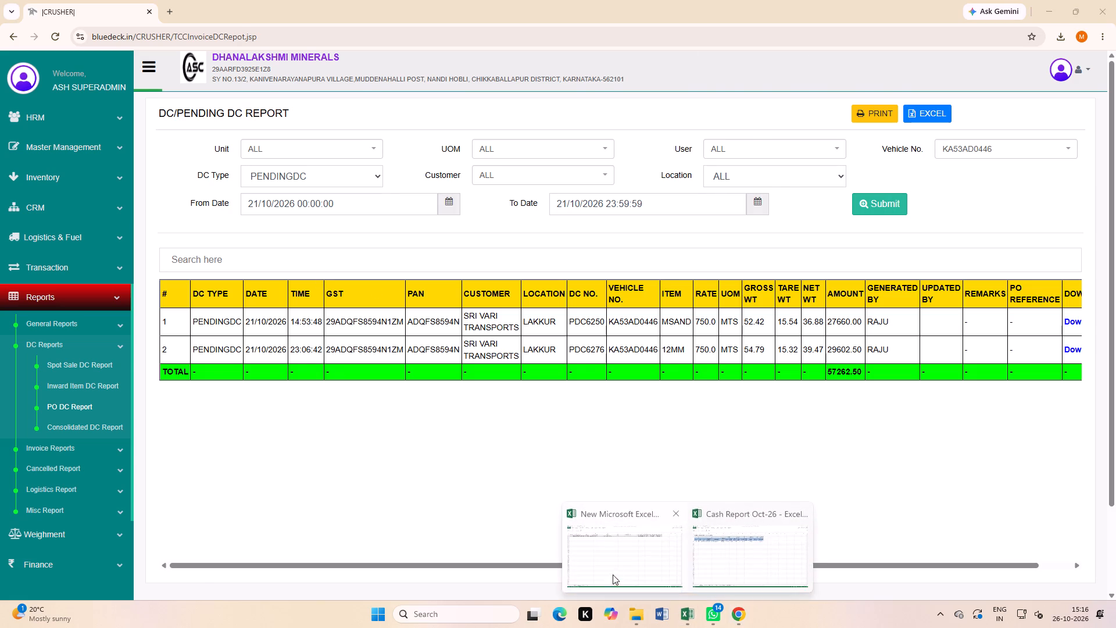
{"action": "left_click", "coordinate": [614, 561]}
{"action": "left_click", "coordinate": [605, 279]}
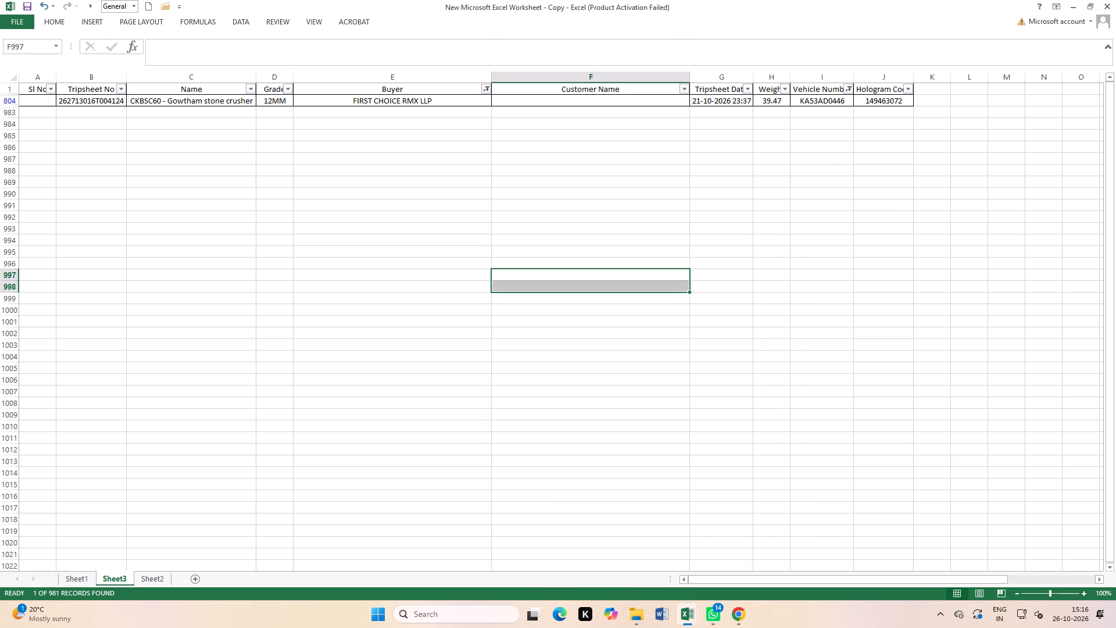
{"action": "left_click", "coordinate": [406, 104]}
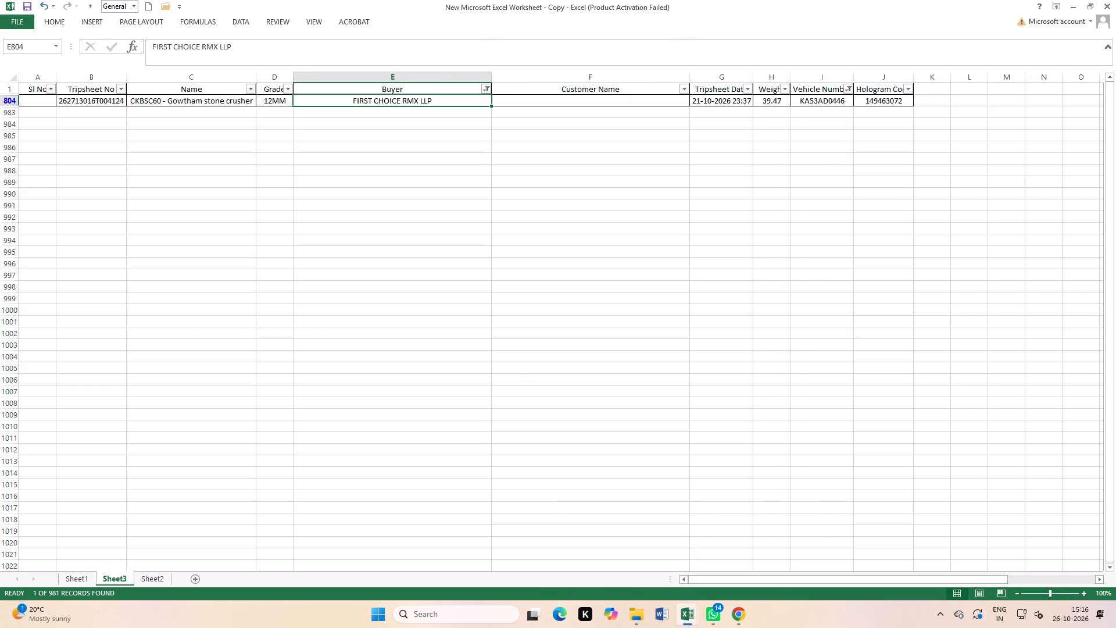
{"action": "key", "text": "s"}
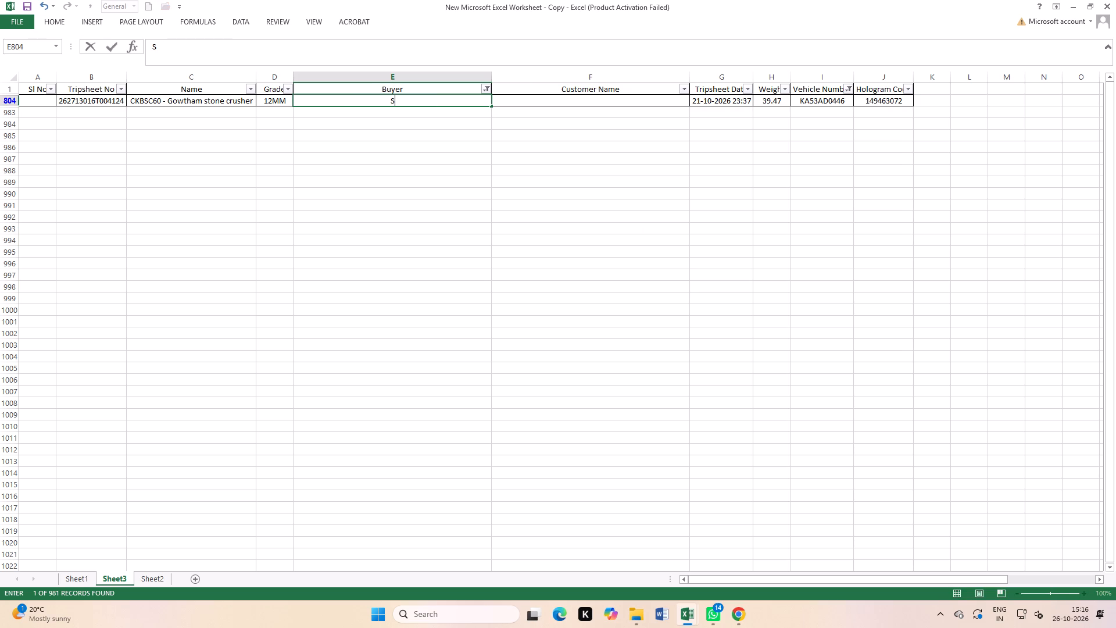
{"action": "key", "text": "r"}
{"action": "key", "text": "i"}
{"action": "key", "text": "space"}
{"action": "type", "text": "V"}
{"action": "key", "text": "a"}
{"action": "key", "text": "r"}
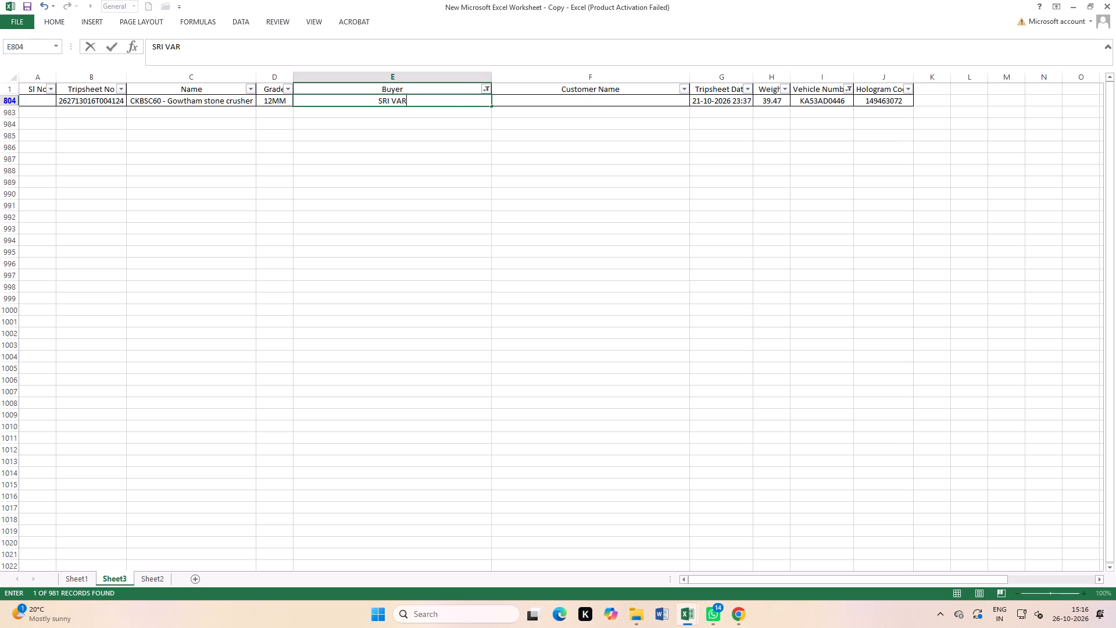
{"action": "left_click", "coordinate": [831, 97]}
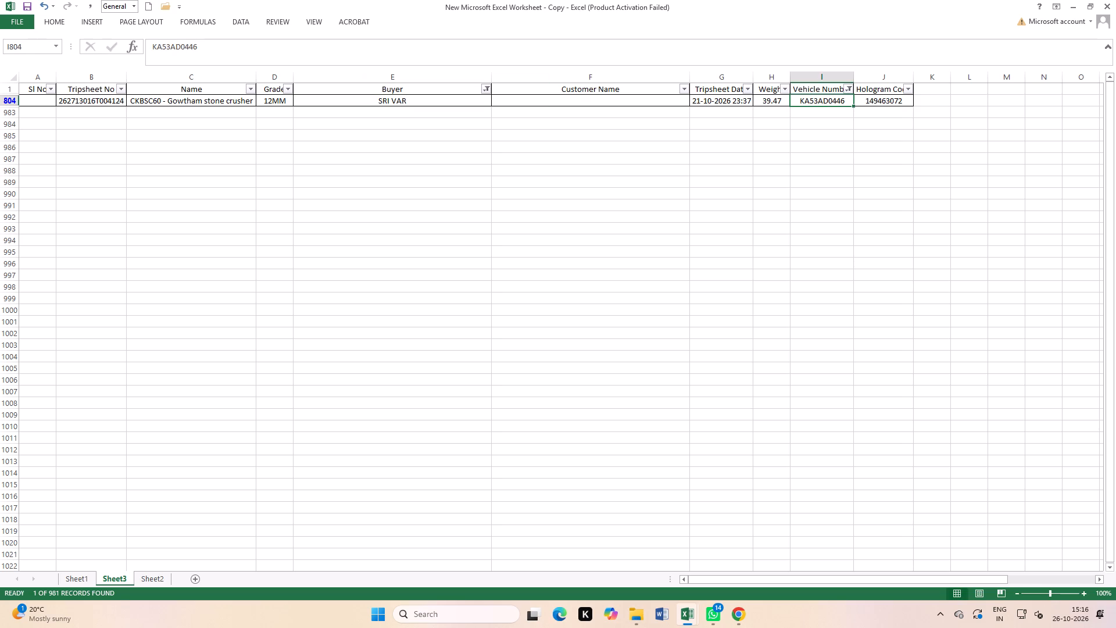
{"action": "left_click", "coordinate": [735, 620]}
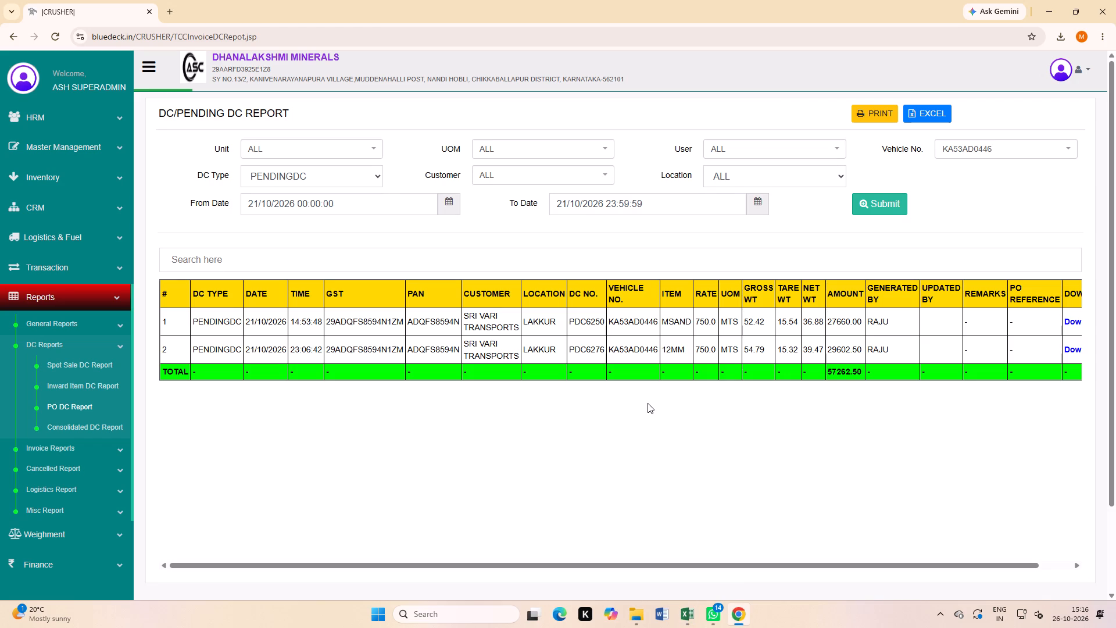
{"action": "left_click", "coordinate": [689, 614]}
{"action": "left_click", "coordinate": [642, 565]}
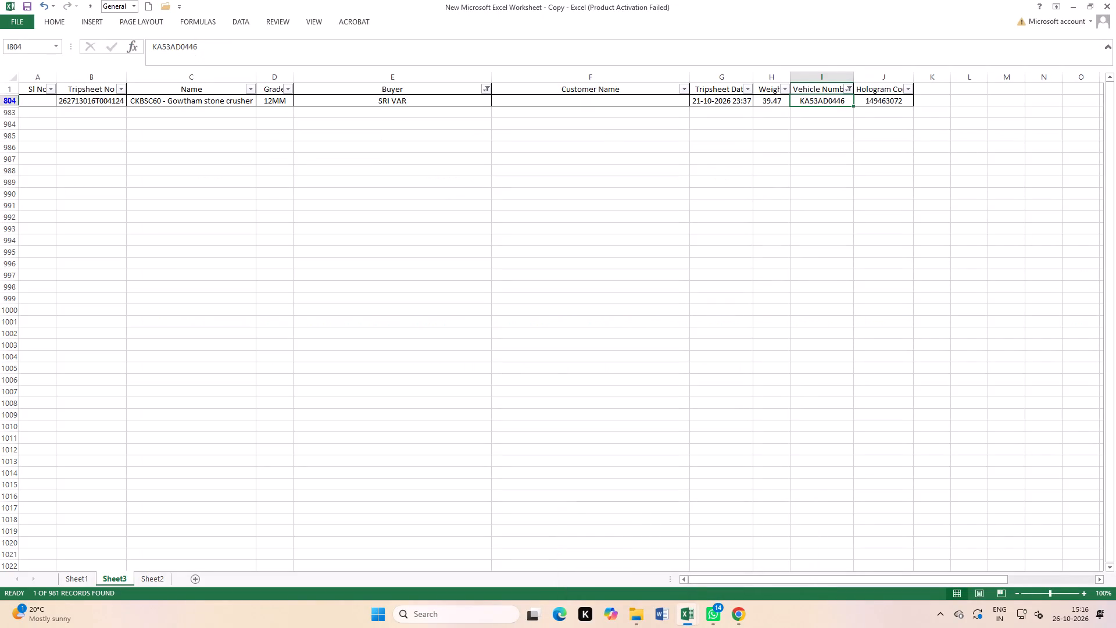
{"action": "double_click", "coordinate": [412, 98]}
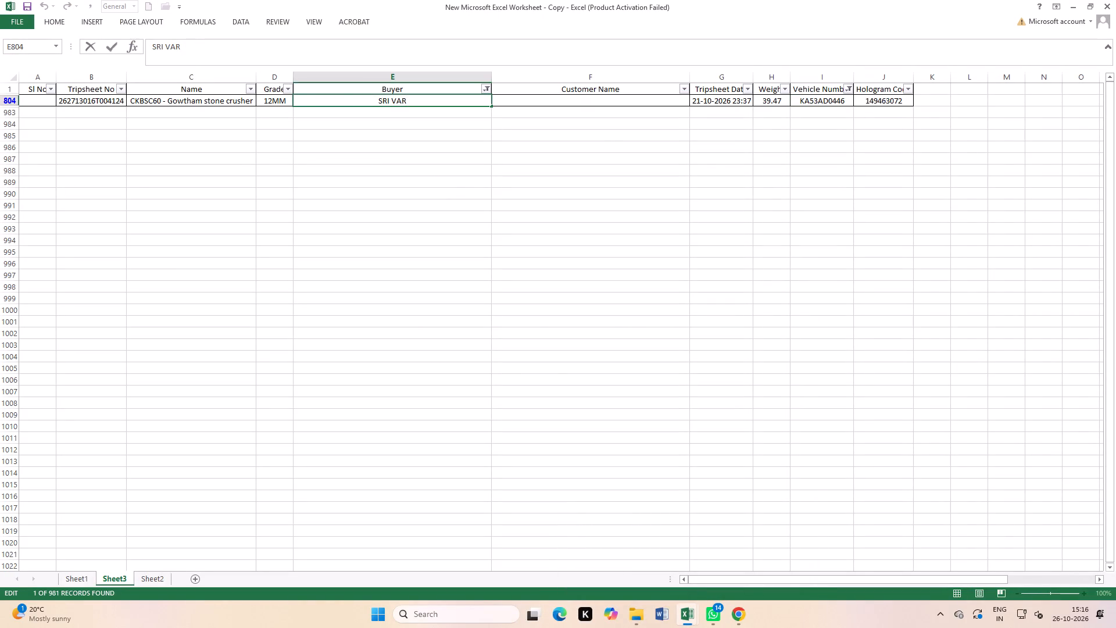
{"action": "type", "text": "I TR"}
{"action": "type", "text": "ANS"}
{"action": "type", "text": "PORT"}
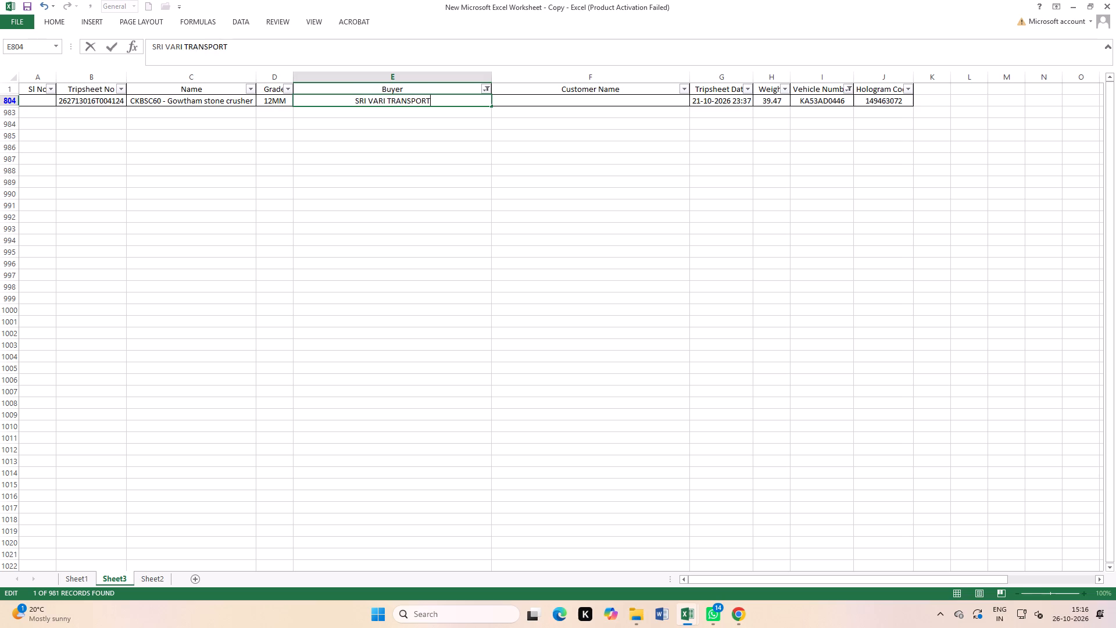
{"action": "left_click", "coordinate": [507, 287]}
{"action": "left_click", "coordinate": [485, 88]}
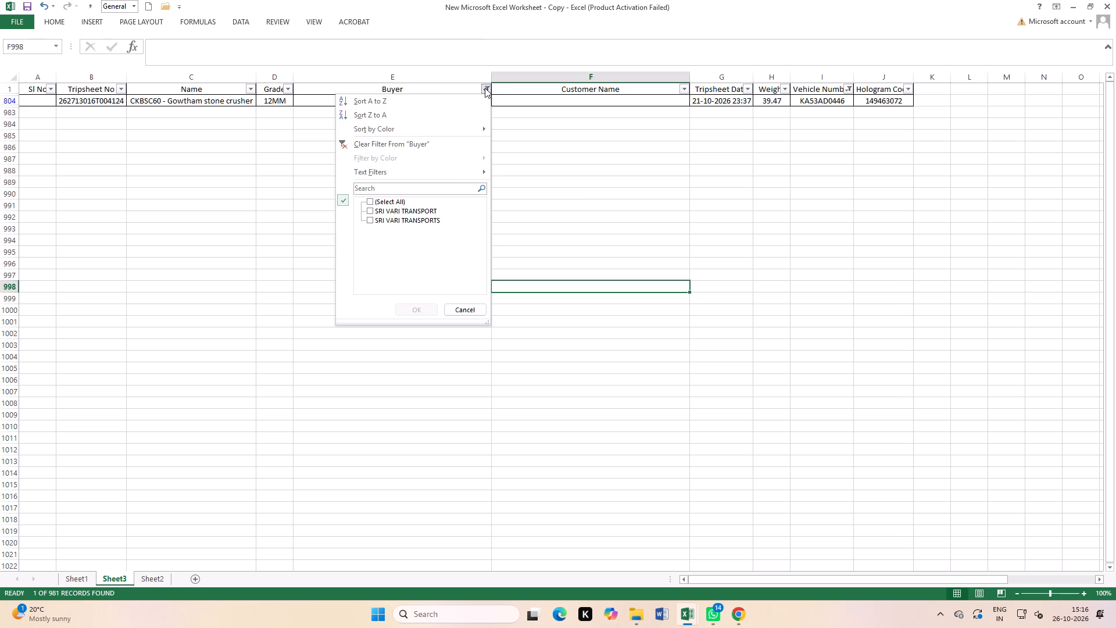
{"action": "left_click", "coordinate": [410, 210]}
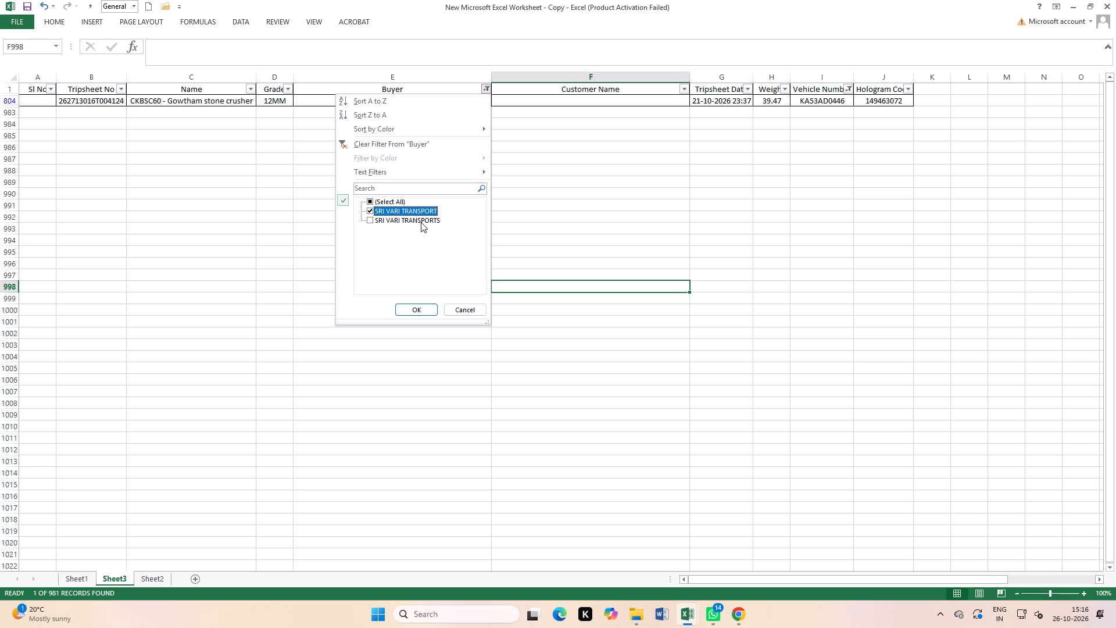
{"action": "left_click", "coordinate": [531, 205]}
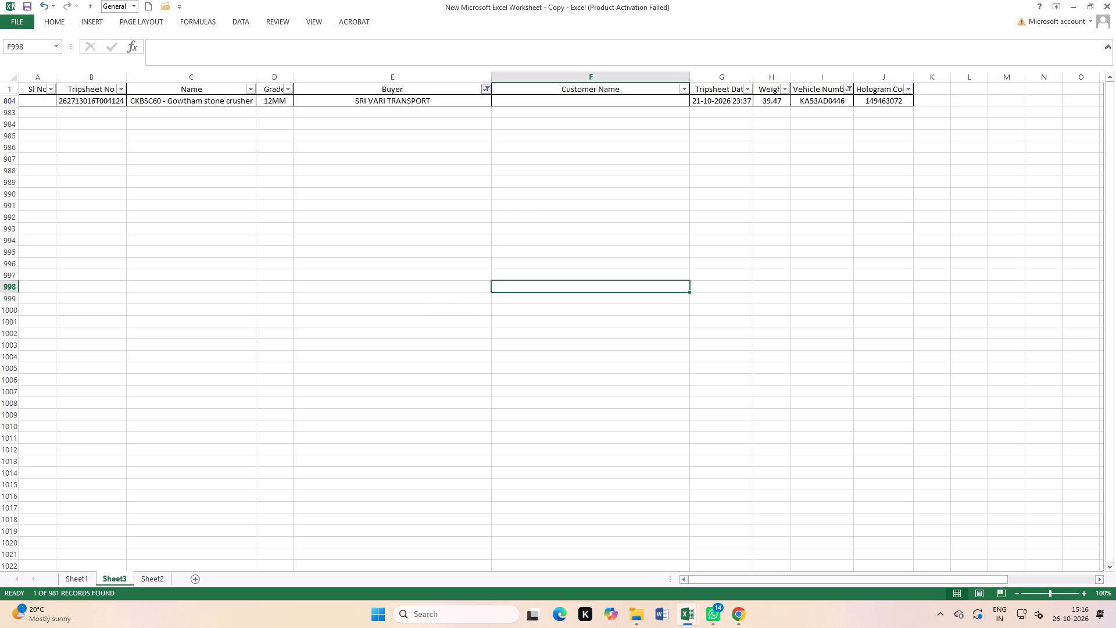
{"action": "double_click", "coordinate": [450, 103]}
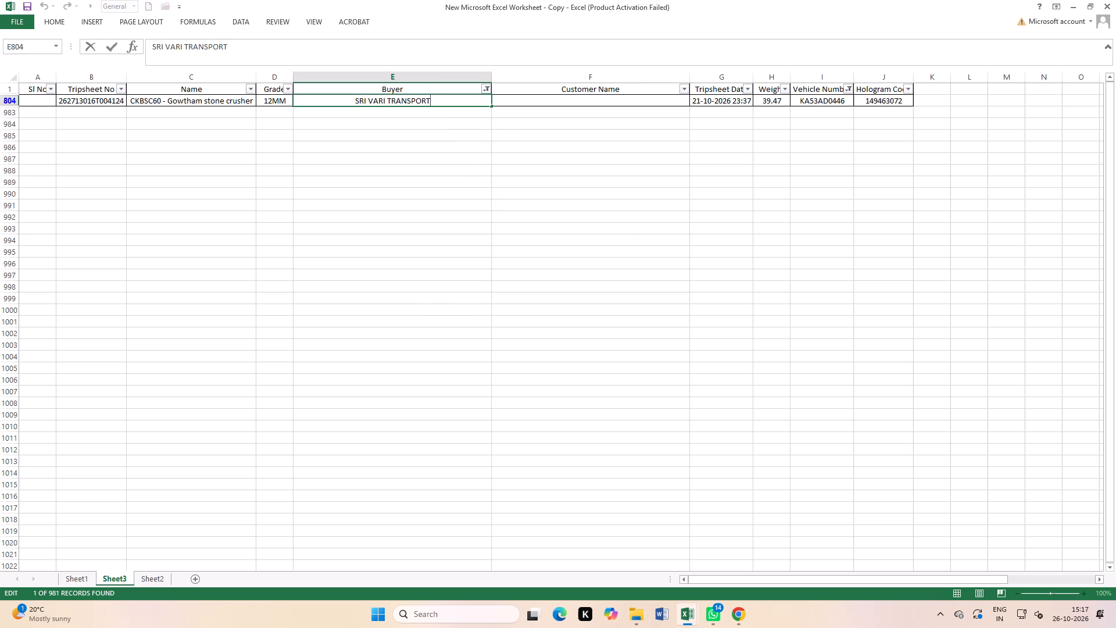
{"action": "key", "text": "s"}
{"action": "left_click", "coordinate": [604, 242]}
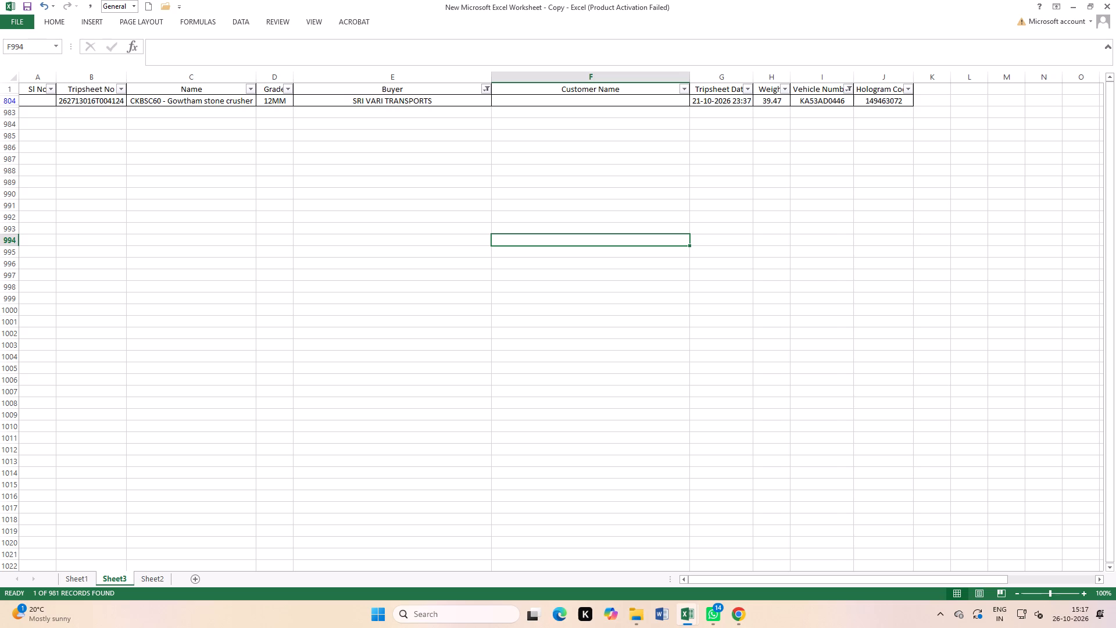
{"action": "left_click", "coordinate": [744, 624]}
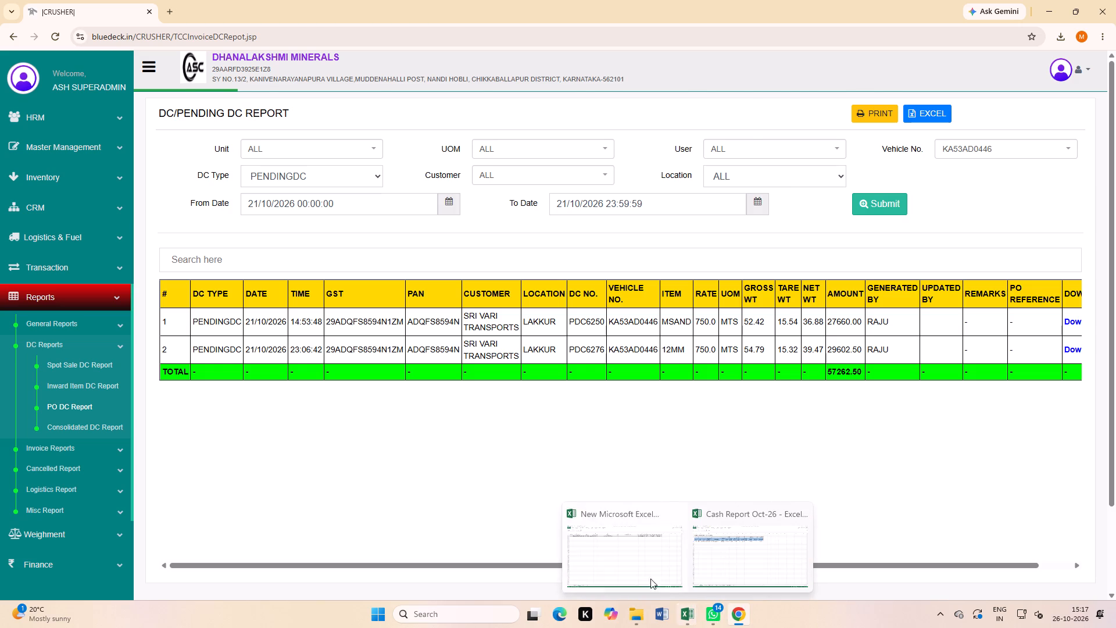
{"action": "left_click", "coordinate": [645, 565]}
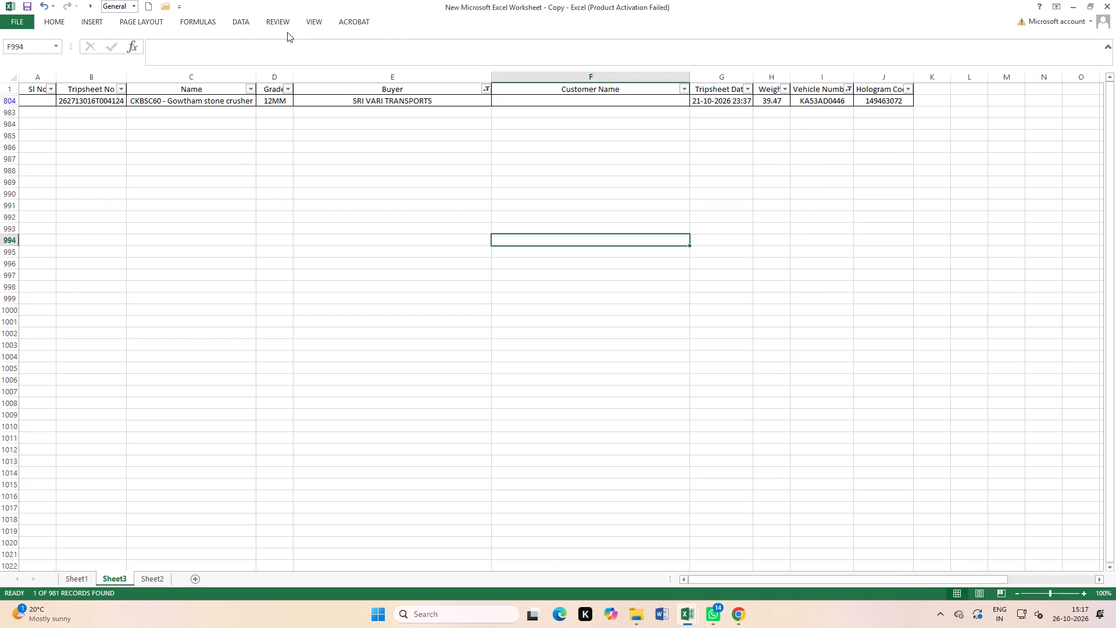
Remove the filtering from the tripsheet table and reapply it across the header row from Sl No to Hologram Code.
{"action": "left_click", "coordinate": [238, 29]}
{"action": "left_click", "coordinate": [239, 22]}
{"action": "left_click", "coordinate": [309, 62]}
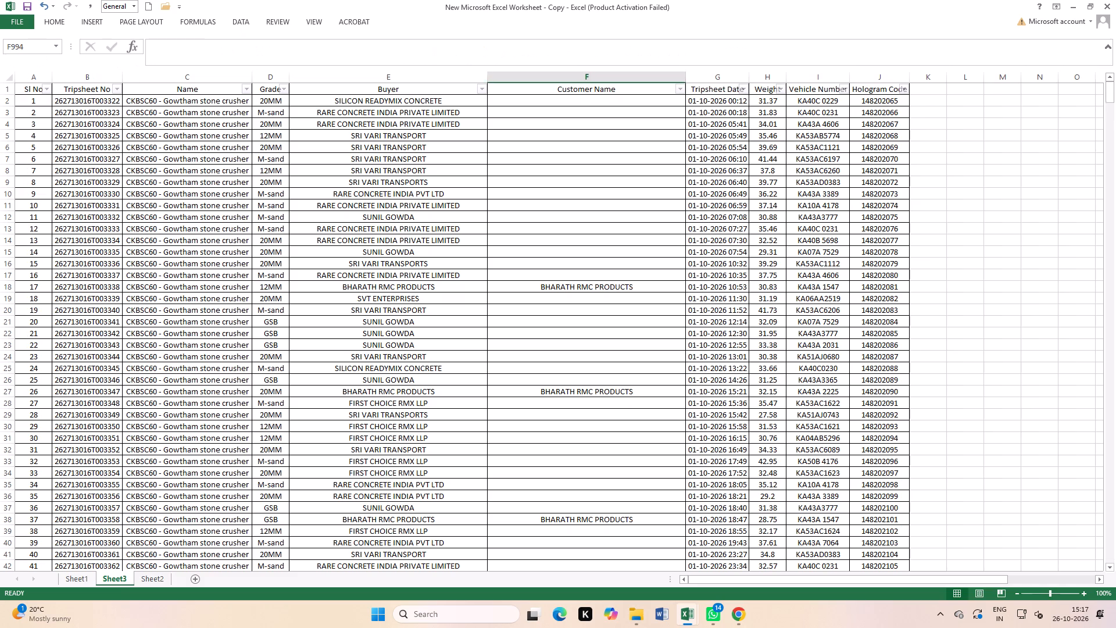
{"action": "left_click", "coordinate": [381, 223]}
{"action": "left_click_drag", "start_coordinate": [31, 89], "coordinate": [699, 82]}
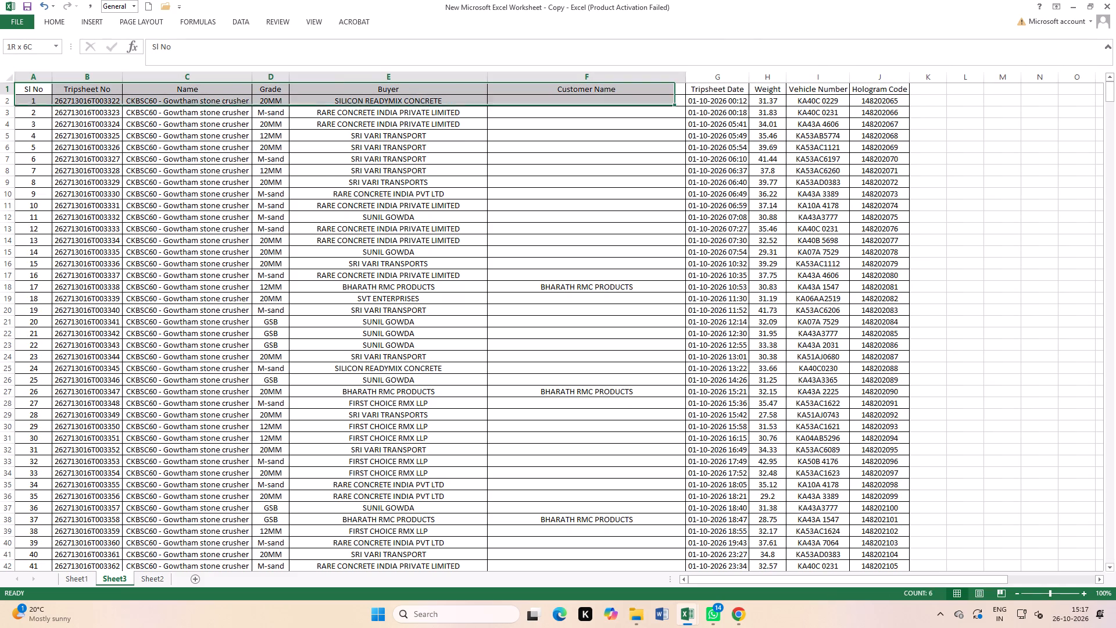
{"action": "left_click_drag", "start_coordinate": [699, 82], "coordinate": [884, 87]}
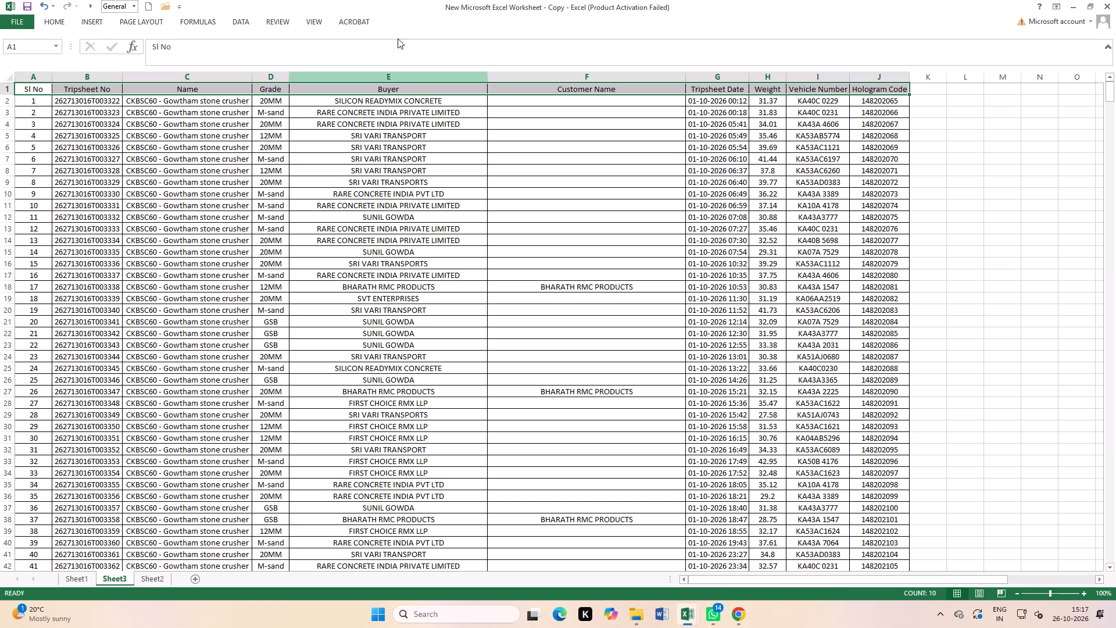
{"action": "left_click", "coordinate": [242, 21]}
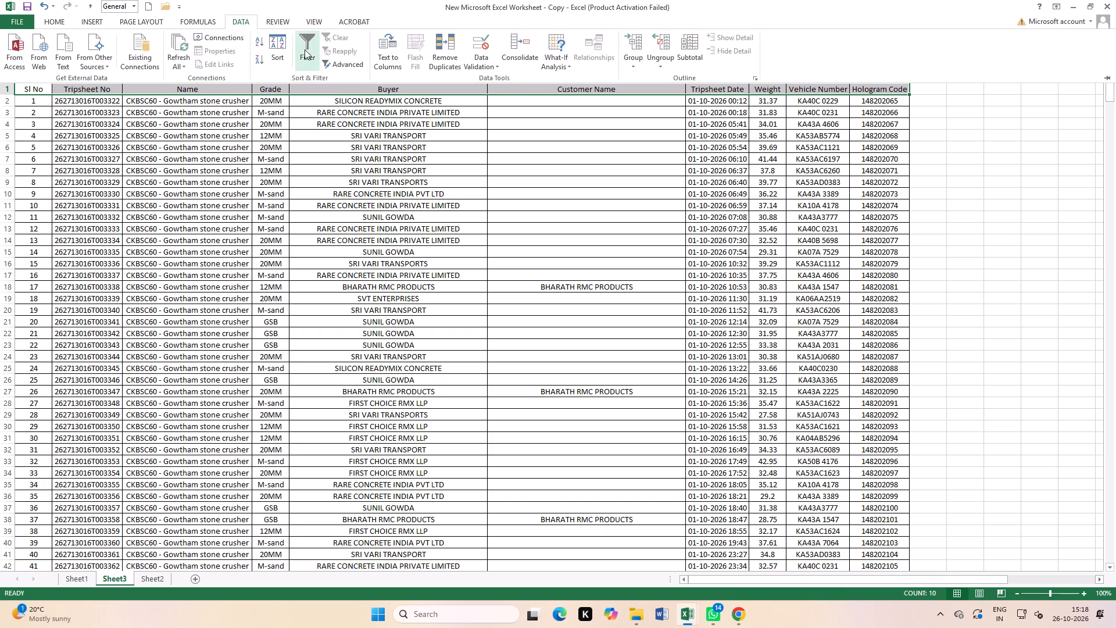
{"action": "left_click", "coordinate": [305, 49]}
{"action": "left_click", "coordinate": [451, 339]}
Filter the Buyer column to FIRST CHOICE, FIRST CHOICE RMX LLP and FIRSTCHOICE RMX LLP only.
{"action": "left_click", "coordinate": [478, 88]}
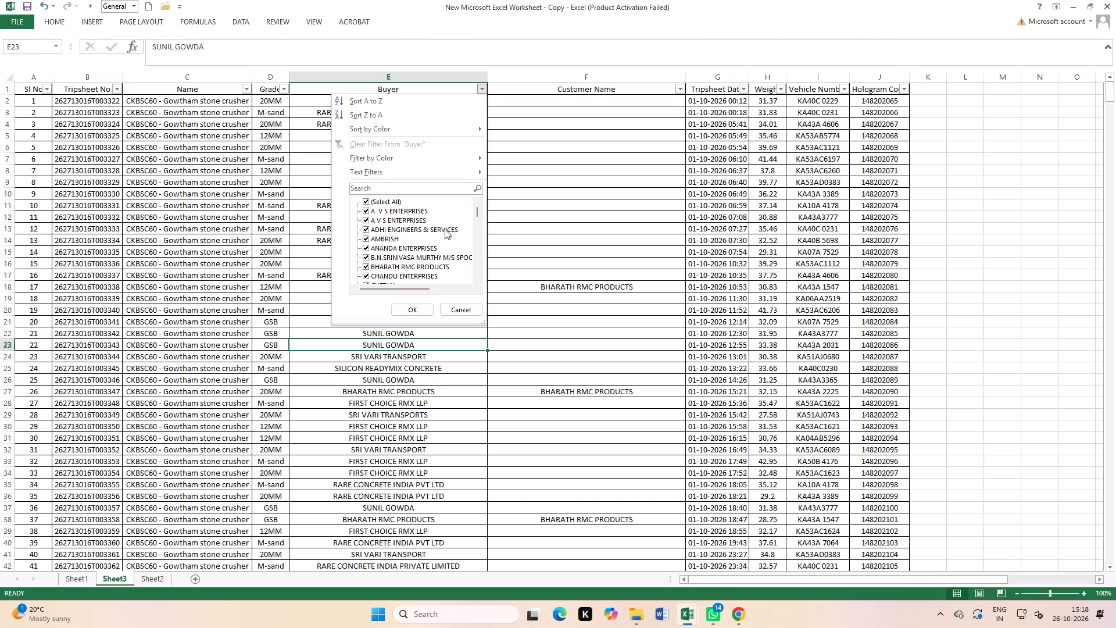
{"action": "left_click", "coordinate": [381, 201]}
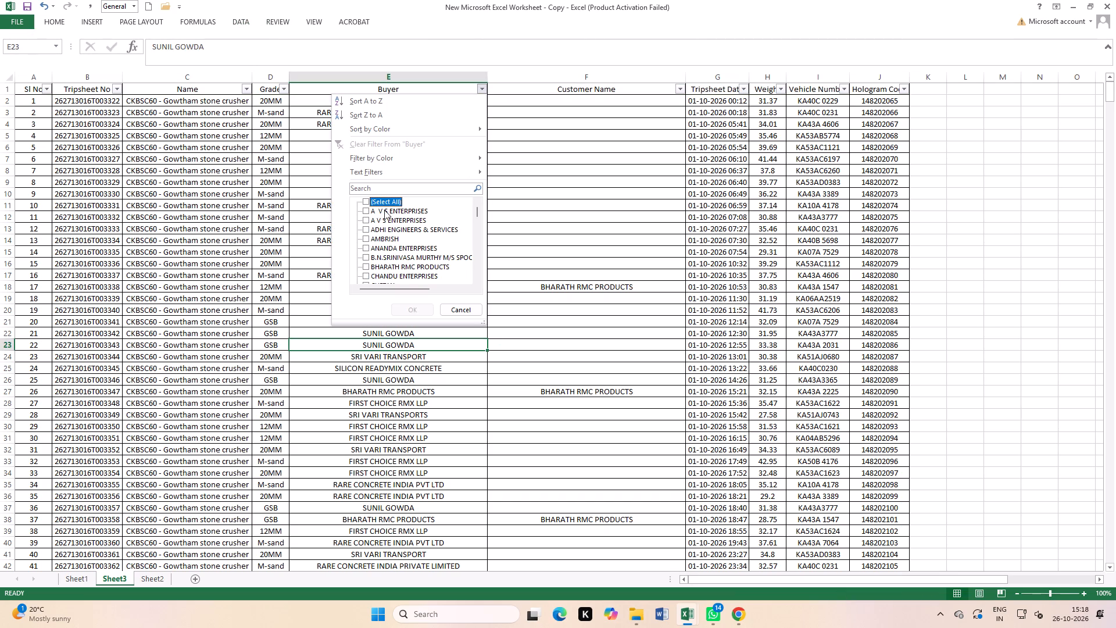
{"action": "scroll", "coordinate": [396, 256], "scroll_direction": "down", "scroll_amount": 2}
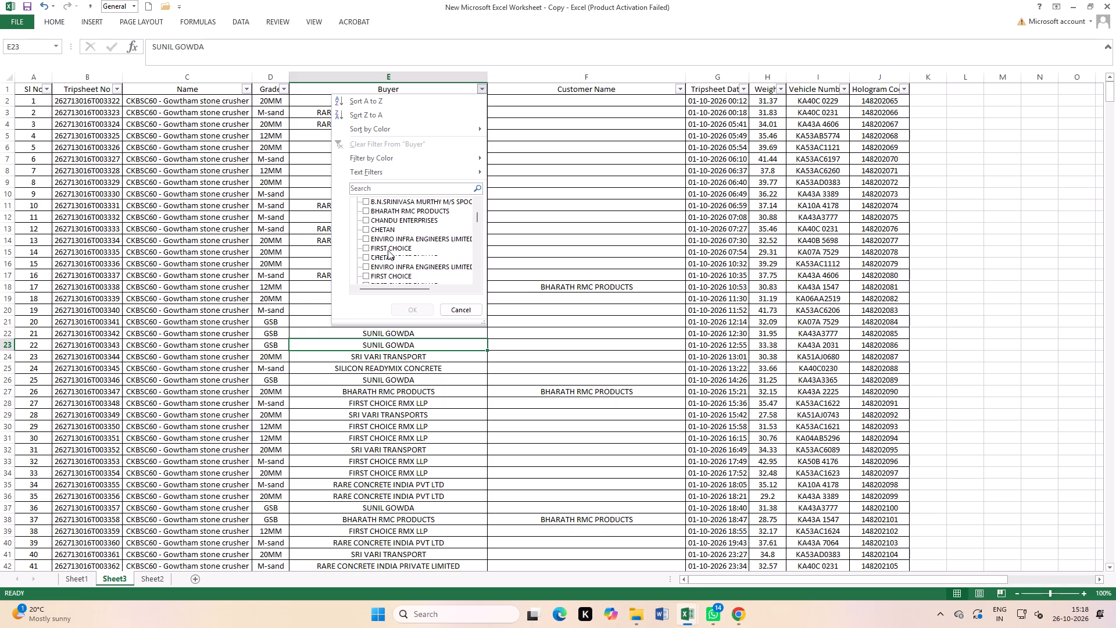
{"action": "left_click", "coordinate": [388, 250]}
{"action": "left_click", "coordinate": [388, 262]}
{"action": "left_click", "coordinate": [388, 258]}
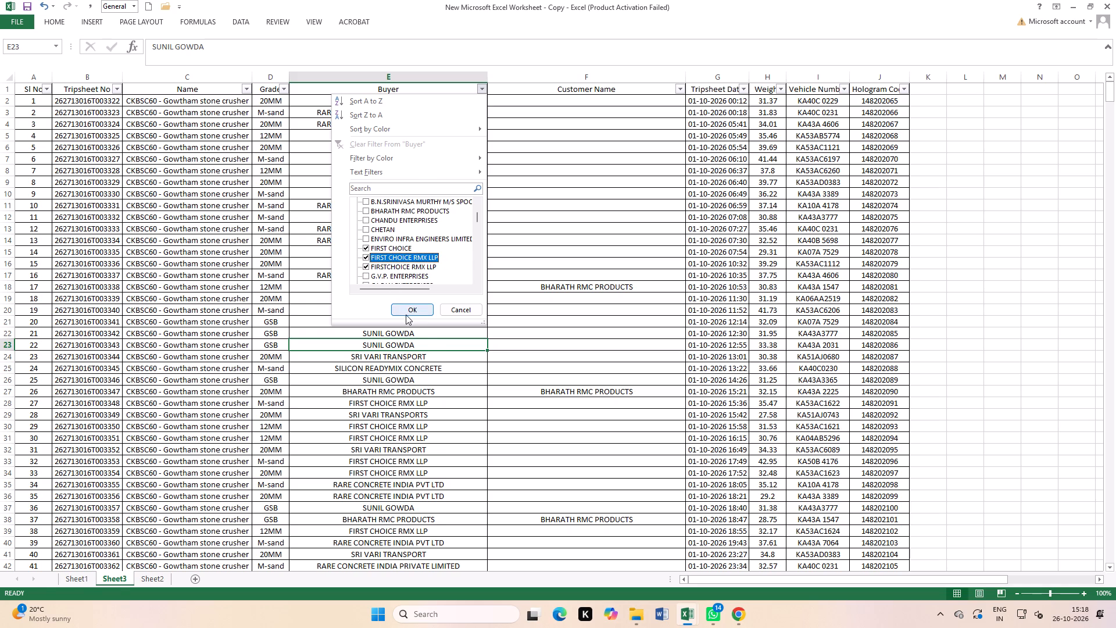
{"action": "left_click", "coordinate": [405, 315]}
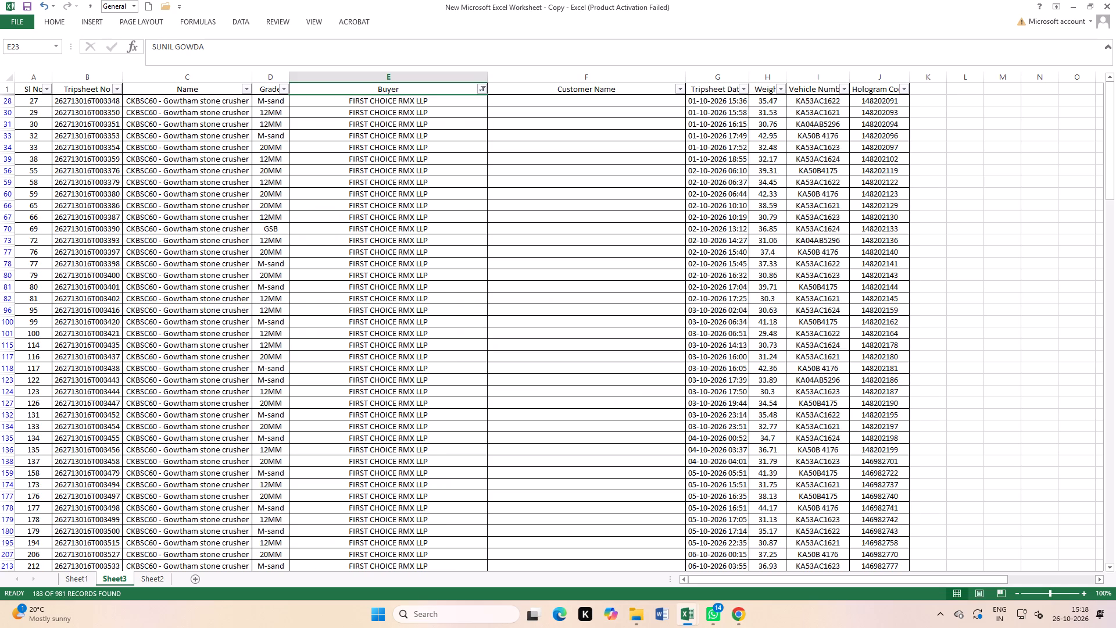
Review the vehicle numbers available in the Vehicle Number filter for the First Choice rows.
{"action": "left_click", "coordinate": [839, 90]}
{"action": "left_click", "coordinate": [846, 83]}
{"action": "left_click", "coordinate": [843, 90]}
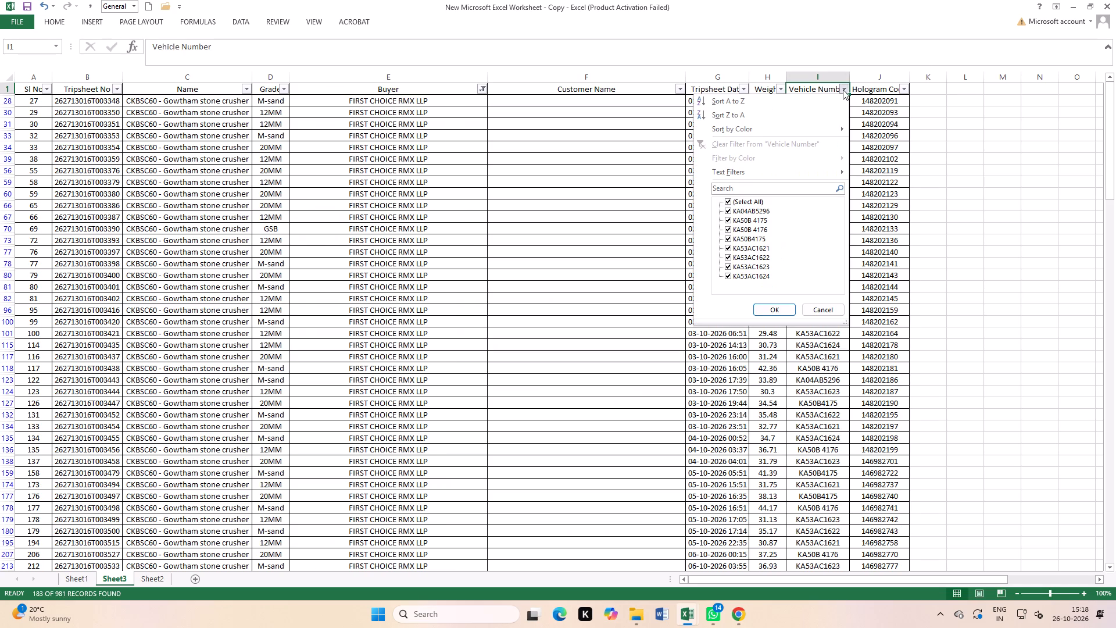
{"action": "scroll", "coordinate": [754, 305], "scroll_direction": "down", "scroll_amount": 5}
{"action": "scroll", "coordinate": [747, 256], "scroll_direction": "up", "scroll_amount": 4}
{"action": "left_click", "coordinate": [661, 302]}
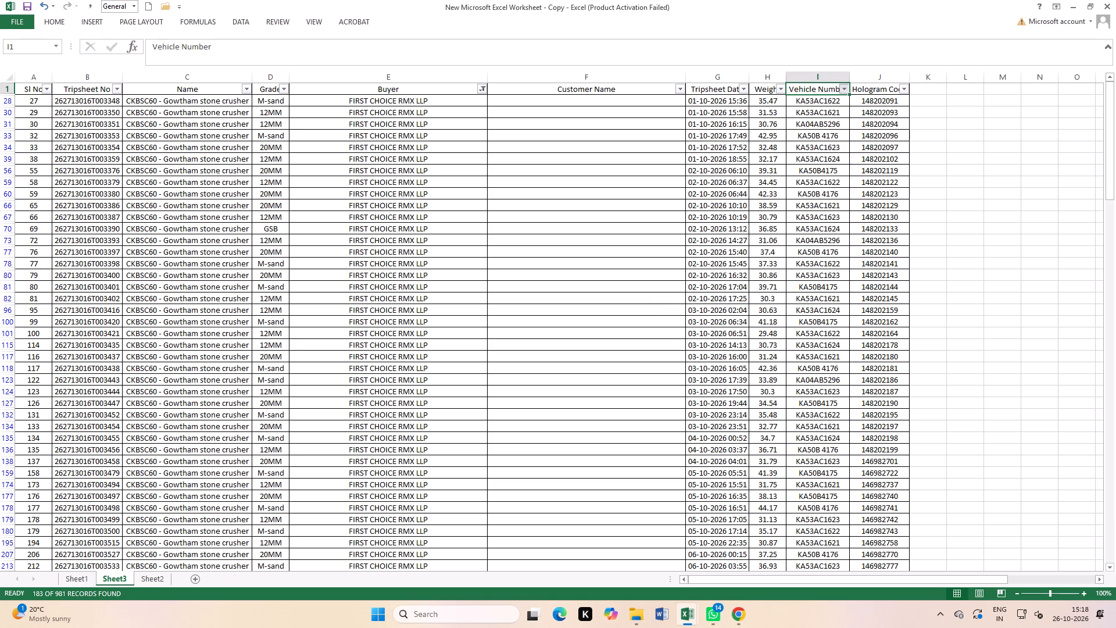
Copy the buyer FIRST CHOICE RMX LLP into Customer Name for all the filtered First Choice rows.
{"action": "left_click", "coordinate": [422, 102]}
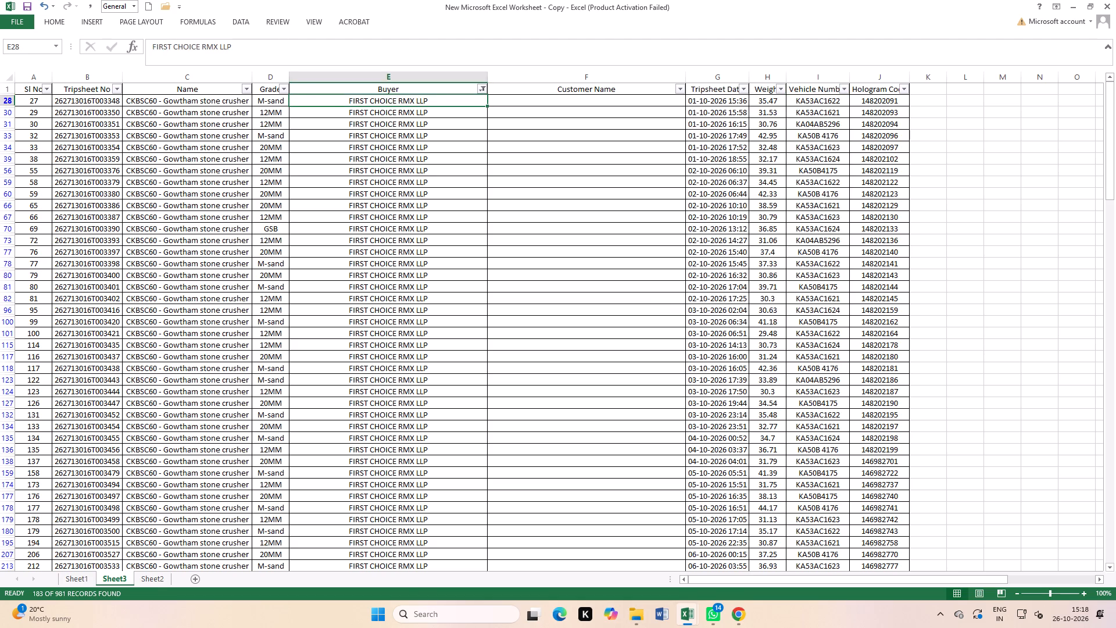
{"action": "key", "text": "ctrl+c"}
{"action": "left_click", "coordinate": [569, 100]}
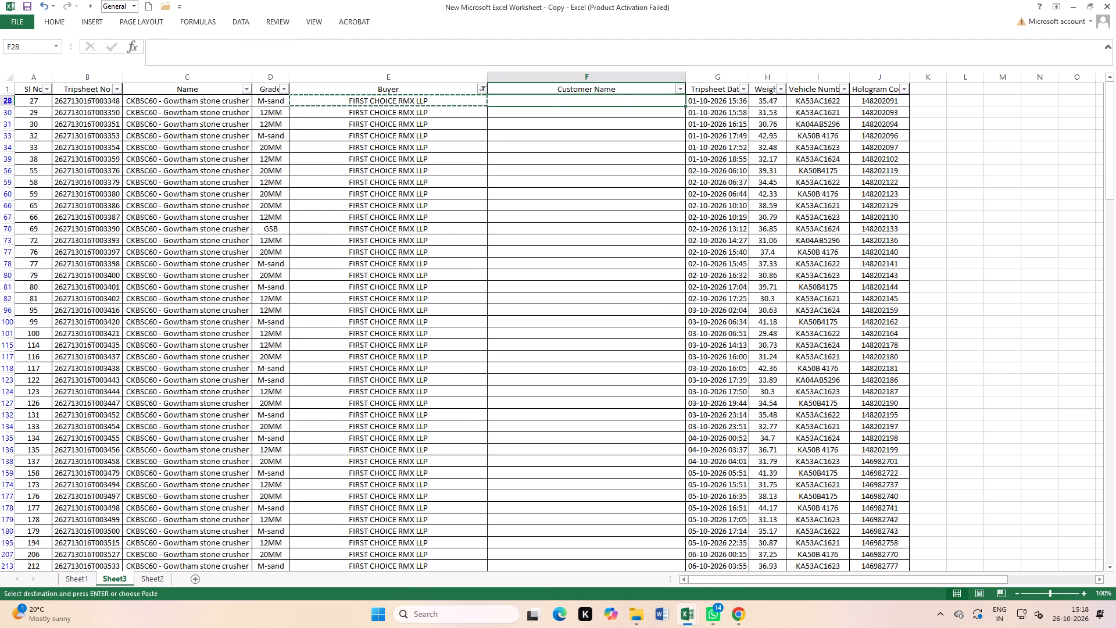
{"action": "key", "text": "ctrl+v"}
{"action": "left_click", "coordinate": [561, 166]}
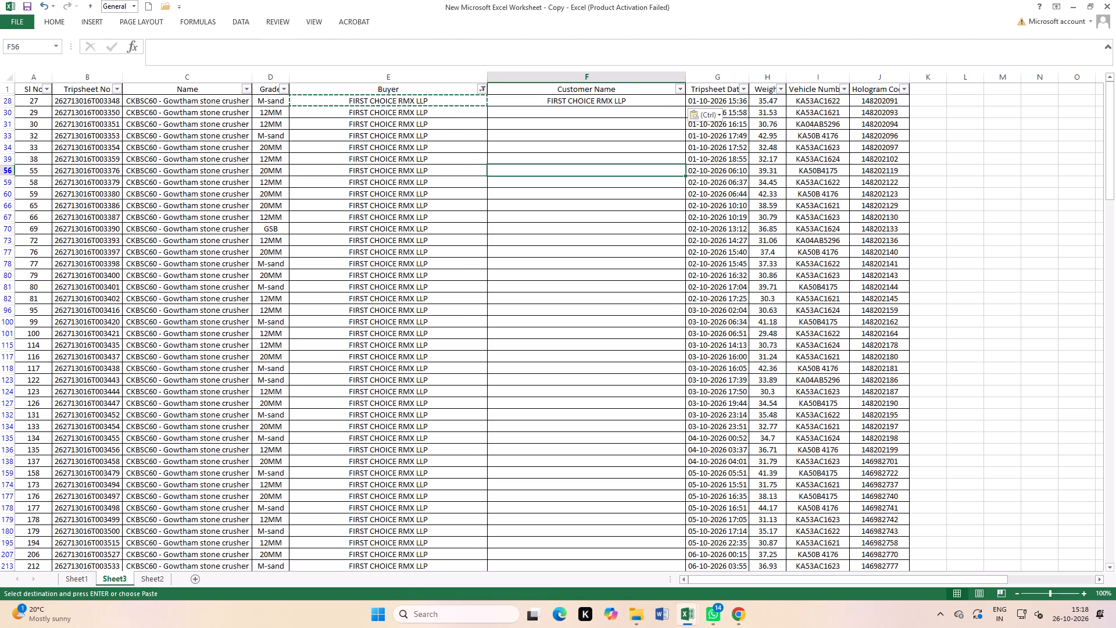
{"action": "left_click", "coordinate": [449, 102]}
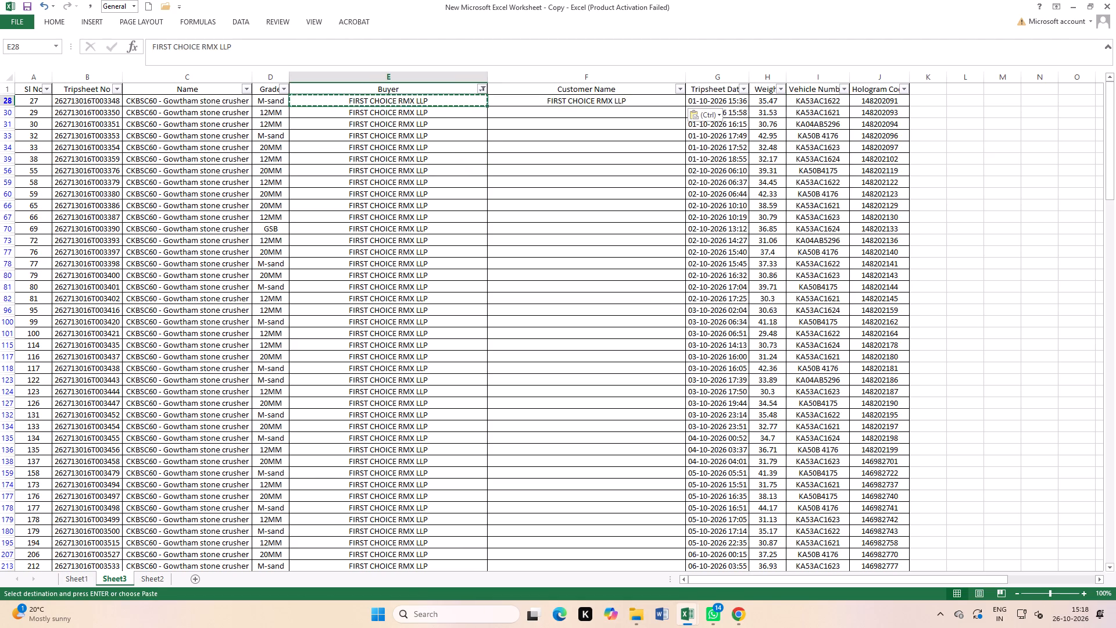
{"action": "key", "text": "ctrl+c"}
{"action": "left_click_drag", "start_coordinate": [528, 99], "coordinate": [564, 491]}
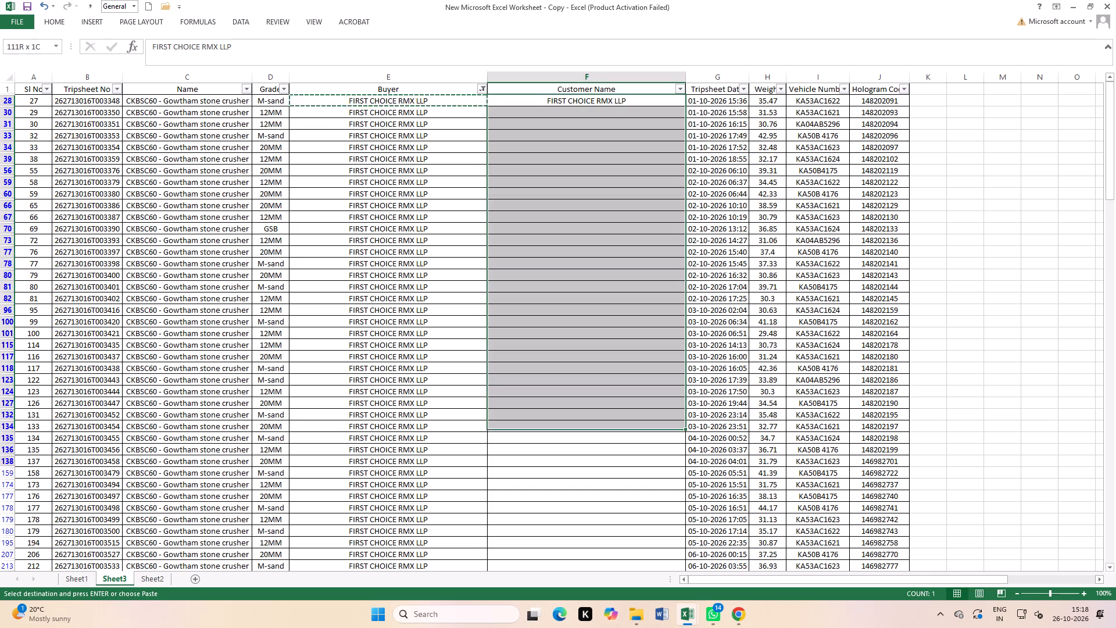
{"action": "left_click_drag", "start_coordinate": [564, 491], "coordinate": [582, 556]}
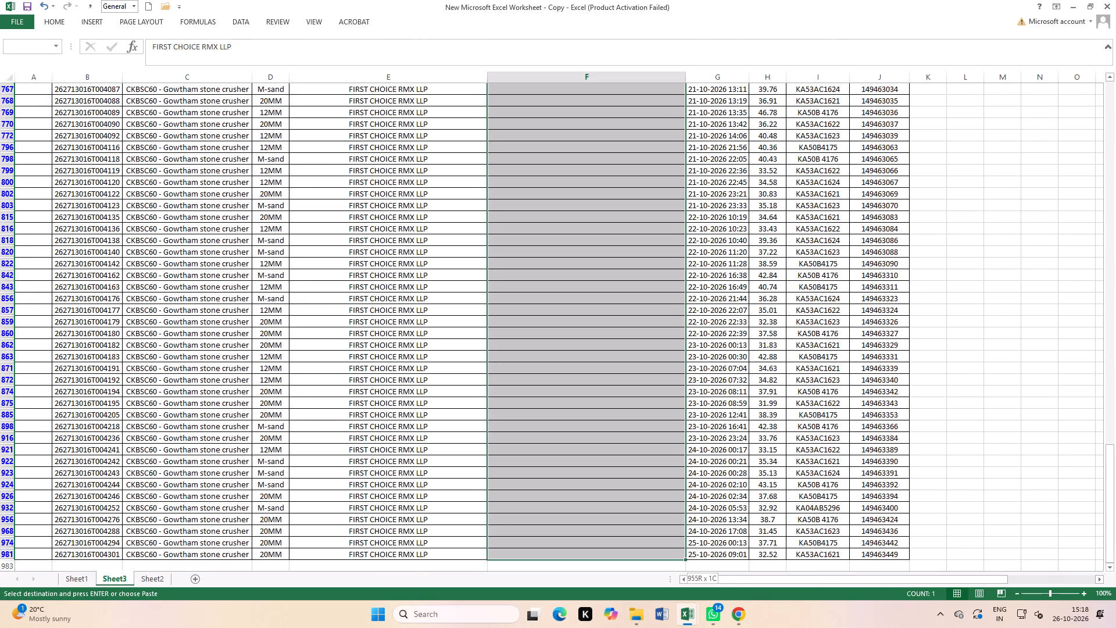
{"action": "left_click_drag", "start_coordinate": [582, 556], "coordinate": [581, 554]}
{"action": "key", "text": "ctrl+v"}
{"action": "scroll", "coordinate": [593, 392], "scroll_direction": "up", "scroll_amount": 3}
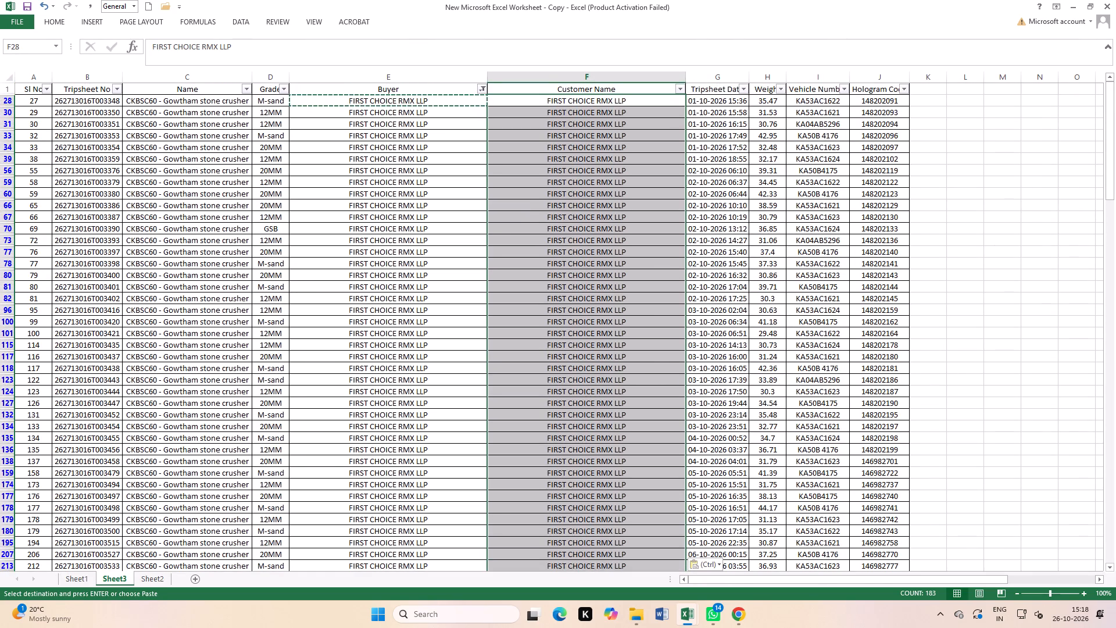
{"action": "left_click", "coordinate": [593, 298]}
Change the Buyer filter from the First Choice entries to G.V.P. ENTERPRISES only.
{"action": "left_click", "coordinate": [483, 90]}
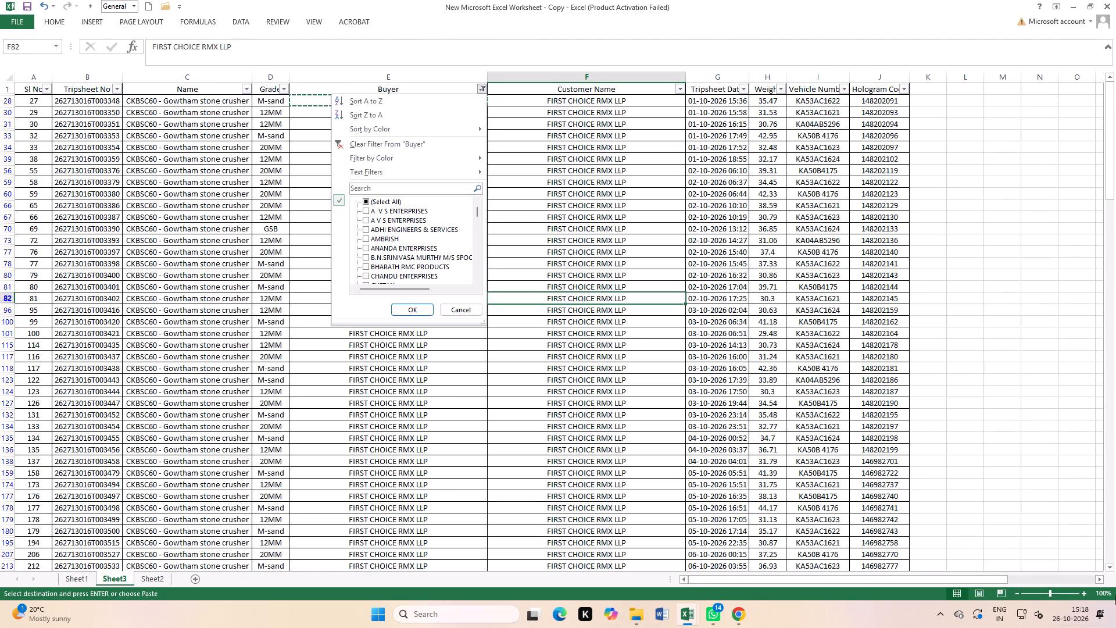
{"action": "scroll", "coordinate": [403, 270], "scroll_direction": "down", "scroll_amount": 1}
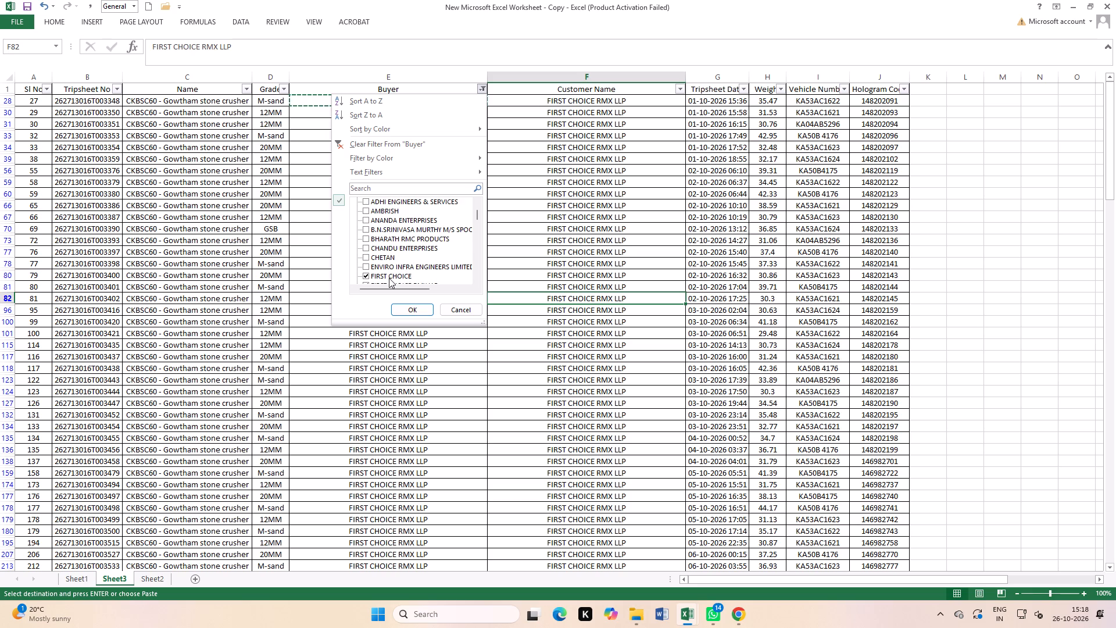
{"action": "scroll", "coordinate": [400, 270], "scroll_direction": "down", "scroll_amount": 1}
{"action": "left_click", "coordinate": [383, 249]}
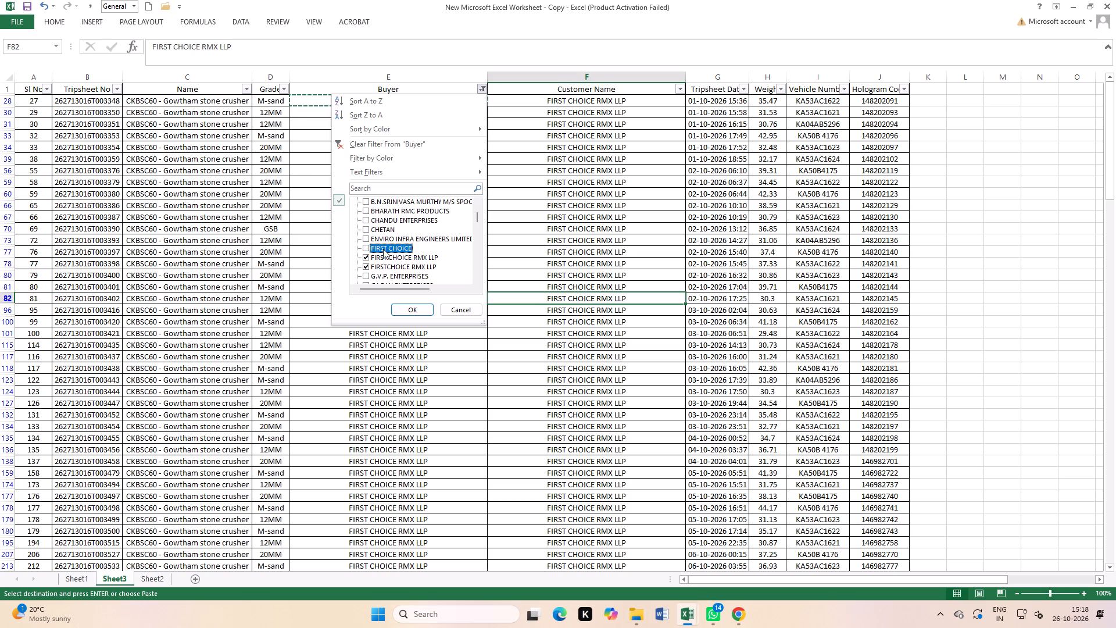
{"action": "left_click", "coordinate": [380, 259]}
{"action": "left_click", "coordinate": [381, 265]}
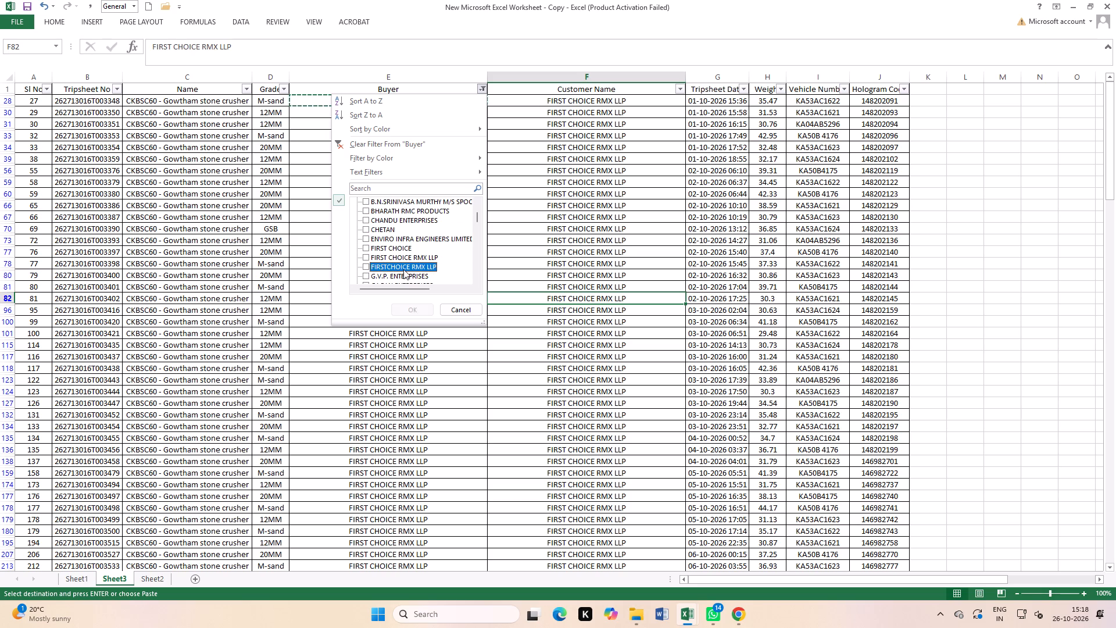
{"action": "scroll", "coordinate": [396, 274], "scroll_direction": "down", "scroll_amount": 1}
{"action": "left_click", "coordinate": [386, 245]}
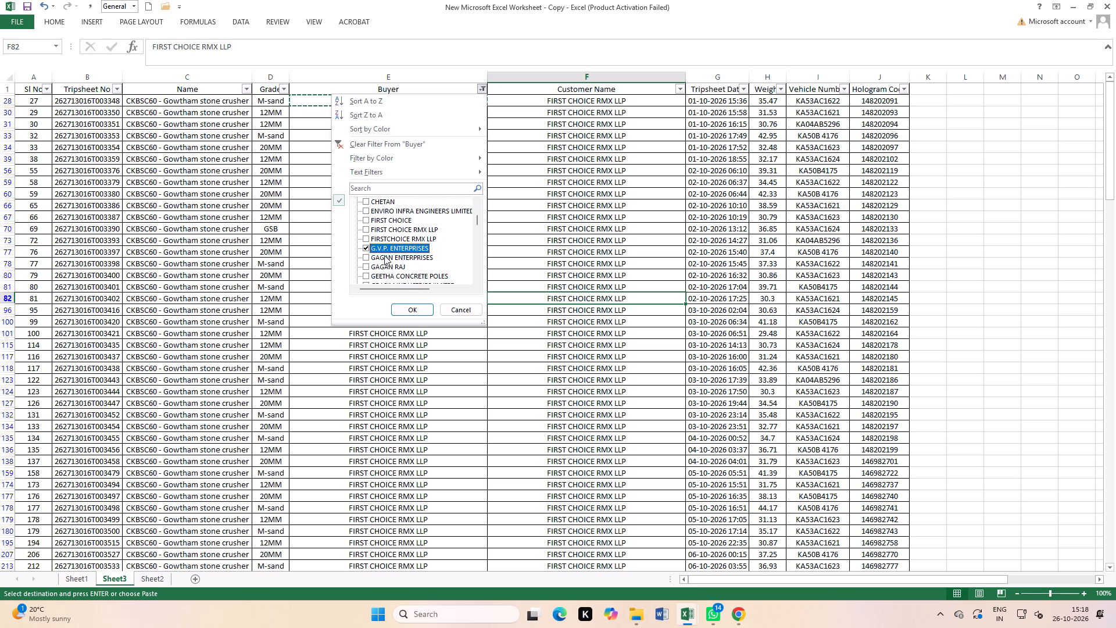
{"action": "left_click", "coordinate": [407, 309]}
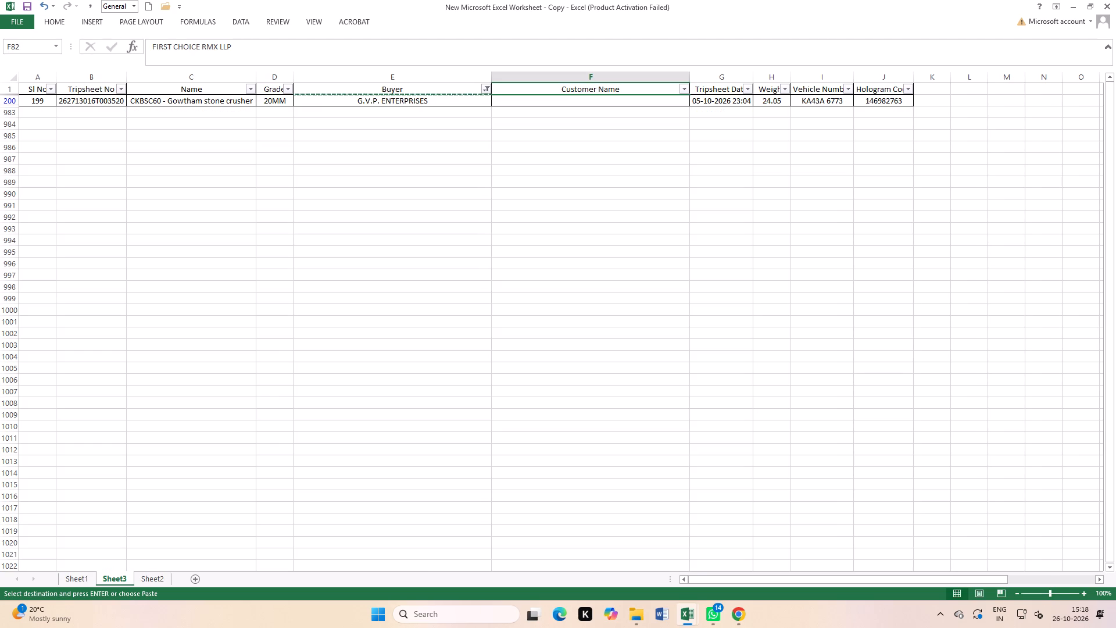
Filter the cash report's vehicle column to the vehicle ending 6773 and compare its entry with the G.V.P. ENTERPRISES tripsheet.
{"action": "key", "text": "ctrl+Tab"}
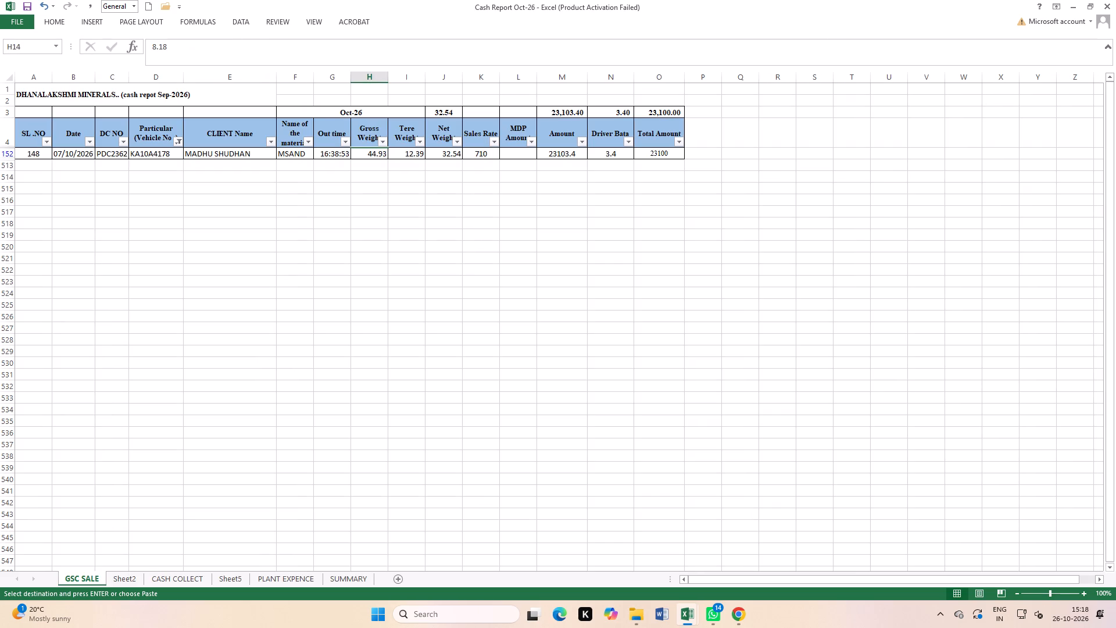
{"action": "left_click", "coordinate": [180, 141]}
{"action": "left_click", "coordinate": [128, 242]}
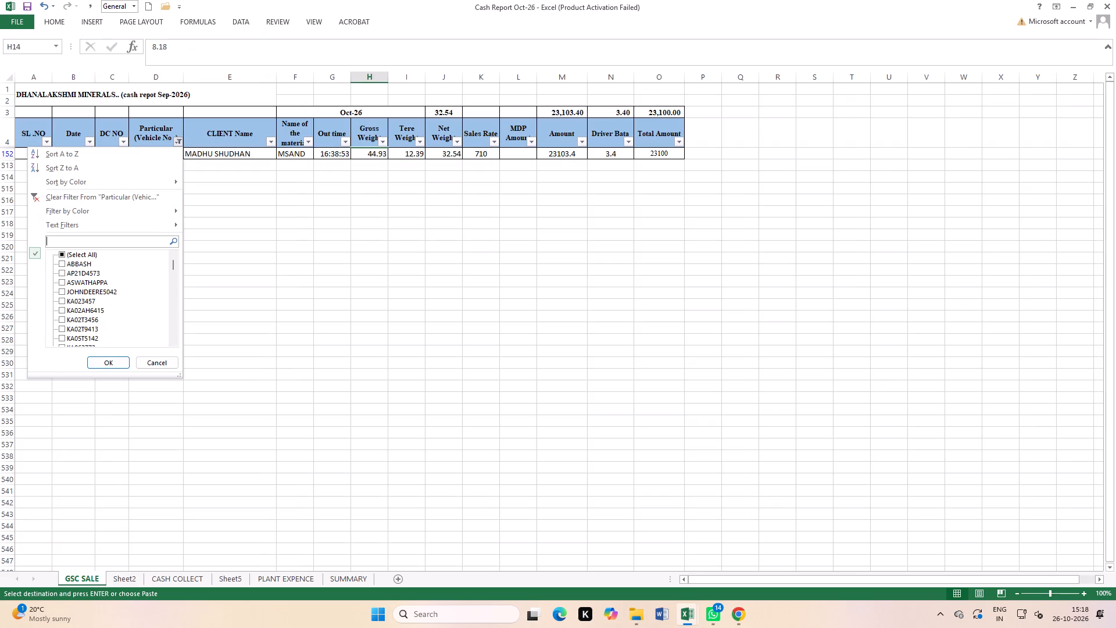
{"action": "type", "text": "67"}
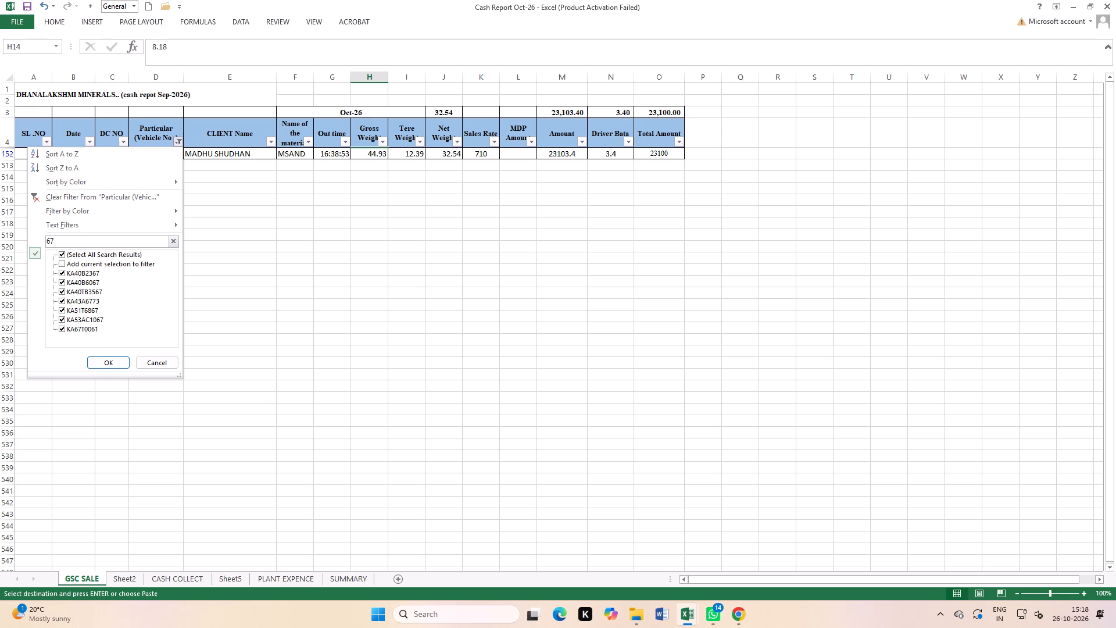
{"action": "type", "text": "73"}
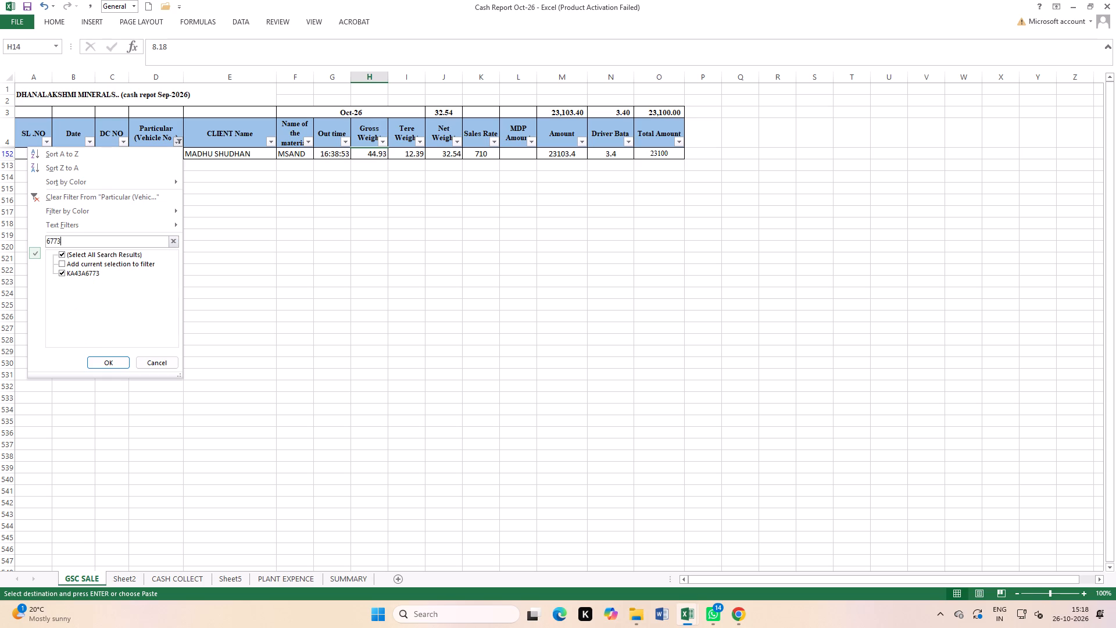
{"action": "left_click", "coordinate": [108, 363]}
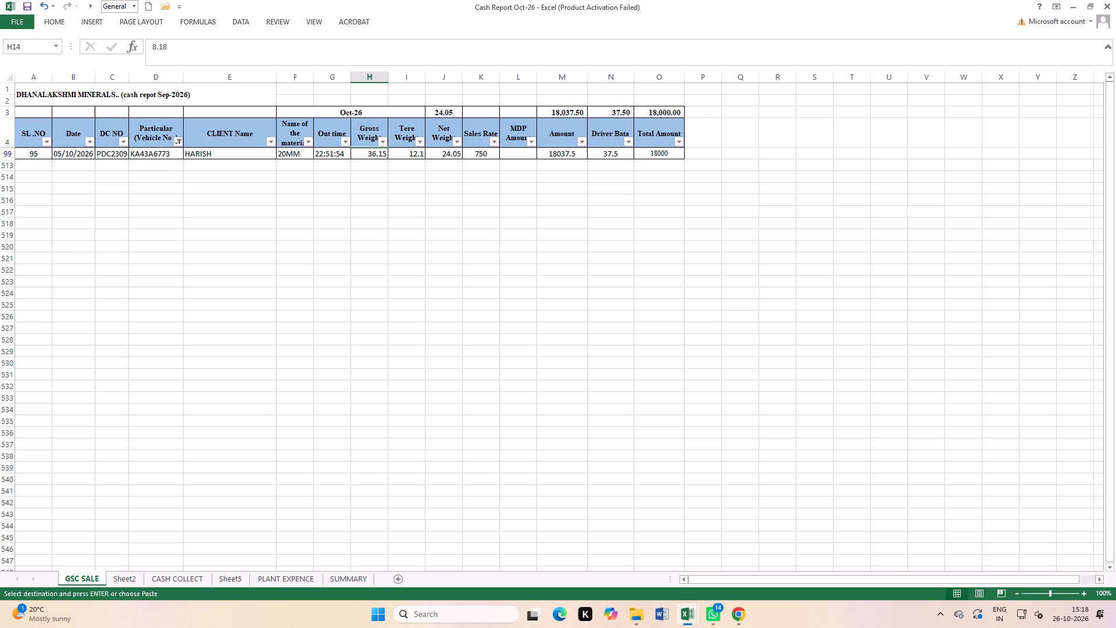
{"action": "key", "text": "ctrl+Tab"}
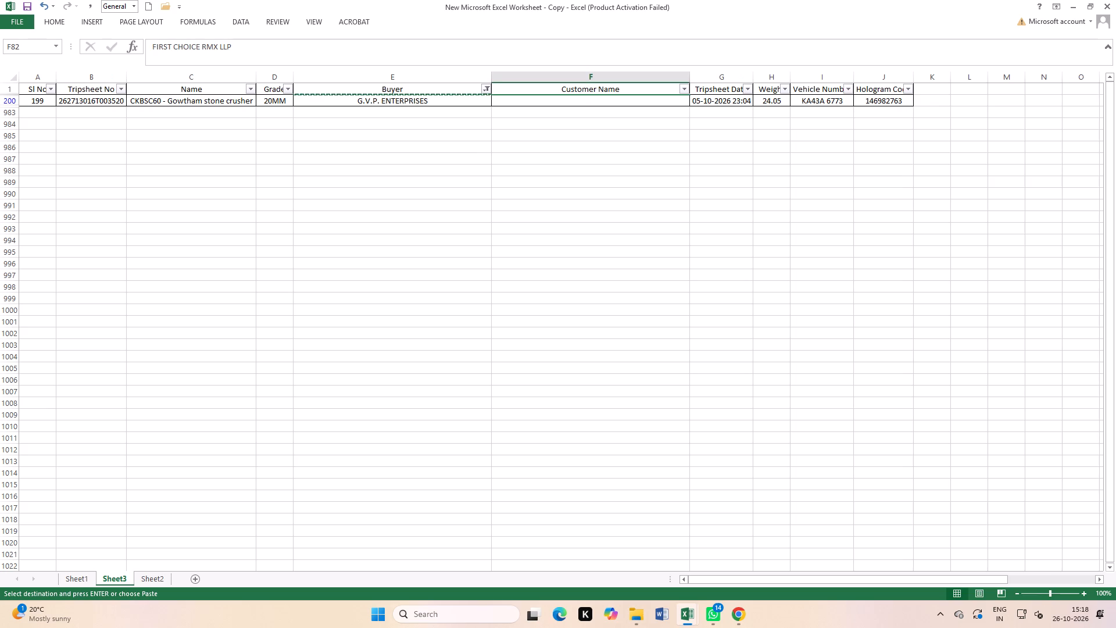
{"action": "key", "text": "ctrl+Tab"}
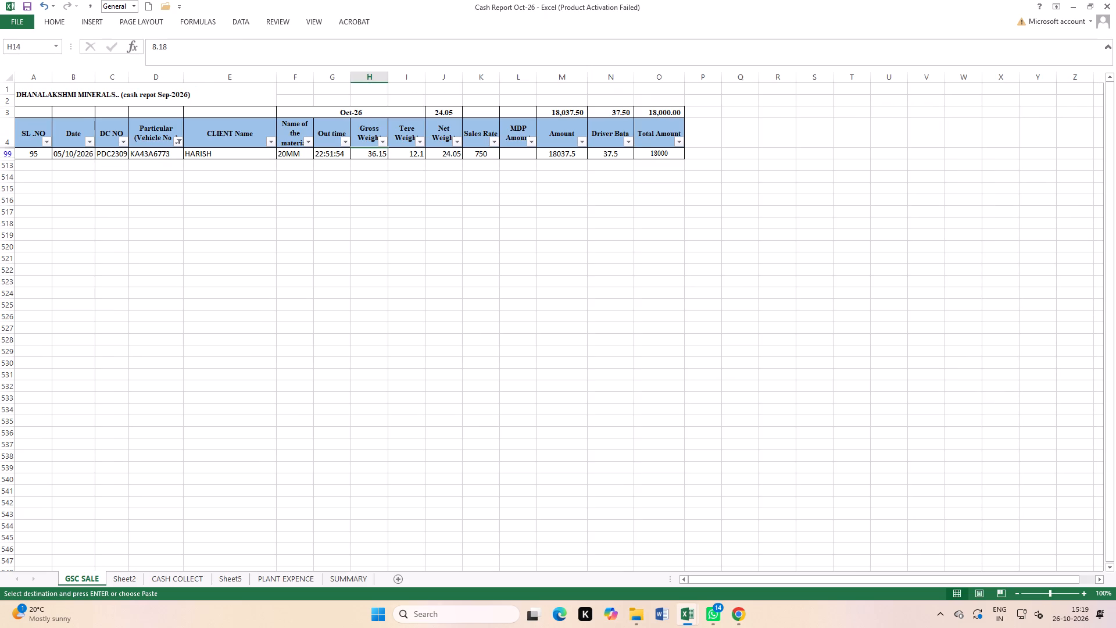
{"action": "key", "text": "ctrl+Tab"}
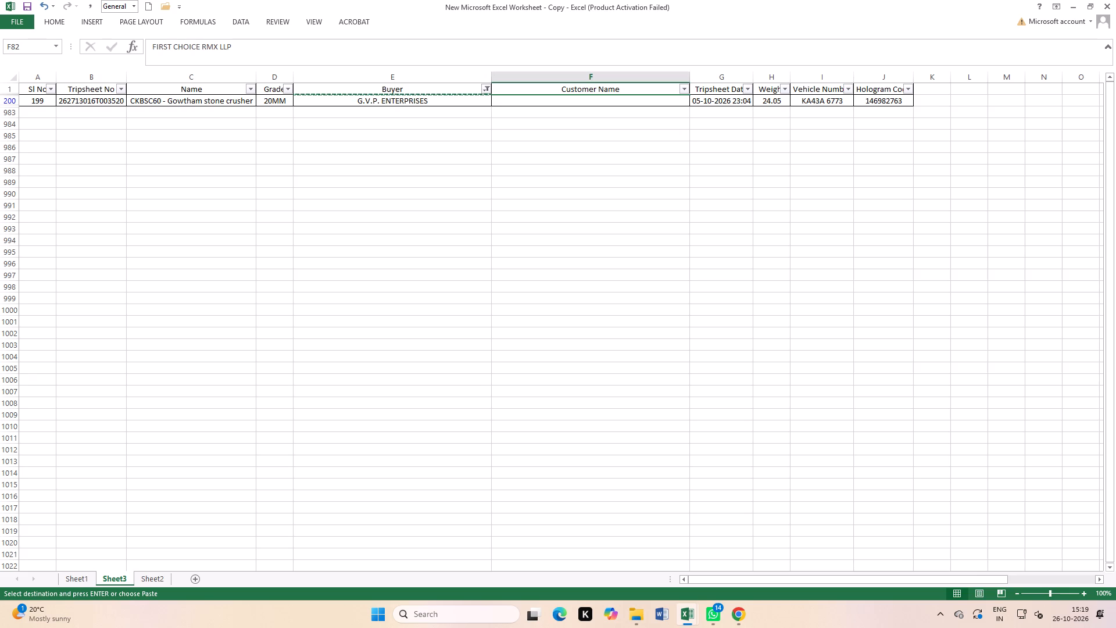
Enter SPOT SALE CUSTOMER as the Customer Name for the G.V.P. ENTERPRISES row.
{"action": "left_click", "coordinate": [539, 105]}
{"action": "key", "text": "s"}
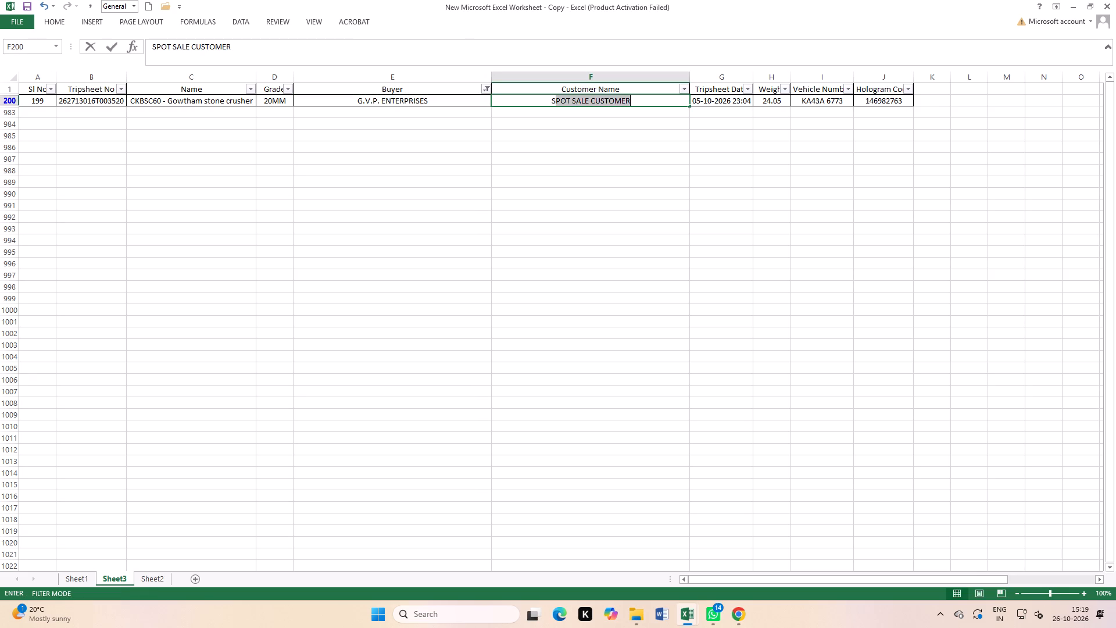
{"action": "left_click", "coordinate": [521, 288]}
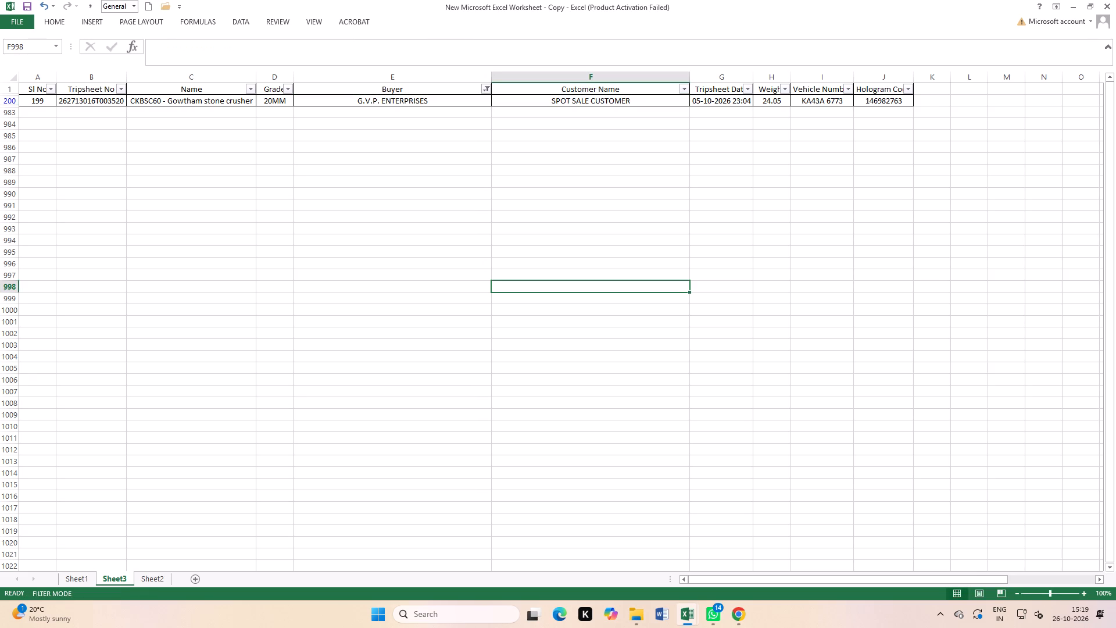
Change the Buyer filter from G.V.P. ENTERPRISES to GAGAN ENTERPRISES only.
{"action": "left_click", "coordinate": [488, 91]}
{"action": "scroll", "coordinate": [405, 258], "scroll_direction": "down", "scroll_amount": 3}
{"action": "left_click", "coordinate": [383, 251]}
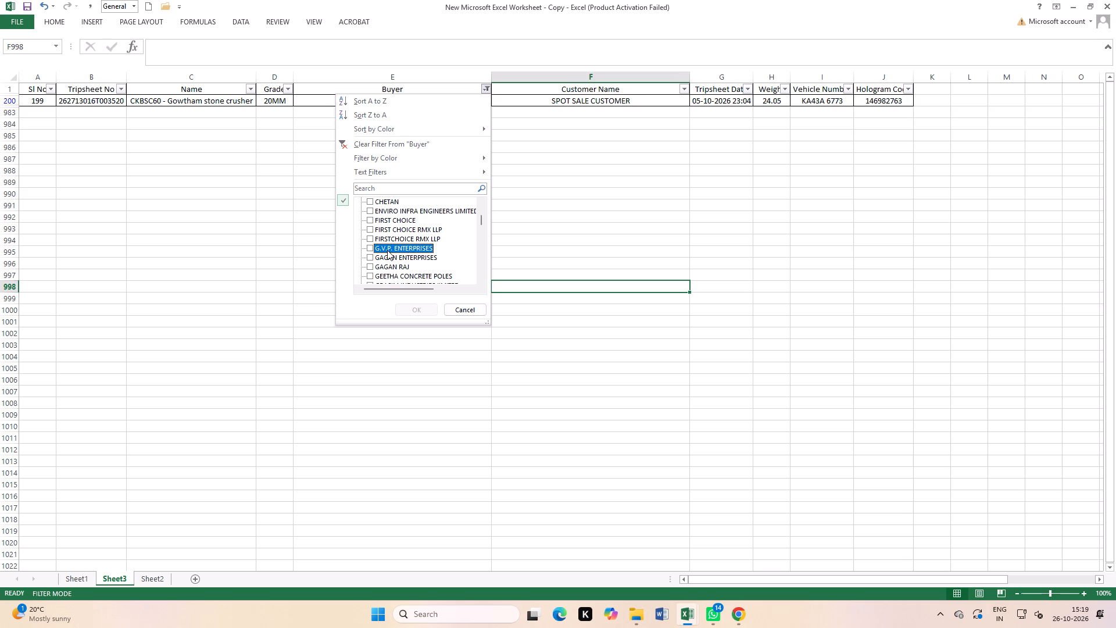
{"action": "left_click", "coordinate": [405, 258]}
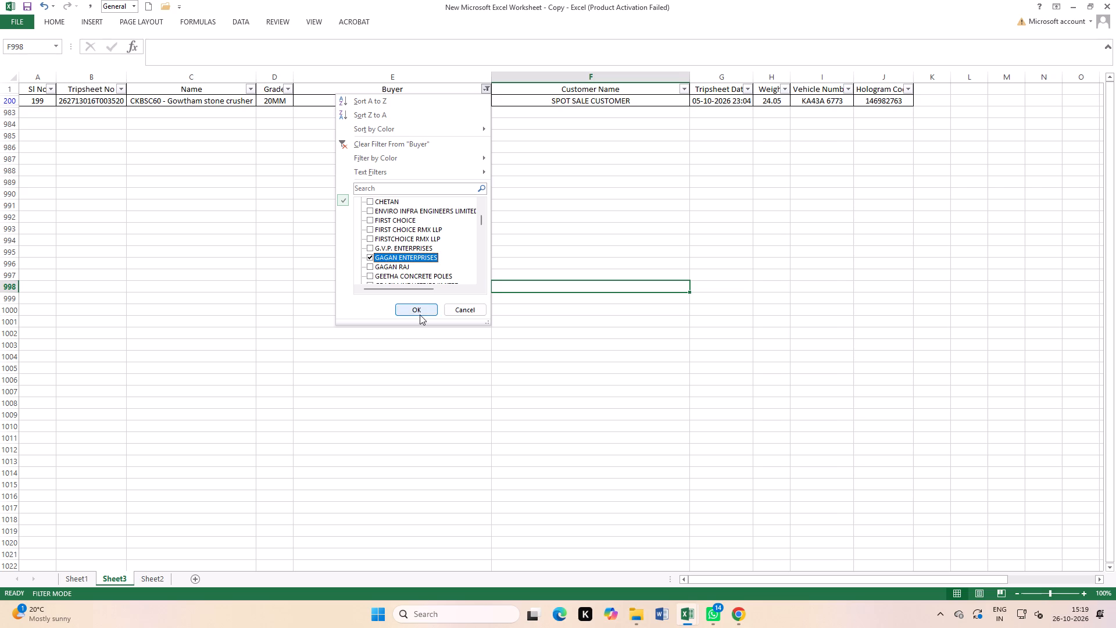
{"action": "left_click", "coordinate": [420, 309]}
{"action": "left_click", "coordinate": [726, 197]}
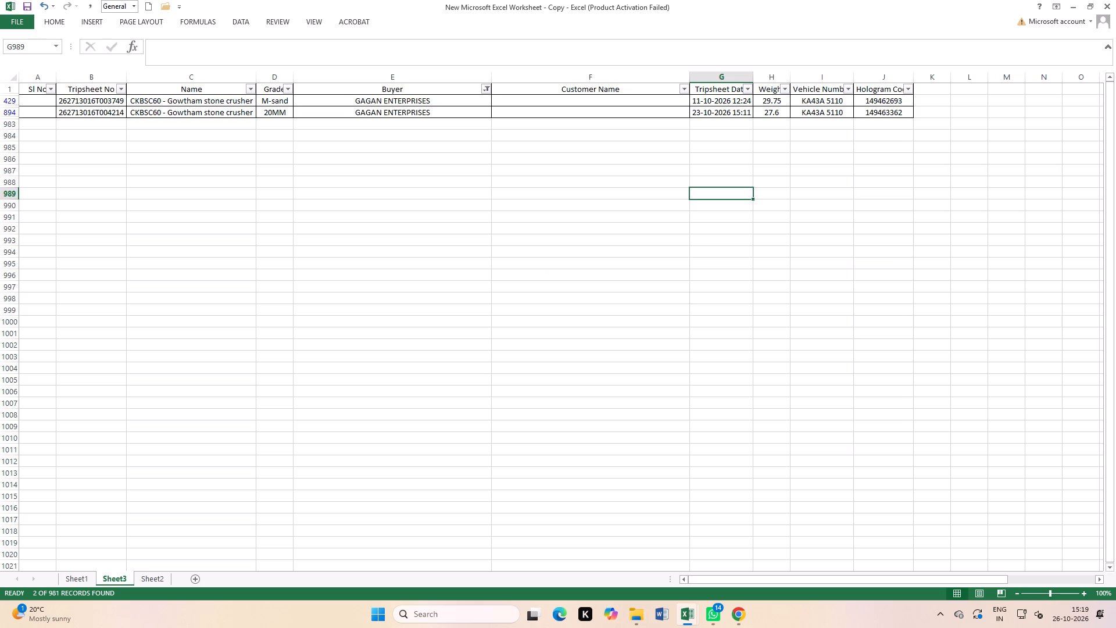
Filter the cash report's vehicle column to the vehicle ending 5110 and compare its entries with the GAGAN ENTERPRISES tripsheets on Sheet3.
{"action": "left_click", "coordinate": [76, 575]}
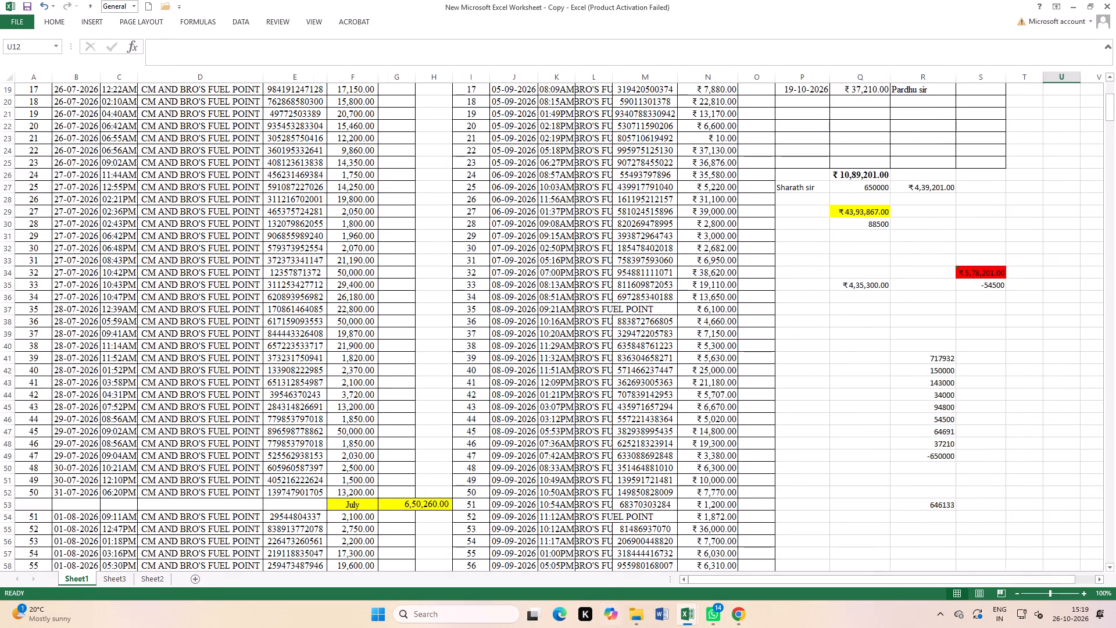
{"action": "key", "text": "ctrl+Tab"}
{"action": "left_click", "coordinate": [181, 144]}
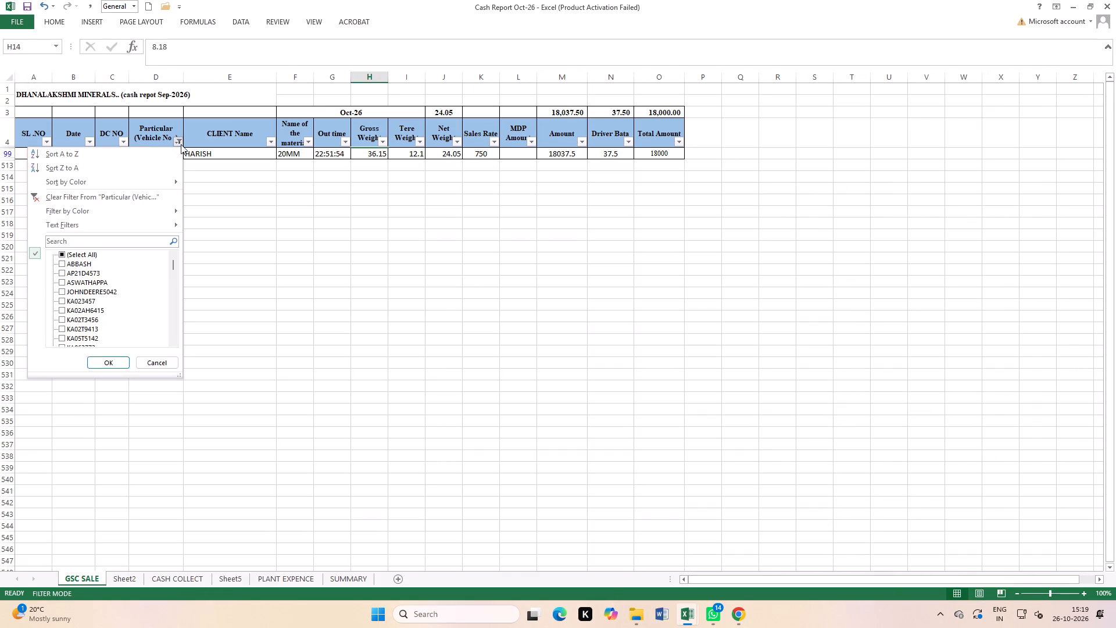
{"action": "left_click", "coordinate": [108, 239]}
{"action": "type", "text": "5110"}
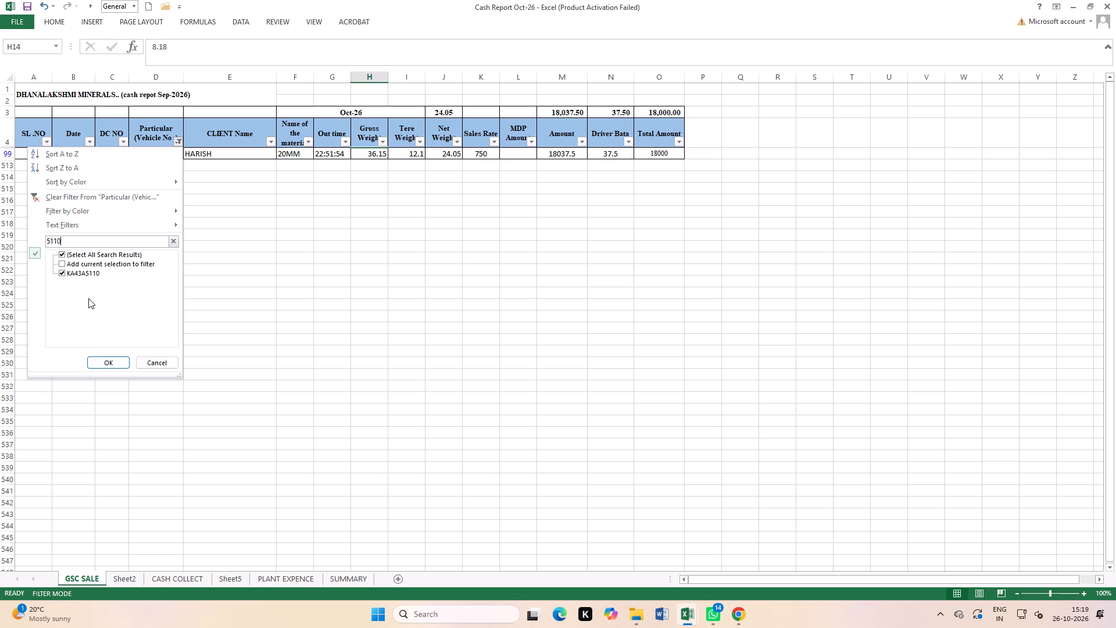
{"action": "left_click", "coordinate": [101, 362]}
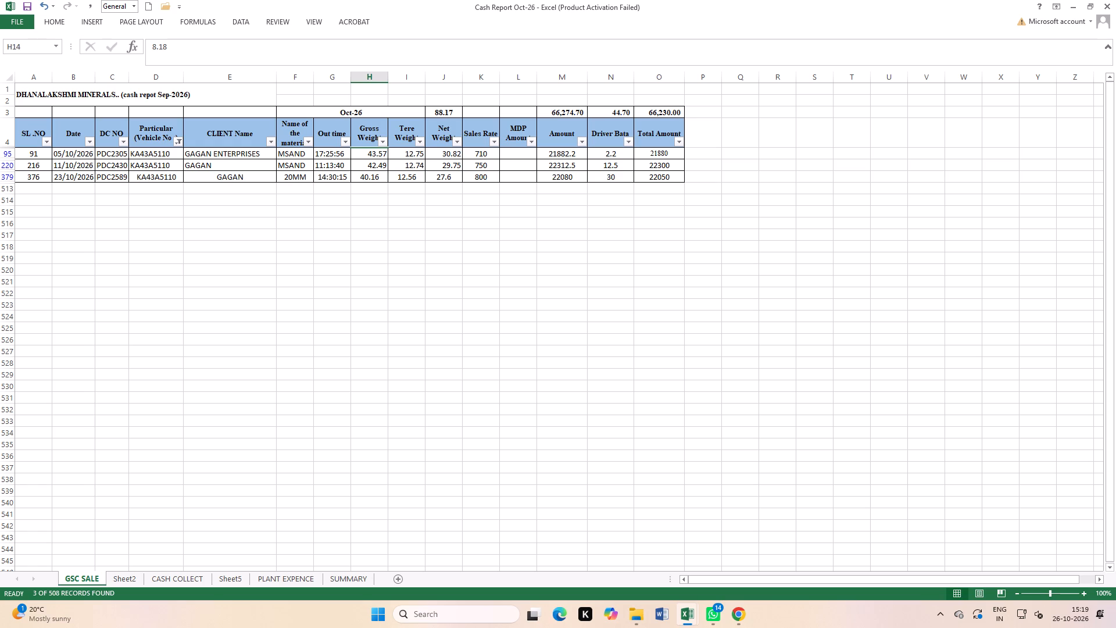
{"action": "key", "text": "ctrl+Tab"}
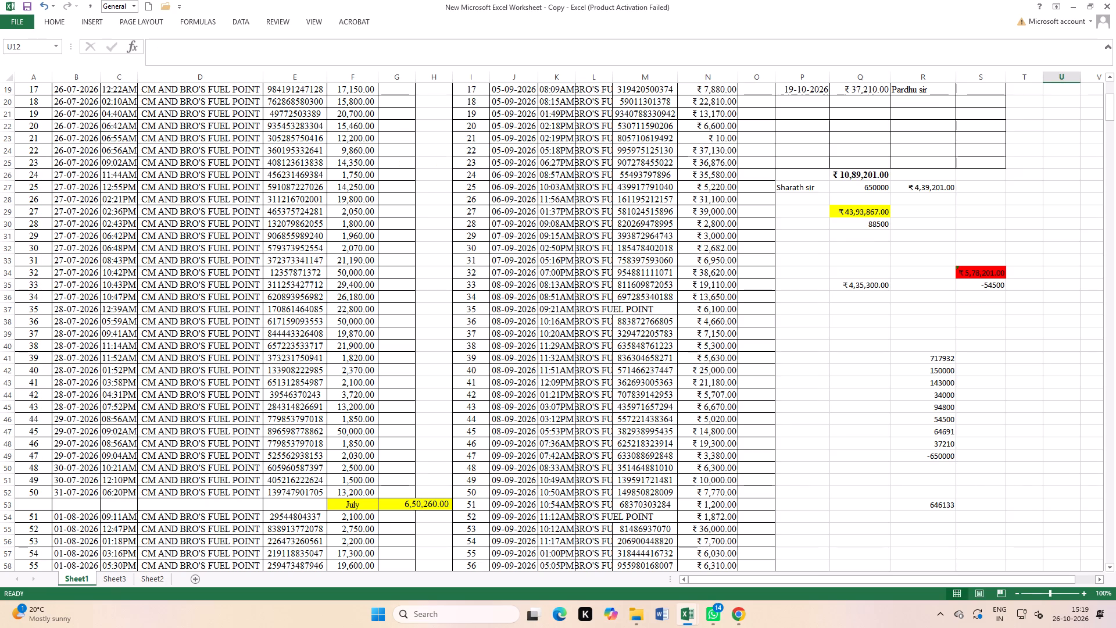
{"action": "left_click", "coordinate": [160, 581]}
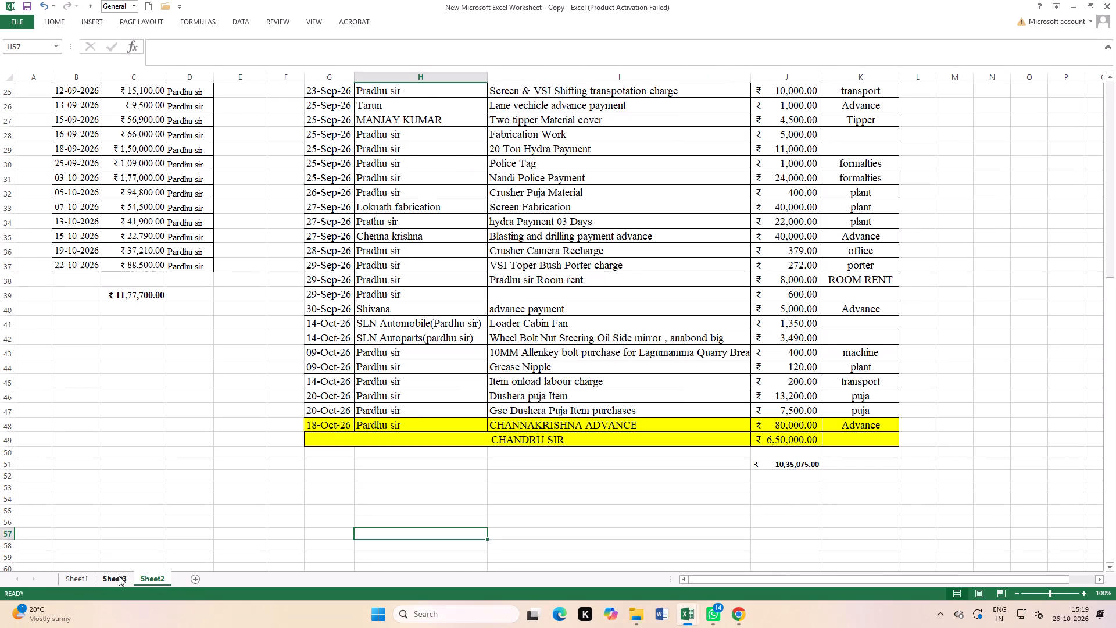
{"action": "left_click", "coordinate": [119, 579]}
{"action": "scroll", "coordinate": [344, 413], "scroll_direction": "up", "scroll_amount": 5}
{"action": "scroll", "coordinate": [437, 395], "scroll_direction": "up", "scroll_amount": 4}
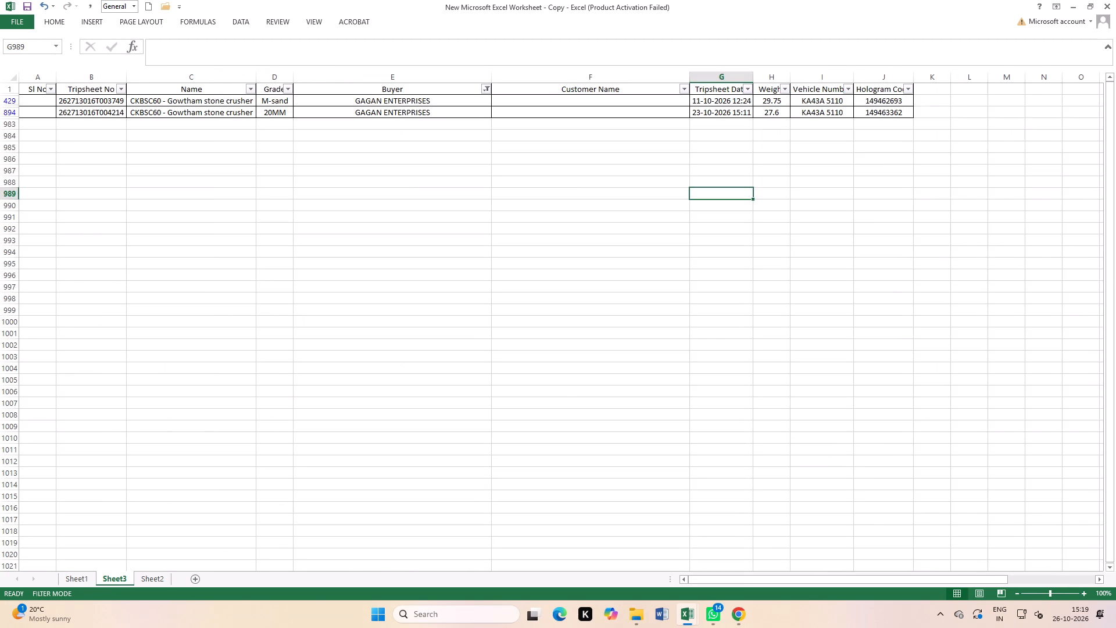
{"action": "key", "text": "ctrl+Tab"}
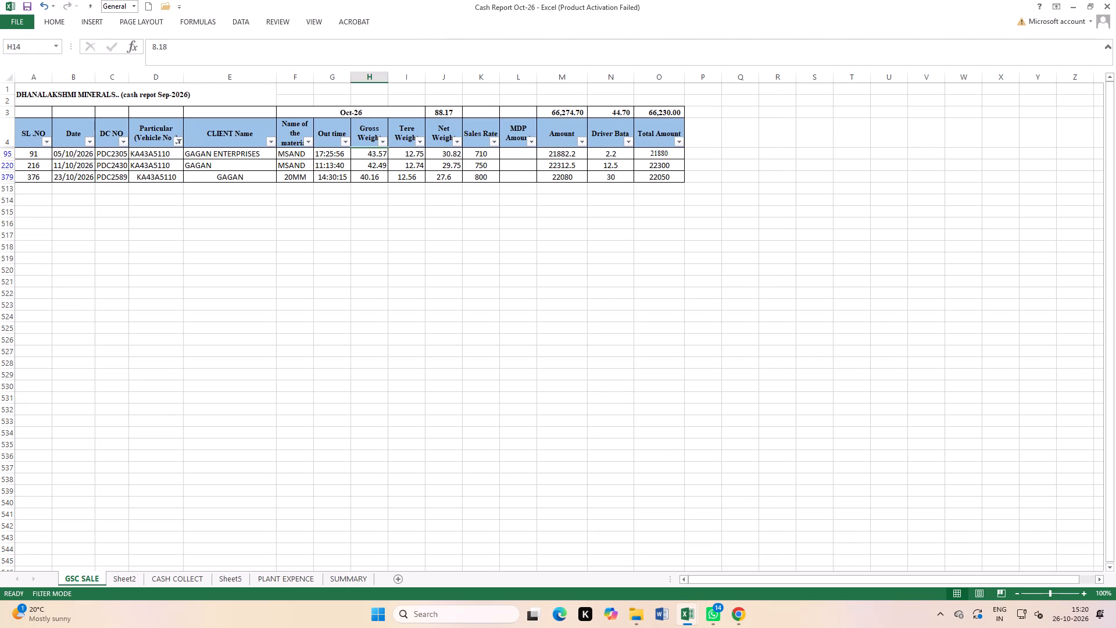
{"action": "key", "text": "ctrl+Tab"}
Enter SPOT SALE CUSTOMER as the Customer Name for both GAGAN ENTERPRISES rows.
{"action": "left_click", "coordinate": [551, 97]}
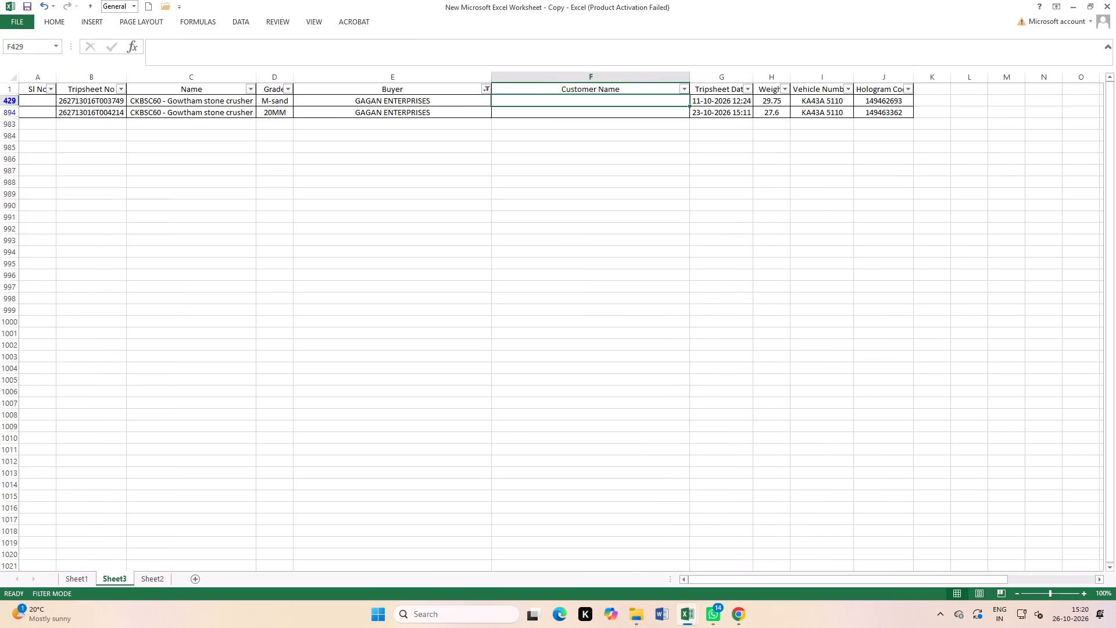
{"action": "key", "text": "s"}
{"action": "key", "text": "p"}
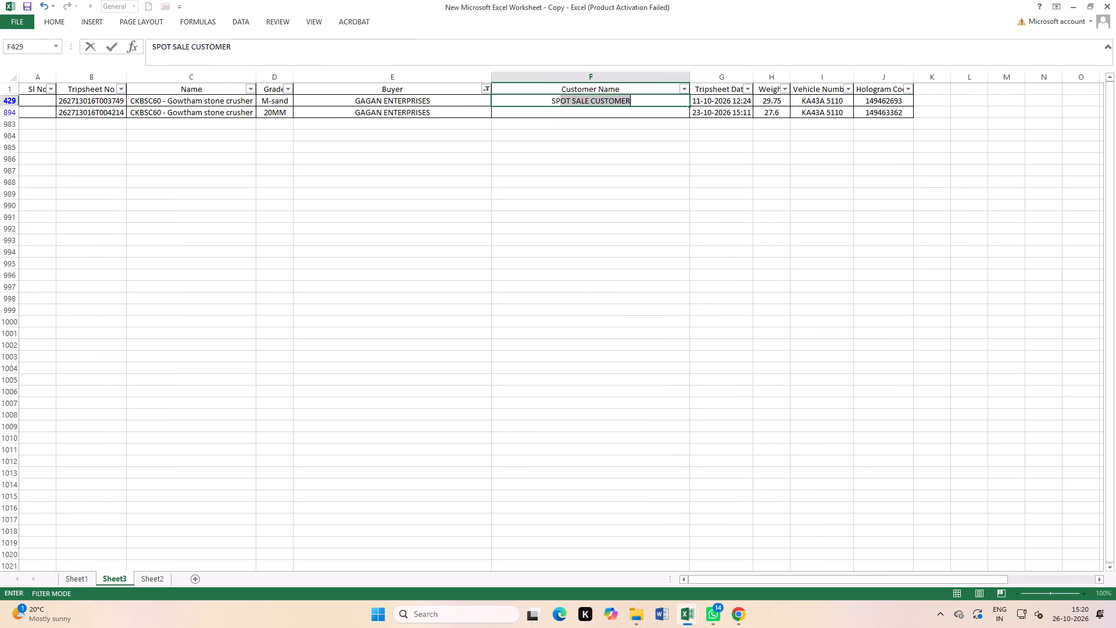
{"action": "left_click", "coordinate": [566, 116]}
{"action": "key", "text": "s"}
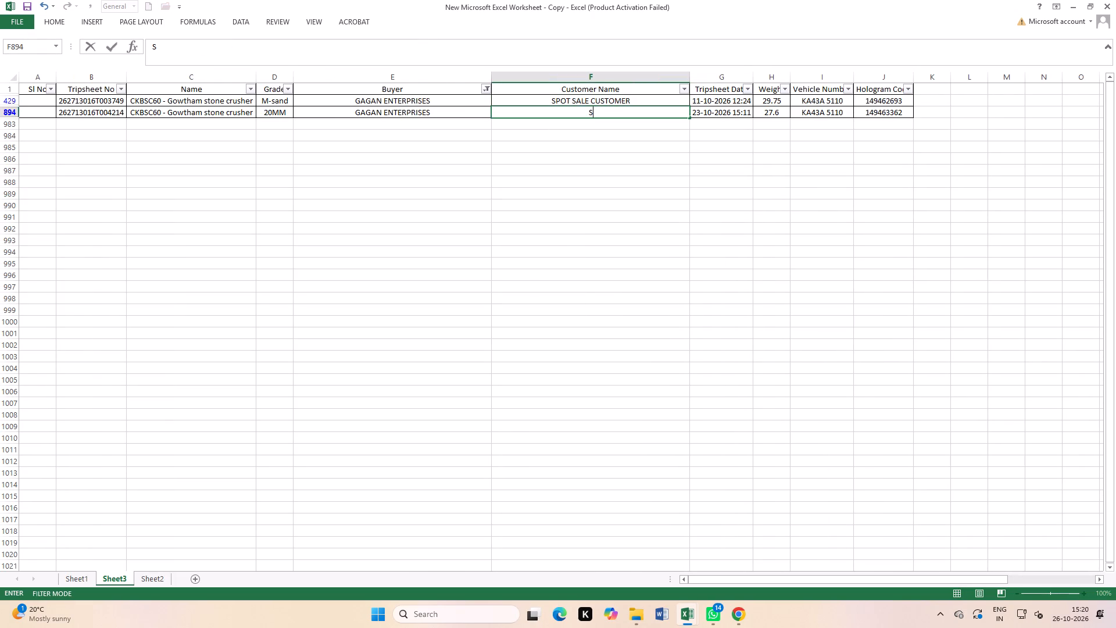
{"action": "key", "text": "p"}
{"action": "left_click_drag", "start_coordinate": [586, 237], "coordinate": [583, 243]}
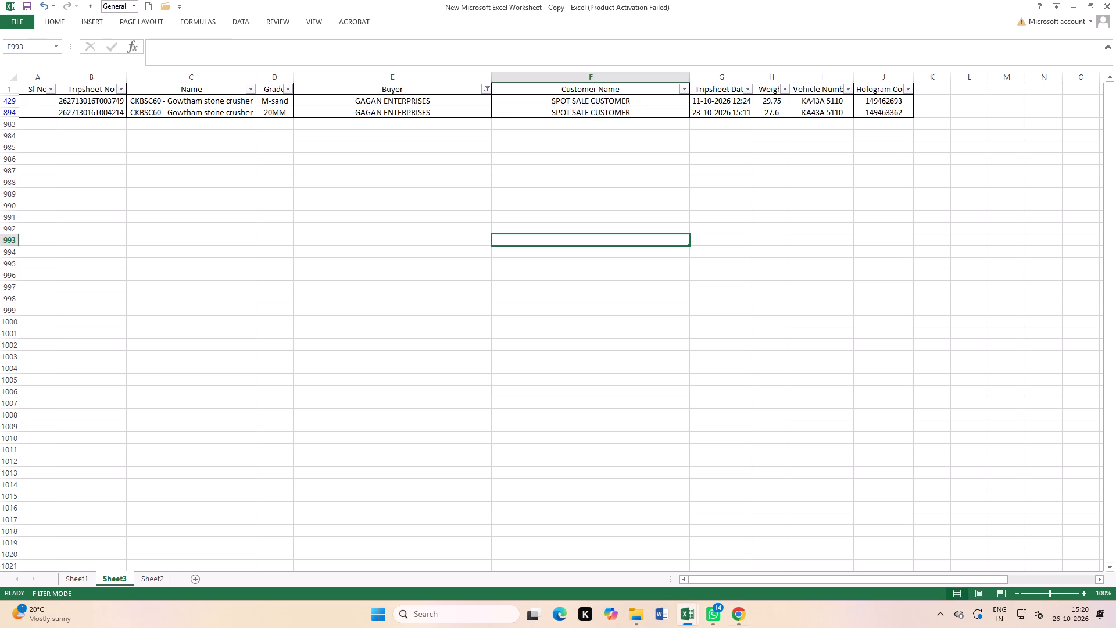
Change the Buyer filter to only the individual buyer listed directly after GAGAN ENTERPRISES.
{"action": "left_click", "coordinate": [491, 90]}
{"action": "scroll", "coordinate": [403, 265], "scroll_direction": "down", "scroll_amount": 2}
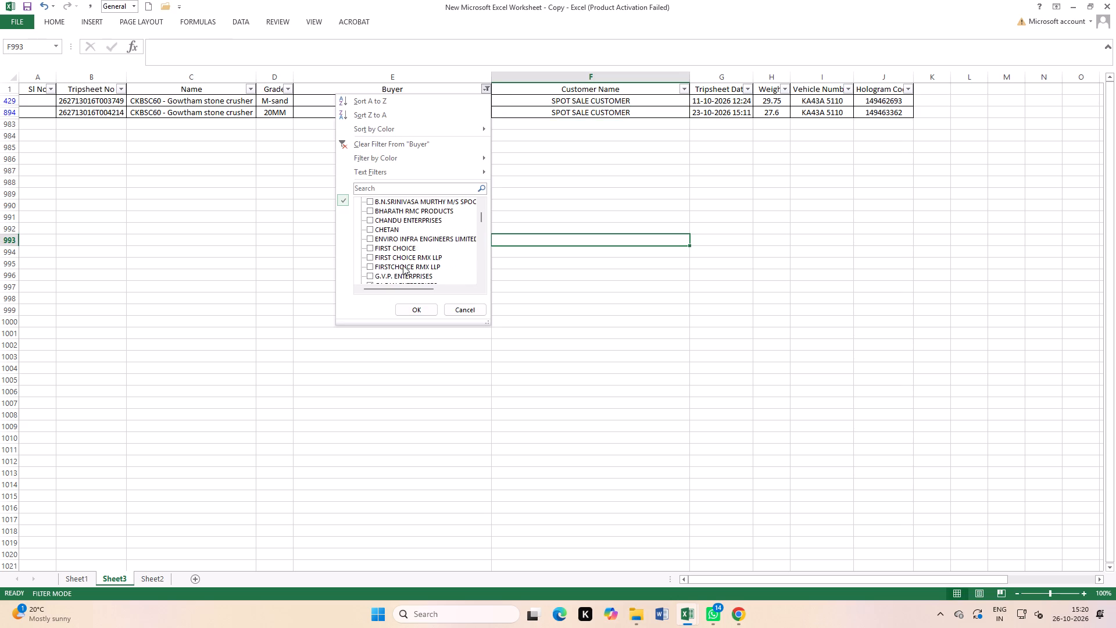
{"action": "scroll", "coordinate": [399, 258], "scroll_direction": "down", "scroll_amount": 1}
{"action": "left_click", "coordinate": [398, 258]}
{"action": "left_click", "coordinate": [395, 265]}
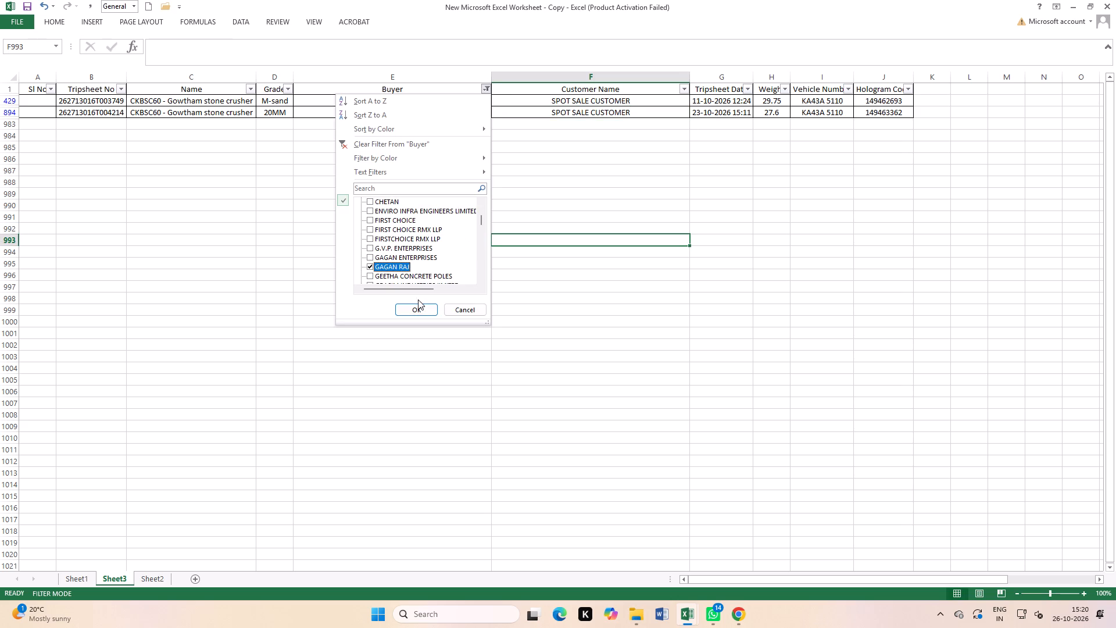
{"action": "left_click", "coordinate": [417, 311]}
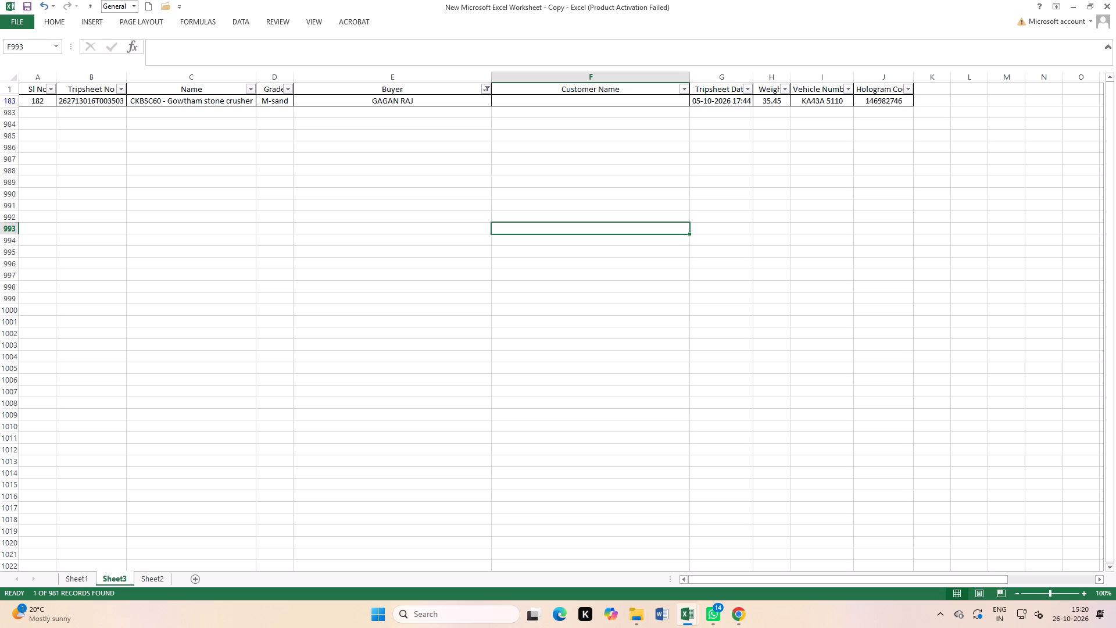
Compare the 5110 vehicle's cash report entries with the filtered buyer's 05-10-2026 tripsheet on Sheet3, checking date, time and weight.
{"action": "key", "text": "ctrl+Tab"}
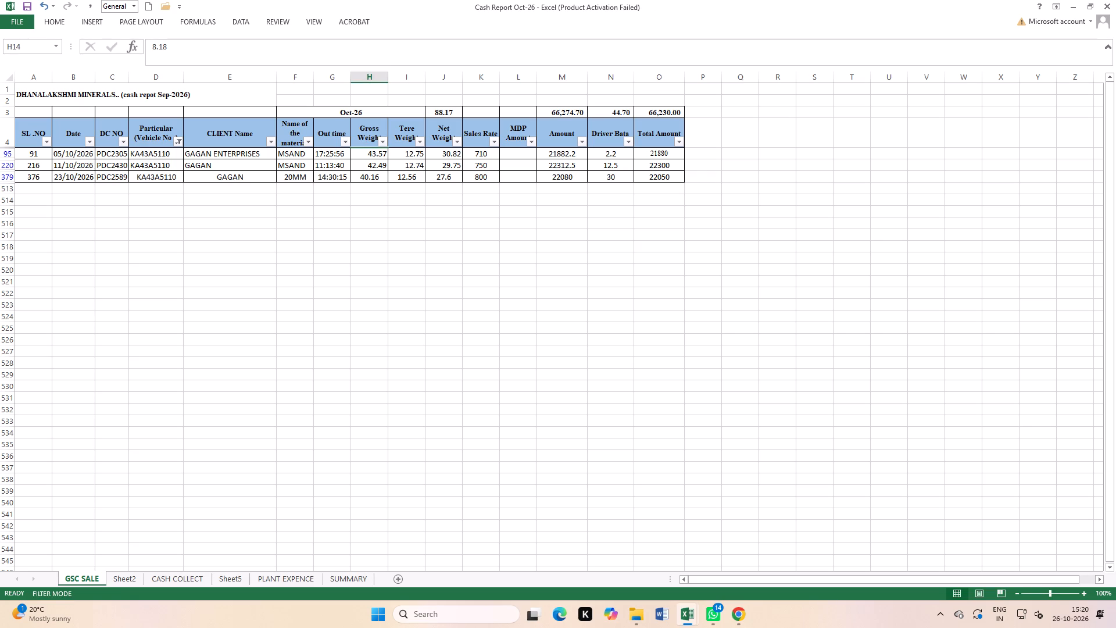
{"action": "left_click", "coordinate": [332, 156]}
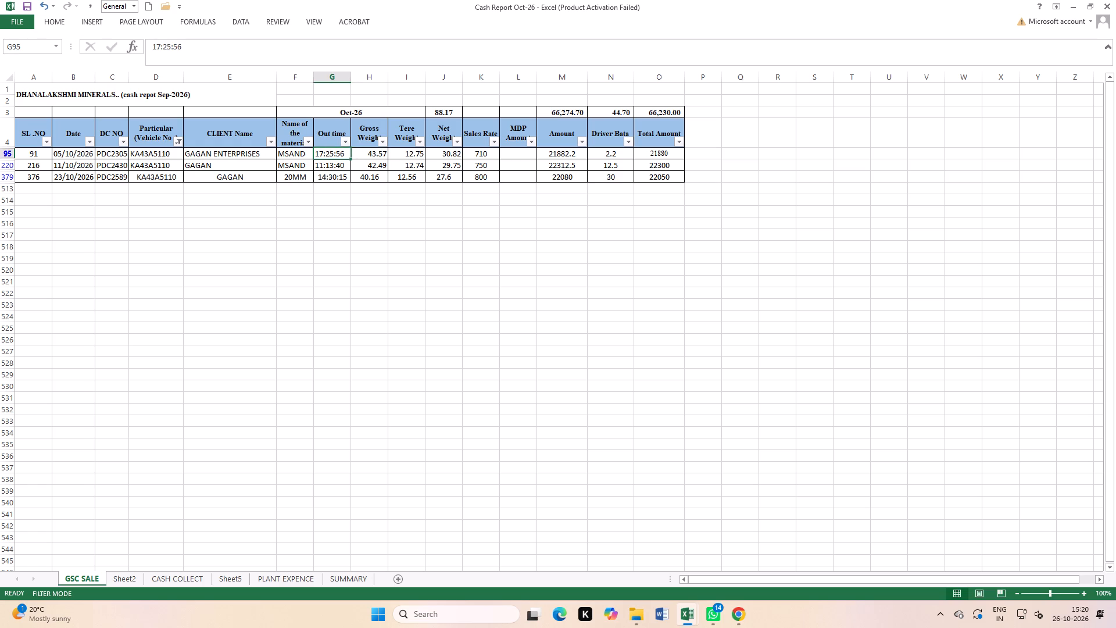
{"action": "key", "text": "ctrl+Tab"}
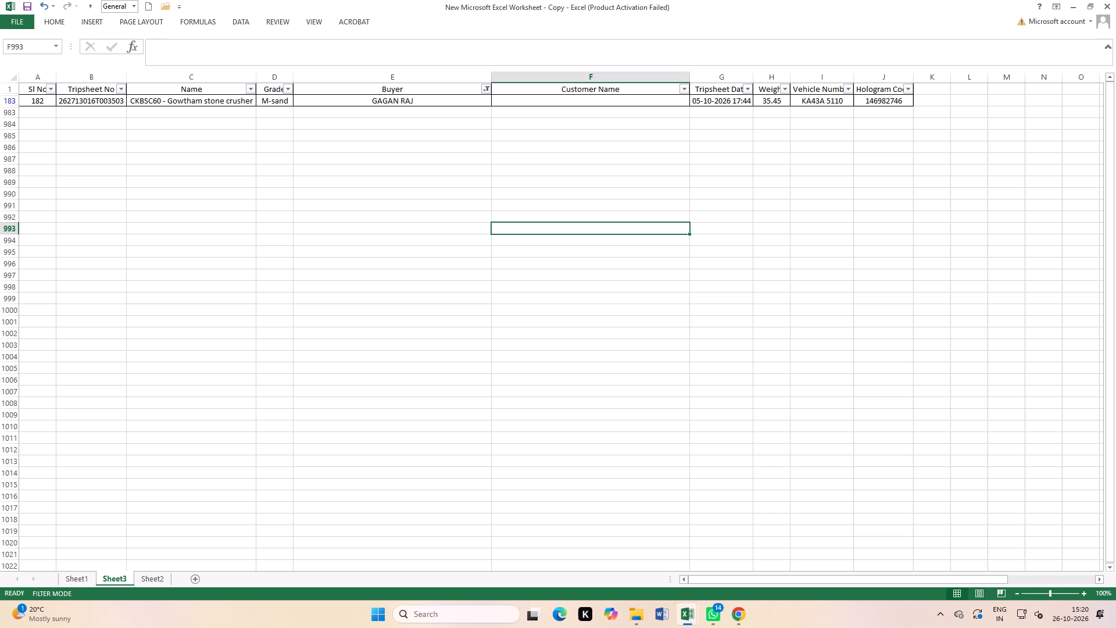
{"action": "key", "text": "ctrl+Tab"}
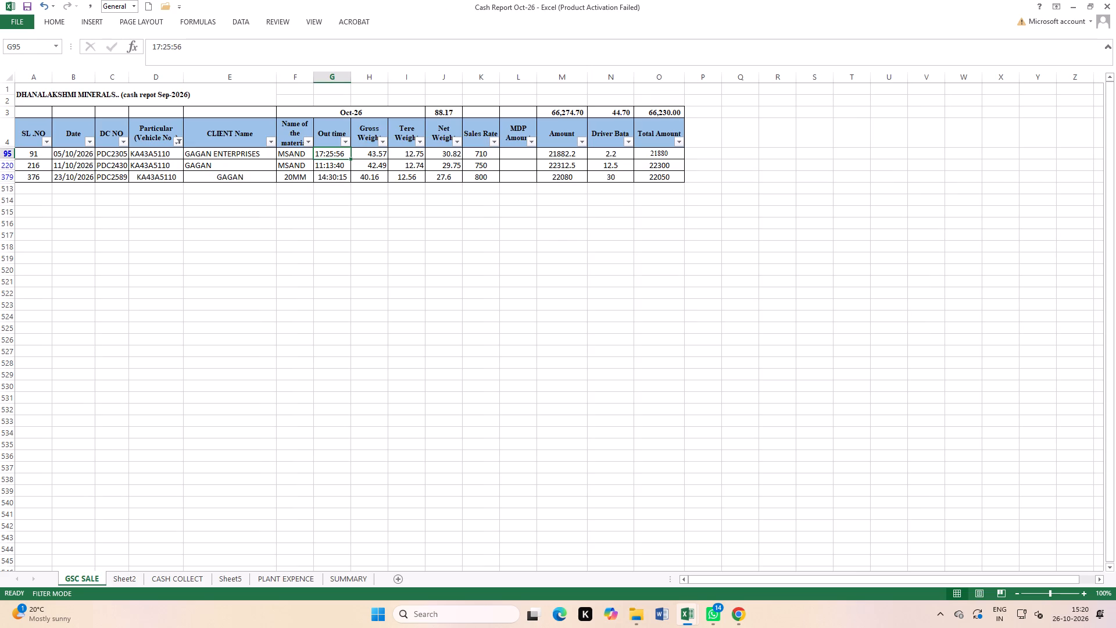
{"action": "key", "text": "ctrl+Tab"}
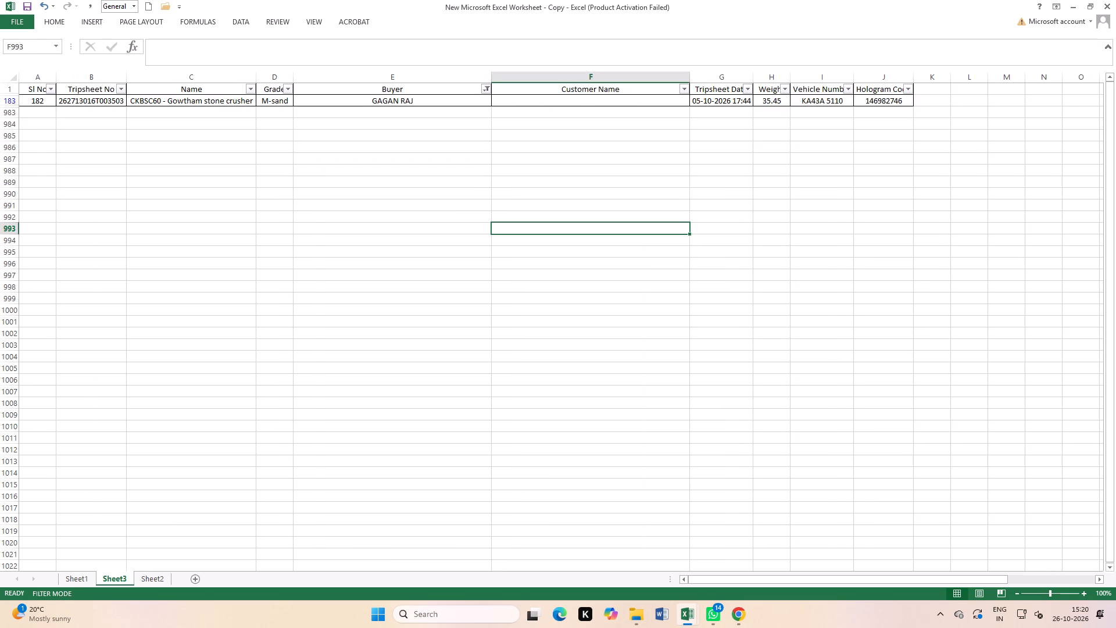
{"action": "left_click", "coordinate": [777, 101]}
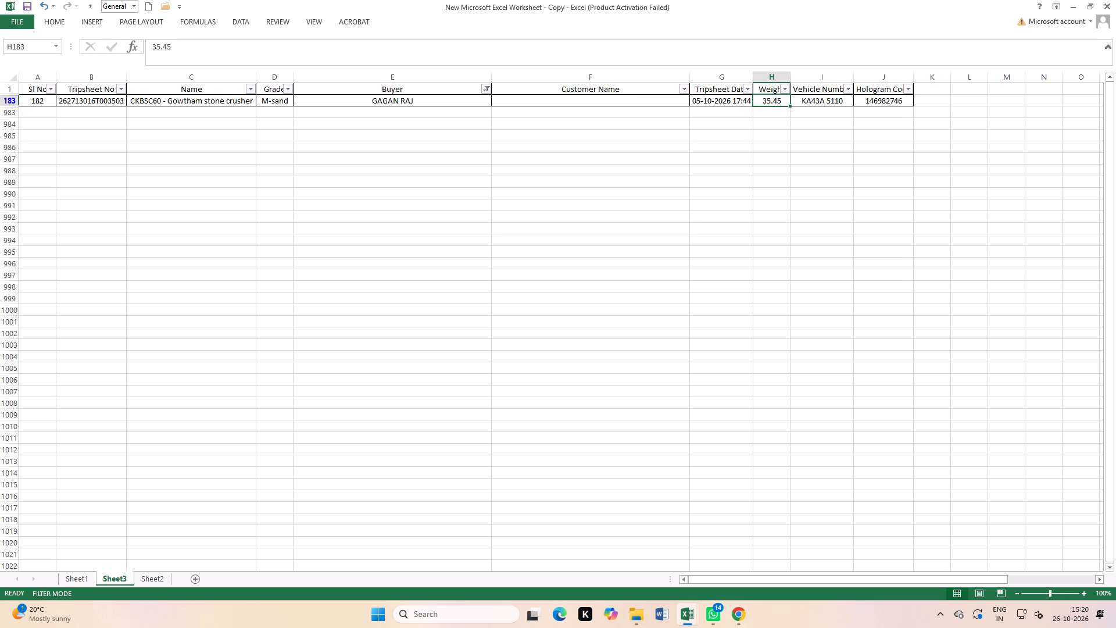
{"action": "key", "text": "ctrl+Tab"}
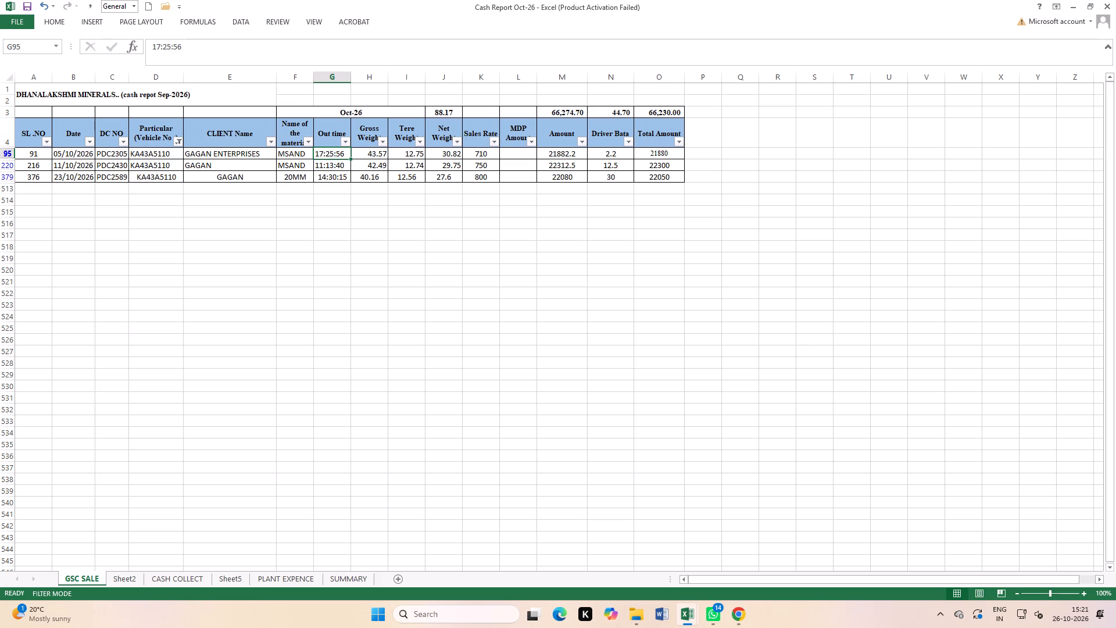
{"action": "key", "text": "ctrl+Tab"}
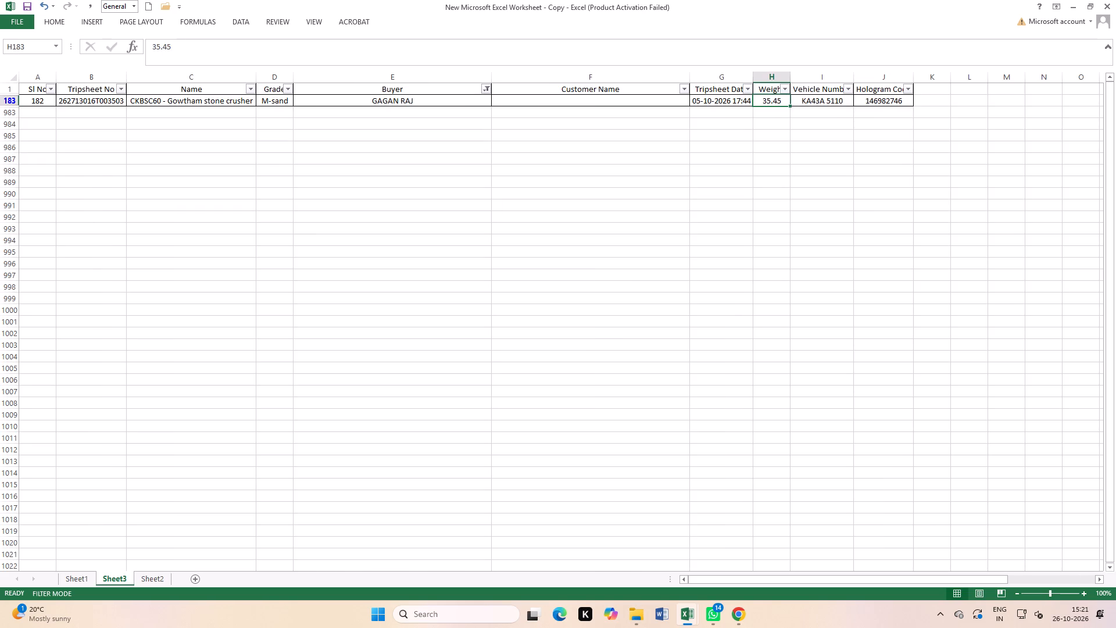
Clear the cash report's vehicle filter by removing the filters and reapplying them to the header row on GSC SALE.
{"action": "key", "text": "ctrl+Tab"}
{"action": "left_click", "coordinate": [572, 315]}
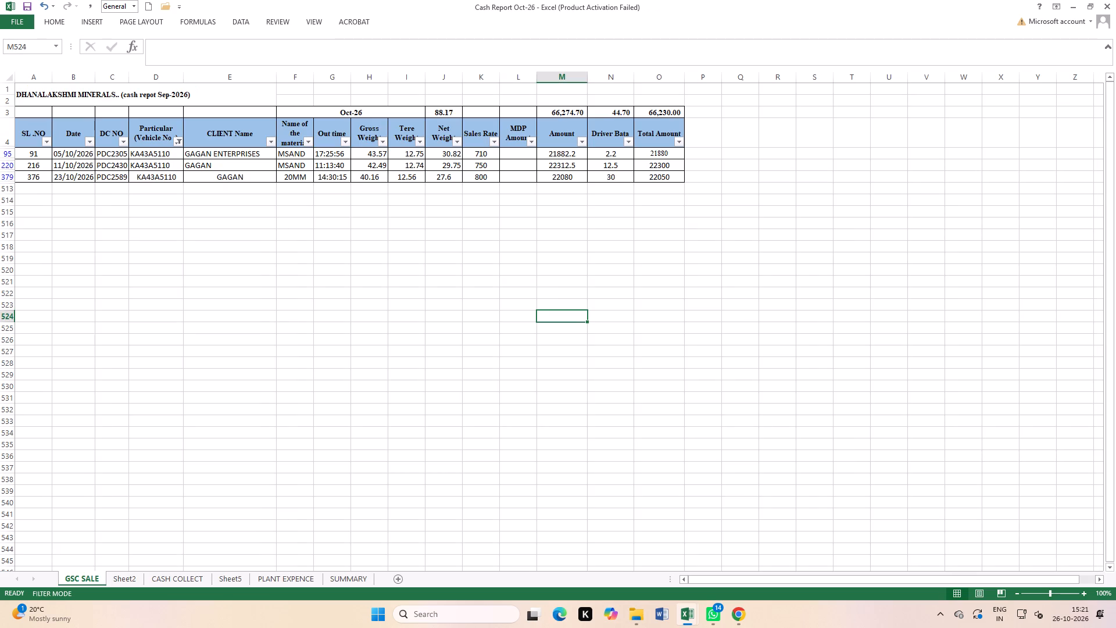
{"action": "left_click", "coordinate": [206, 18]}
{"action": "left_click", "coordinate": [246, 15]}
{"action": "left_click", "coordinate": [246, 24]}
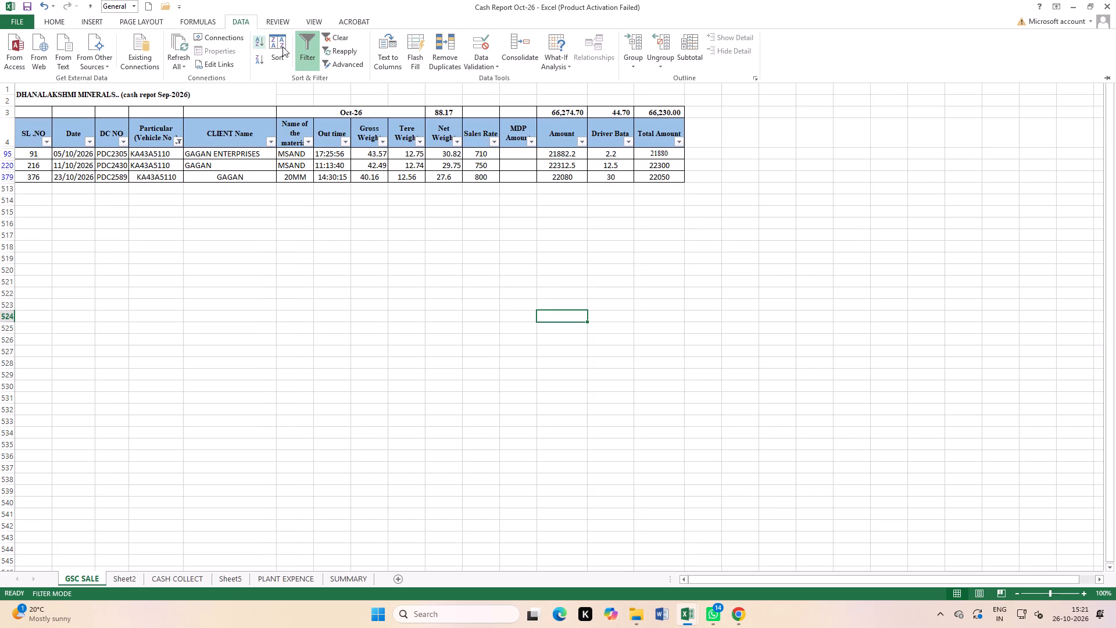
{"action": "left_click", "coordinate": [303, 44]}
{"action": "left_click", "coordinate": [348, 235]}
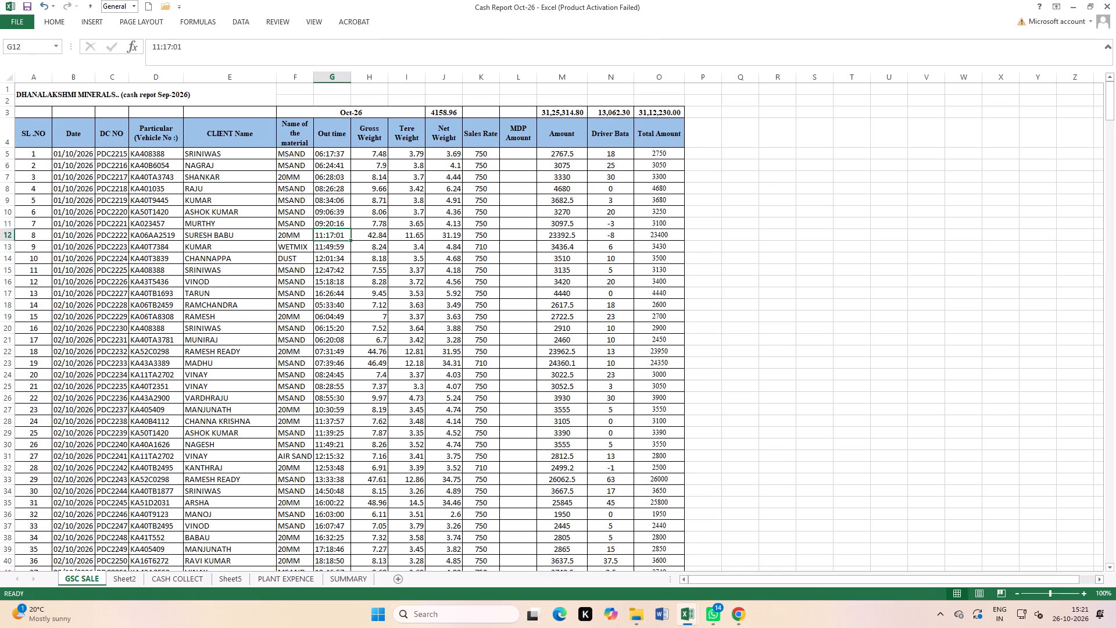
{"action": "left_click_drag", "start_coordinate": [37, 132], "coordinate": [684, 137]}
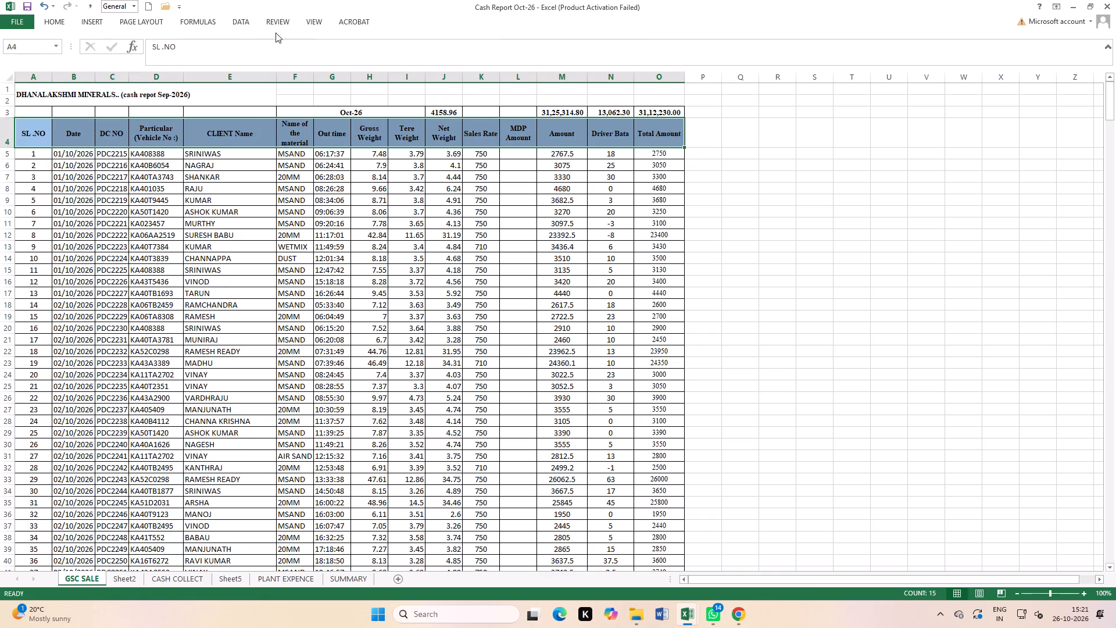
{"action": "left_click", "coordinate": [234, 15]}
{"action": "left_click", "coordinate": [308, 48]}
{"action": "left_click", "coordinate": [555, 362]}
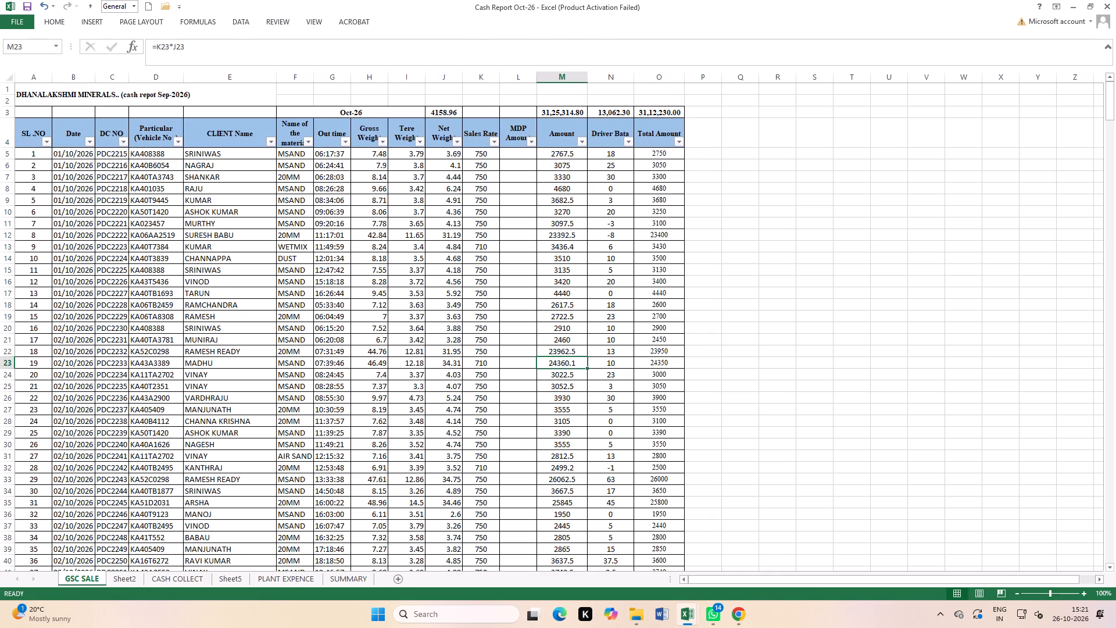
Search the cash report's Net Weight filter values for 35.45.
{"action": "left_click", "coordinate": [457, 144]}
{"action": "left_click", "coordinate": [399, 244]}
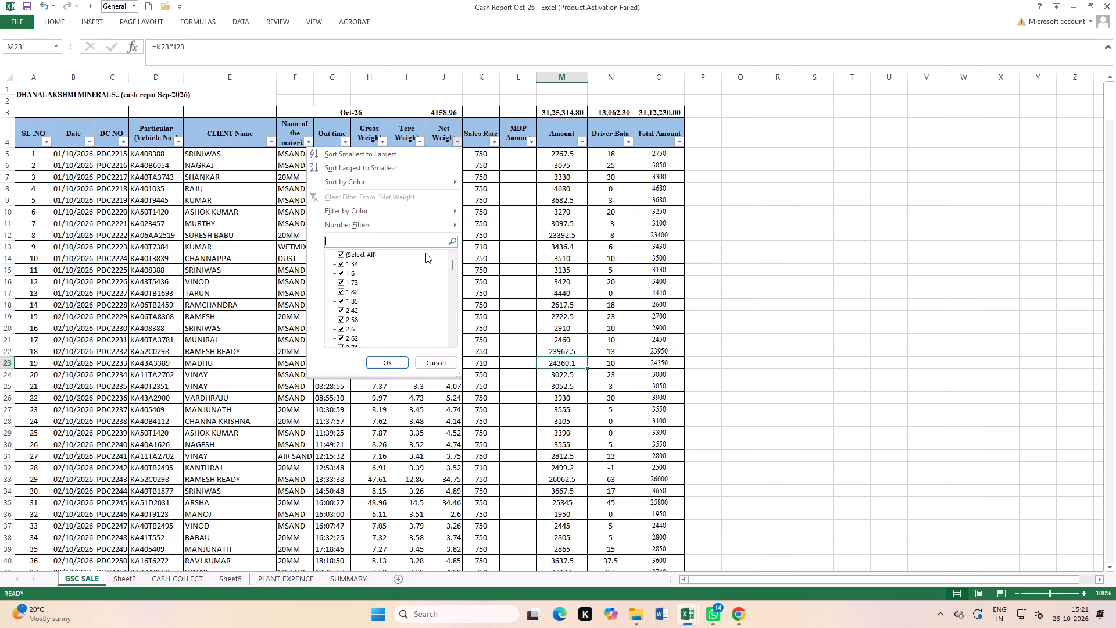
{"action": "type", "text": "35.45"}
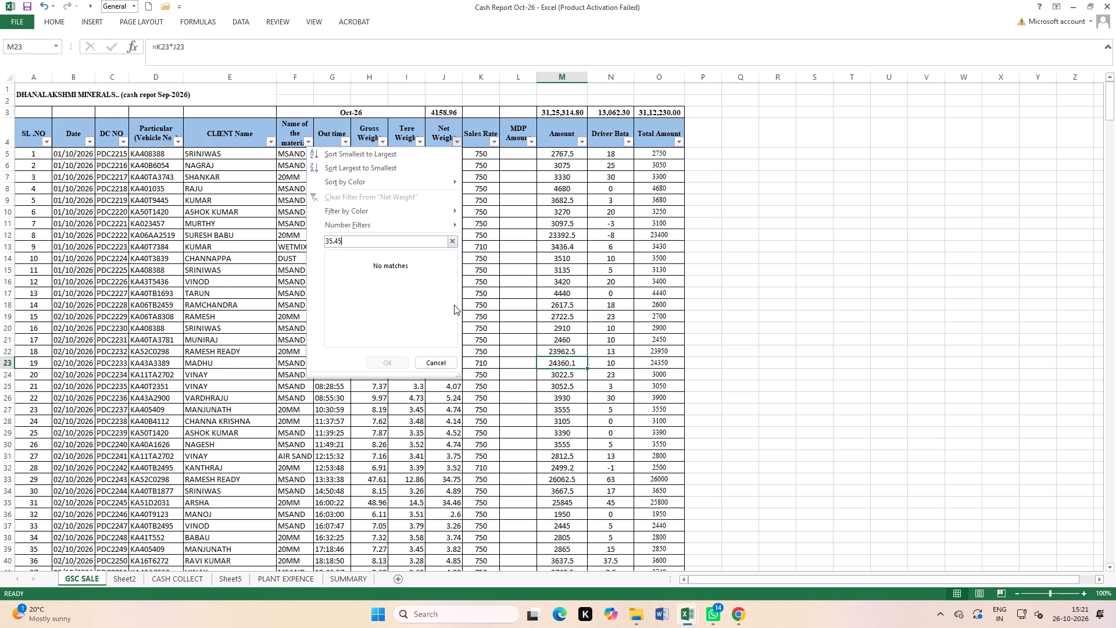
{"action": "left_click", "coordinate": [445, 370]}
{"action": "left_click", "coordinate": [444, 364]}
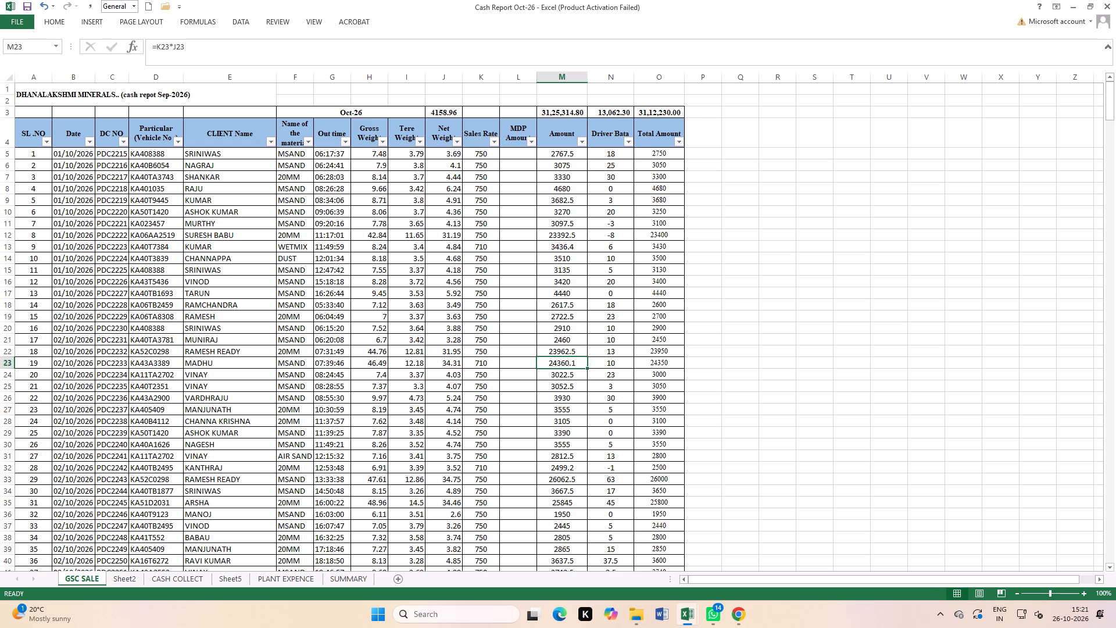
{"action": "left_click", "coordinate": [240, 22]}
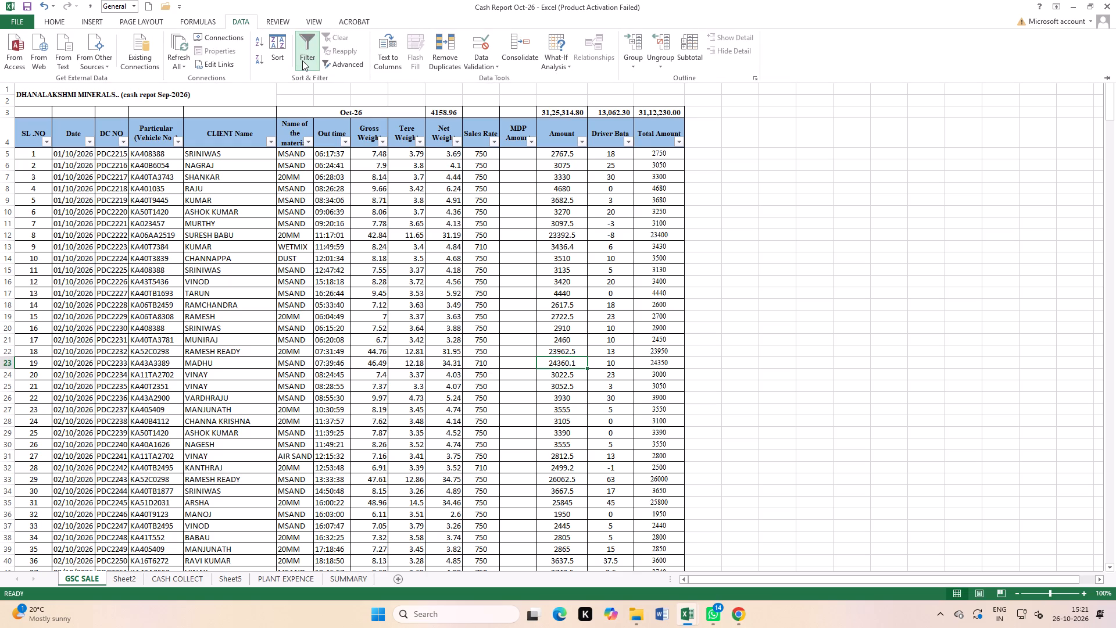
{"action": "left_click", "coordinate": [373, 317]}
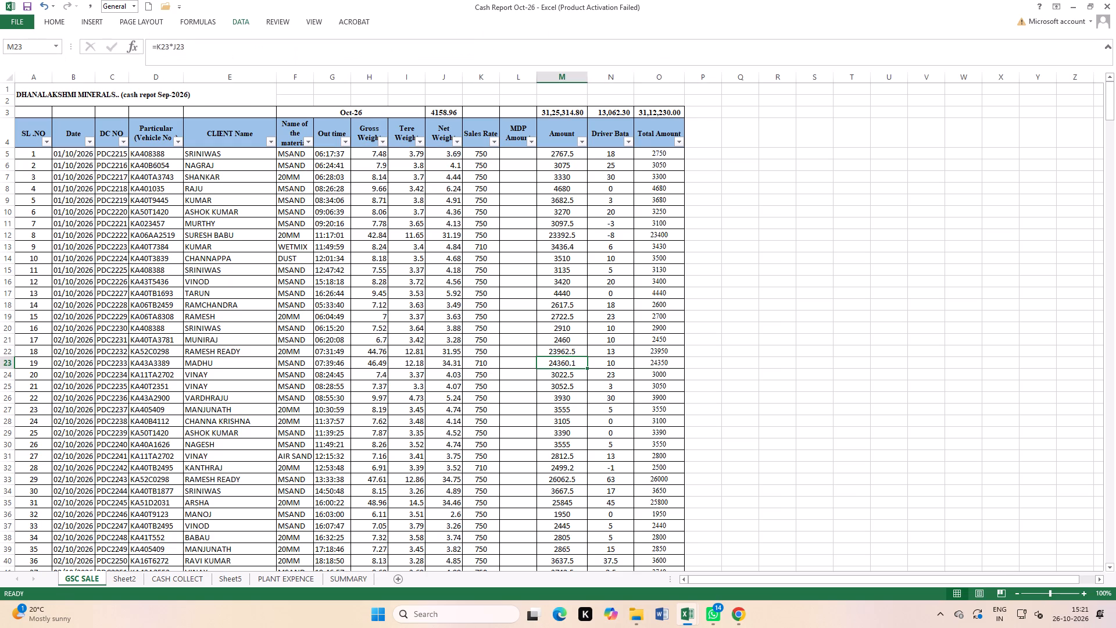
Enter SPOT SALE CUSTOMER as the Customer Name for the 05-10-2026 tripsheet on Sheet3.
{"action": "key", "text": "ctrl+Tab"}
{"action": "left_click", "coordinate": [526, 97]}
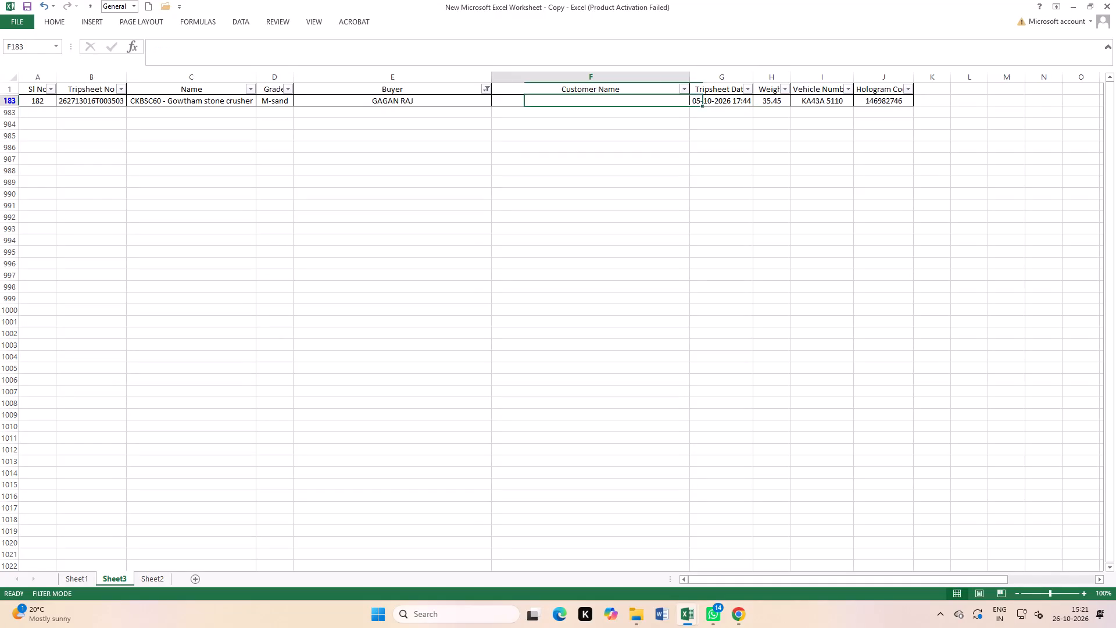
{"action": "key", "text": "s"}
{"action": "left_click", "coordinate": [586, 234]}
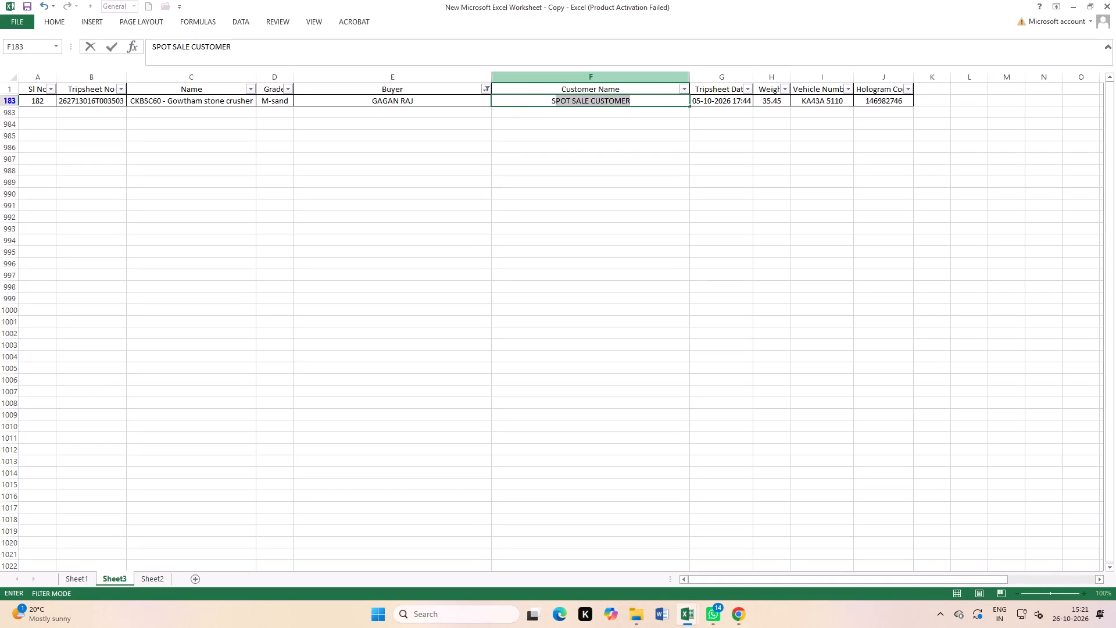
Change the Buyer filter to GEETHA CONCRETE POLES only.
{"action": "left_click", "coordinate": [485, 87]}
{"action": "scroll", "coordinate": [389, 252], "scroll_direction": "down", "scroll_amount": 3}
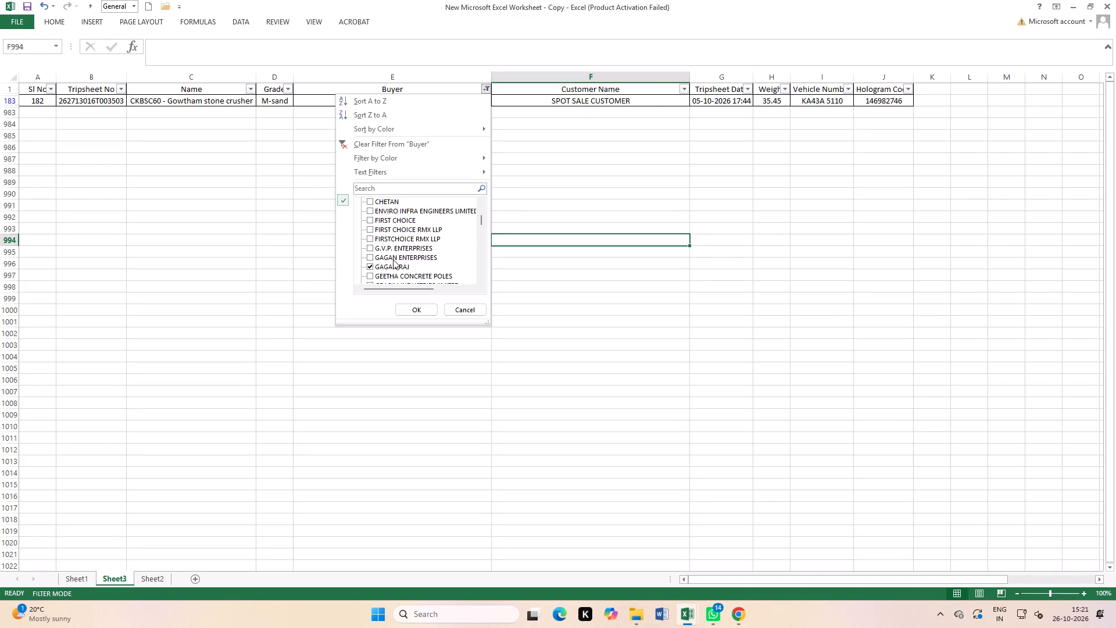
{"action": "scroll", "coordinate": [393, 259], "scroll_direction": "down", "scroll_amount": 1}
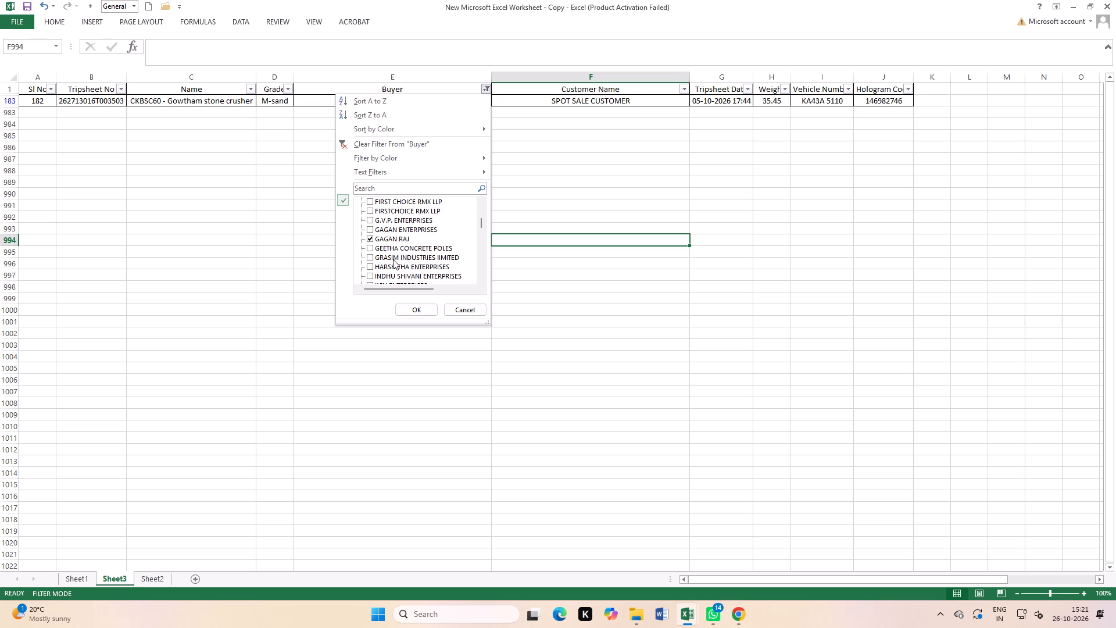
{"action": "left_click", "coordinate": [387, 241]}
{"action": "left_click", "coordinate": [399, 249]}
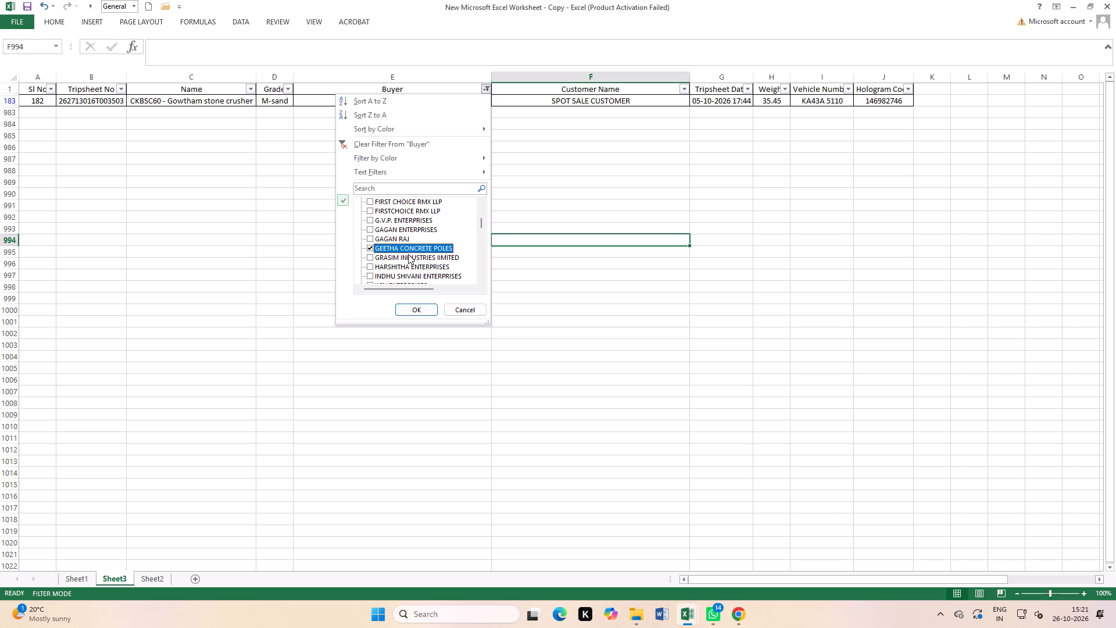
{"action": "left_click", "coordinate": [416, 309]}
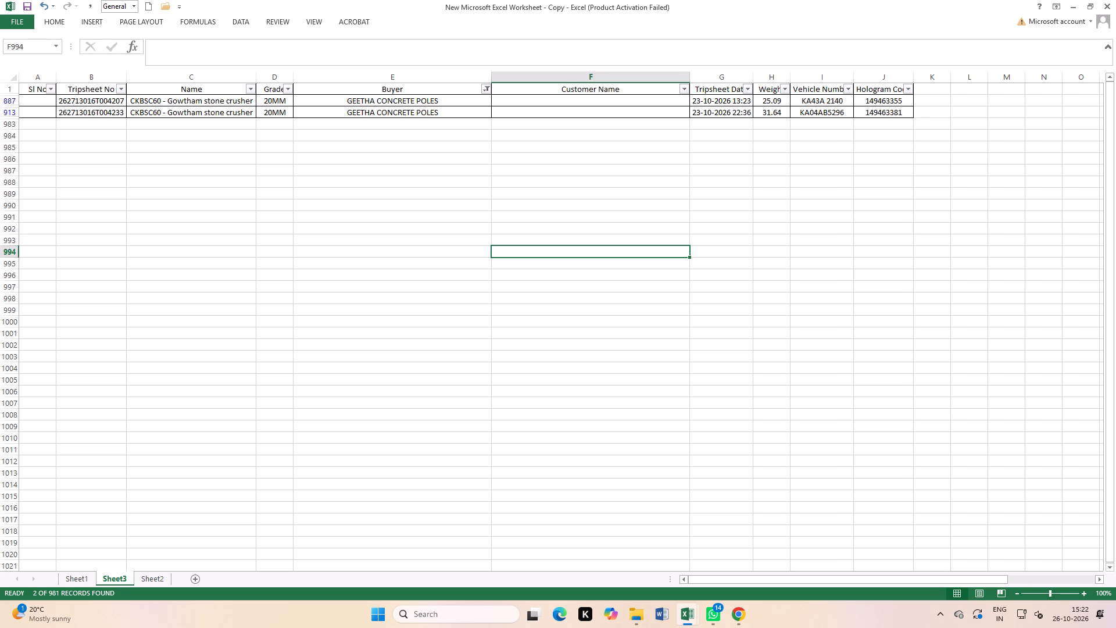
Highlight both GEETHA CONCRETE POLES buyer cells with a yellow fill.
{"action": "left_click", "coordinate": [432, 93]}
{"action": "left_click", "coordinate": [485, 160]}
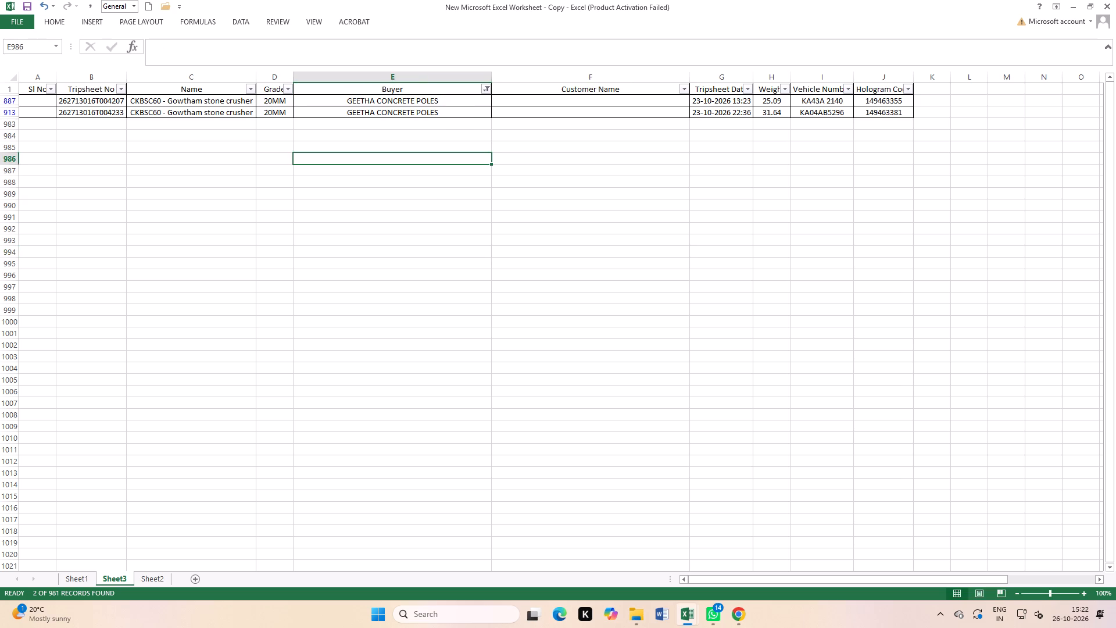
{"action": "left_click_drag", "start_coordinate": [437, 106], "coordinate": [438, 112]}
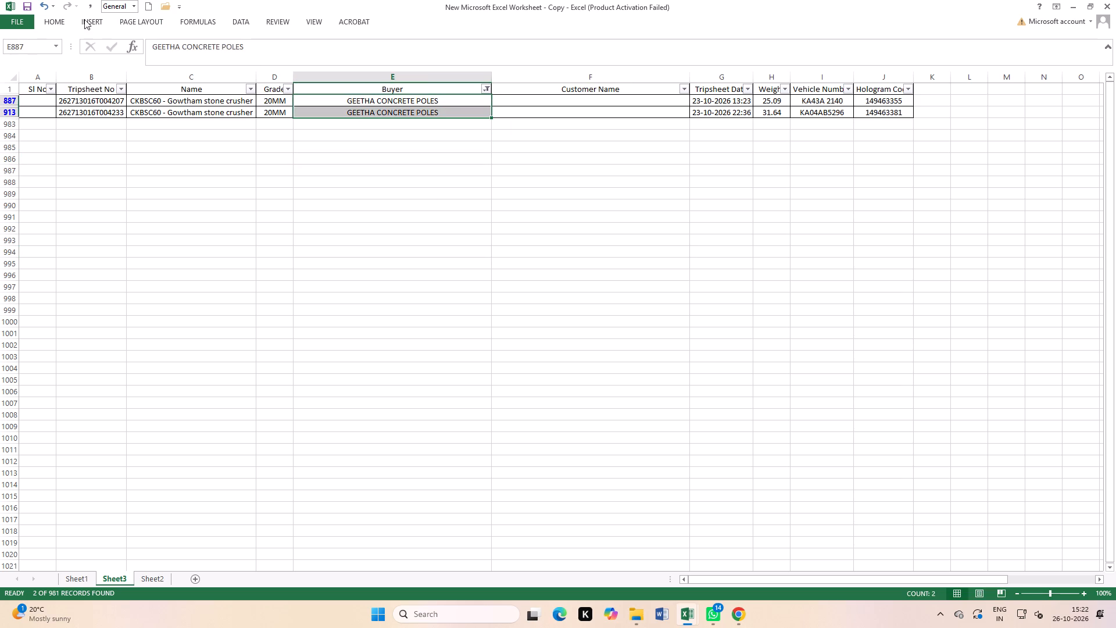
{"action": "left_click", "coordinate": [53, 25]}
{"action": "left_click", "coordinate": [169, 57]}
{"action": "left_click", "coordinate": [402, 235]}
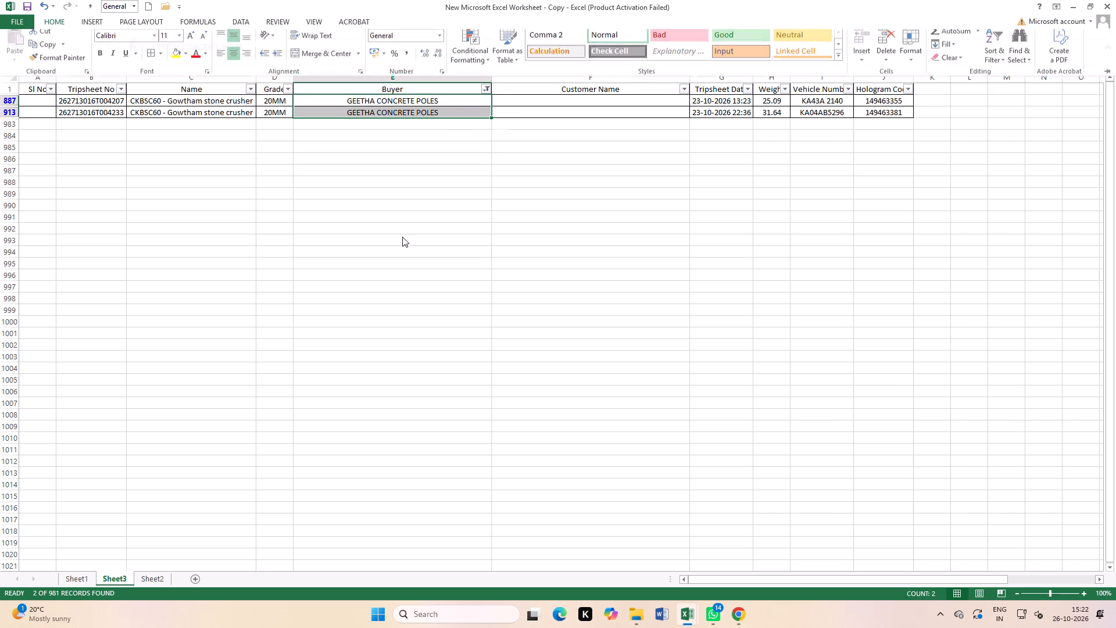
{"action": "left_click", "coordinate": [59, 21]}
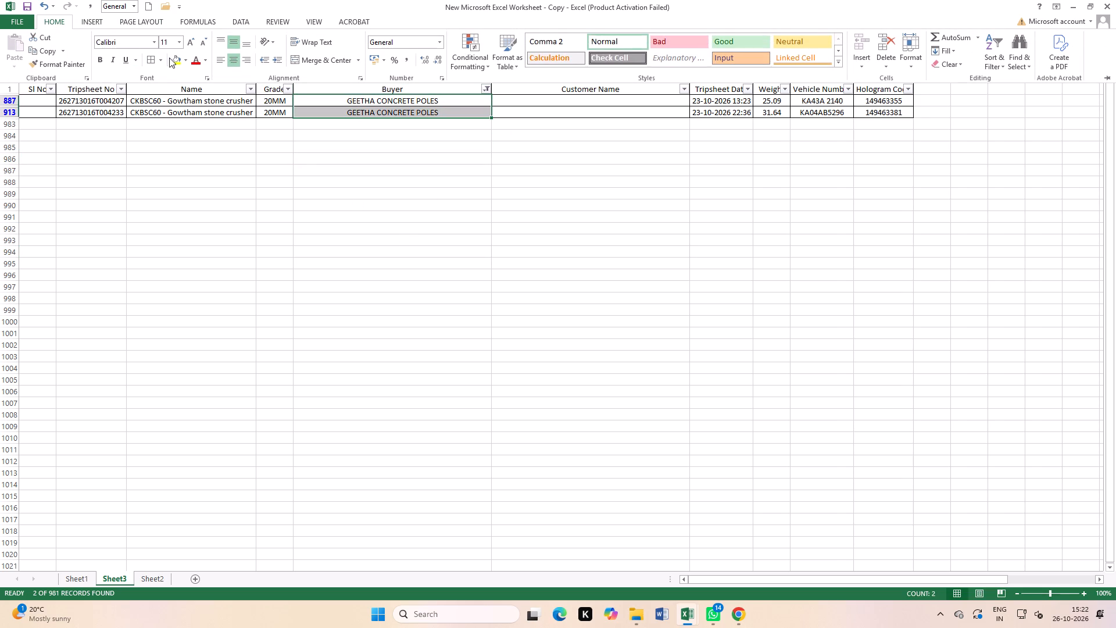
{"action": "left_click", "coordinate": [169, 58]}
{"action": "left_click", "coordinate": [176, 62]}
{"action": "left_click", "coordinate": [564, 291]}
{"action": "left_click", "coordinate": [528, 267]}
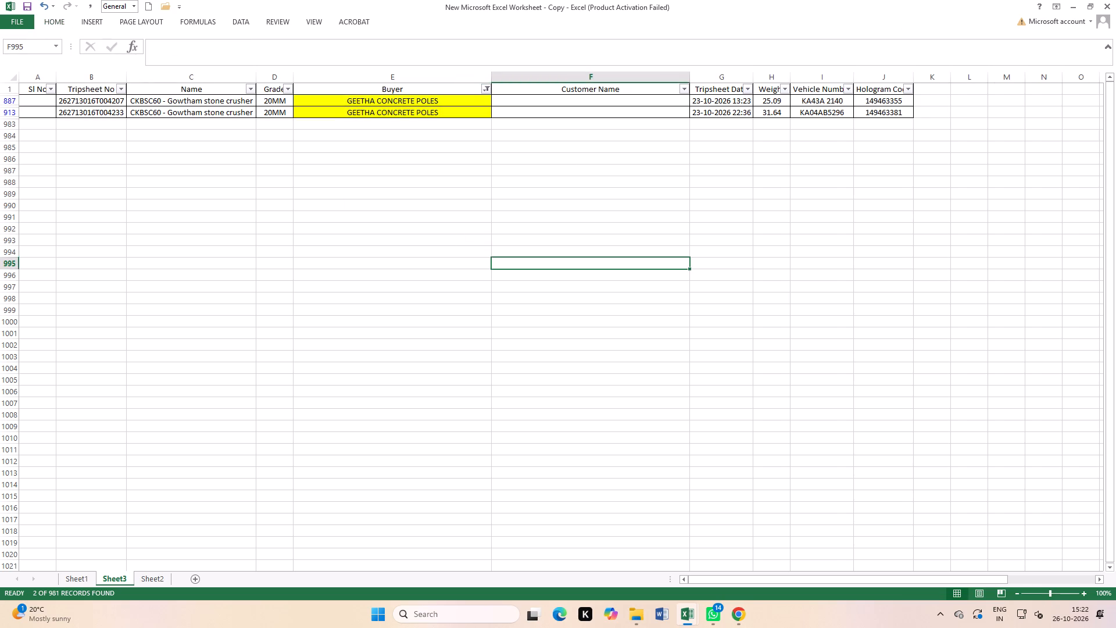
Change the Buyer filter from GEETHA CONCRETE POLES to GRASIM INDUSTRIES lIMITED only.
{"action": "left_click", "coordinate": [484, 93]}
{"action": "scroll", "coordinate": [398, 236], "scroll_direction": "down", "scroll_amount": 5}
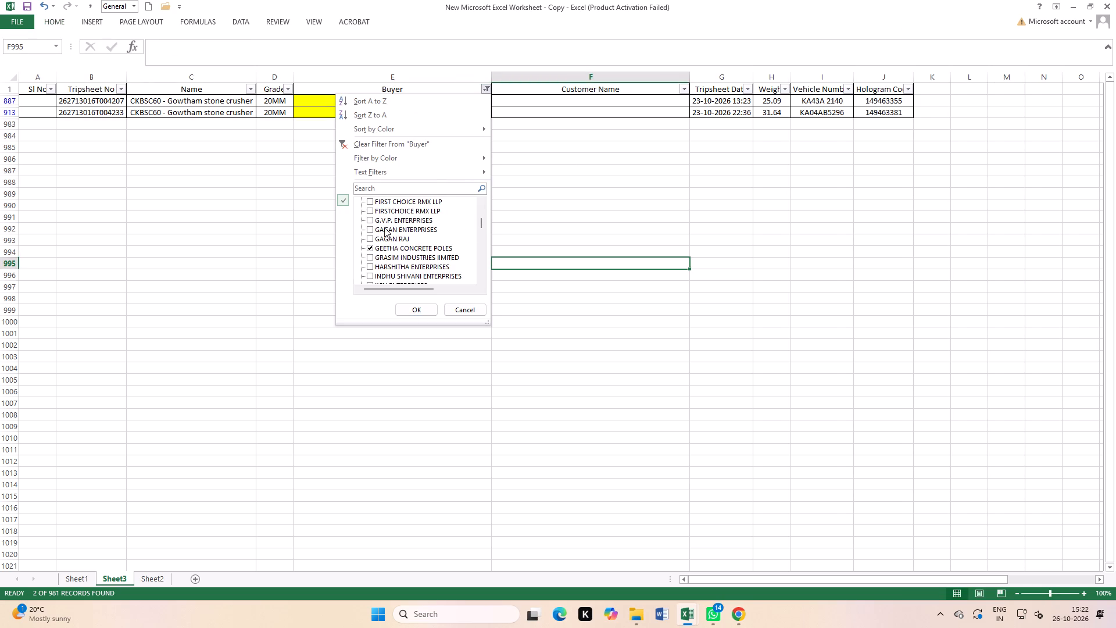
{"action": "left_click", "coordinate": [382, 223]}
{"action": "left_click", "coordinate": [389, 230]}
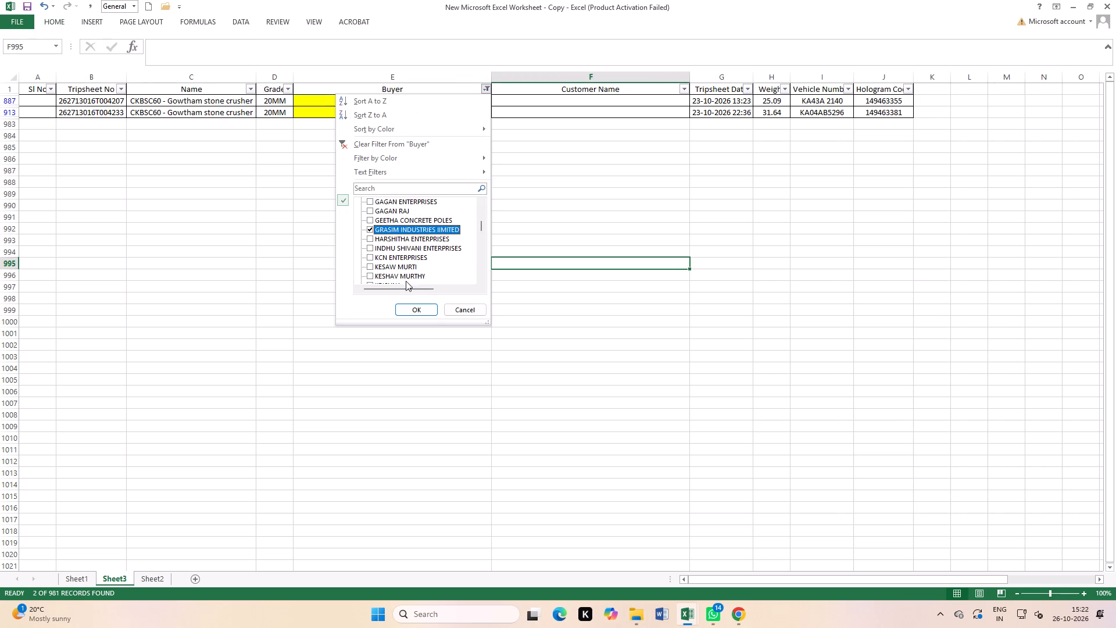
{"action": "left_click", "coordinate": [417, 311]}
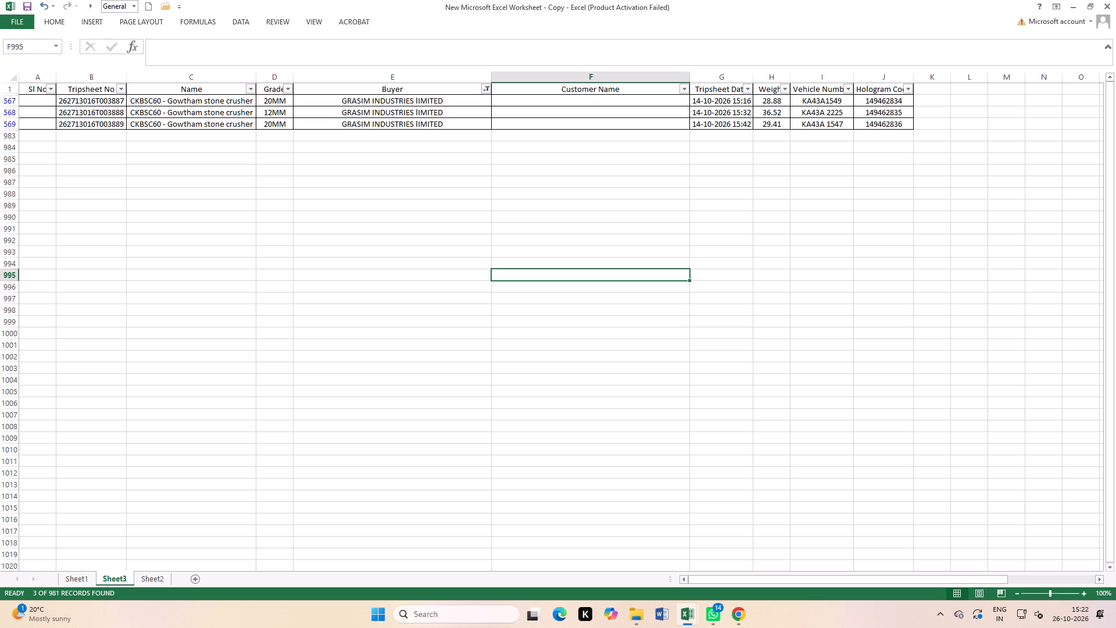
Enter BHARATH RMC PRODUCTS as the Customer Name for all three GRASIM INDUSTRIES lIMITED tripsheets.
{"action": "left_click", "coordinate": [599, 97]}
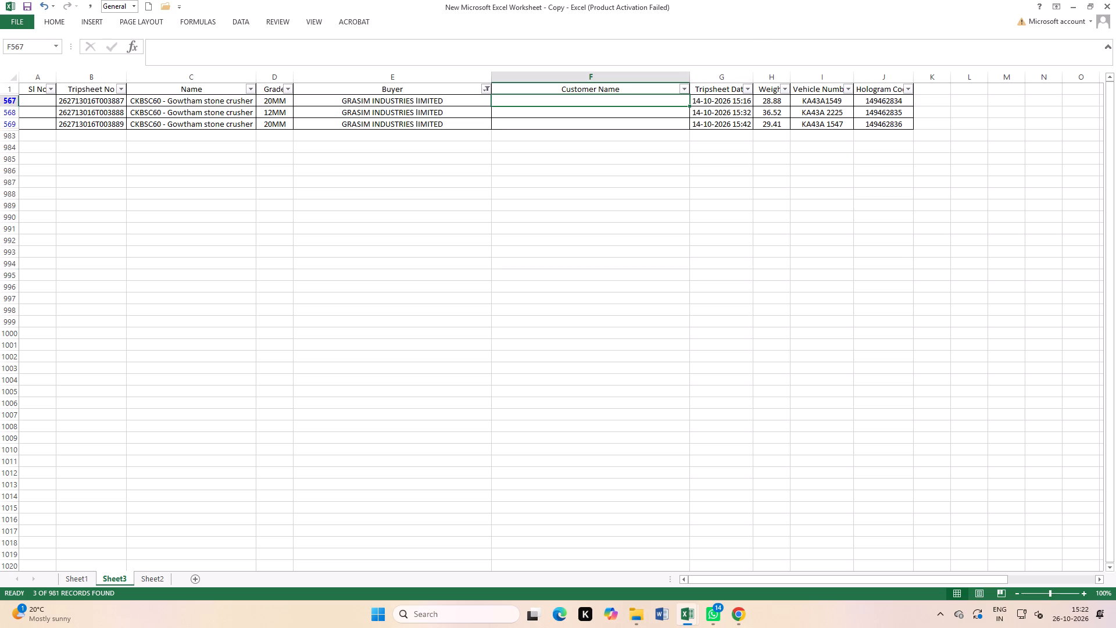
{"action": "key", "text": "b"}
{"action": "left_click", "coordinate": [607, 183]}
{"action": "left_click", "coordinate": [589, 111]}
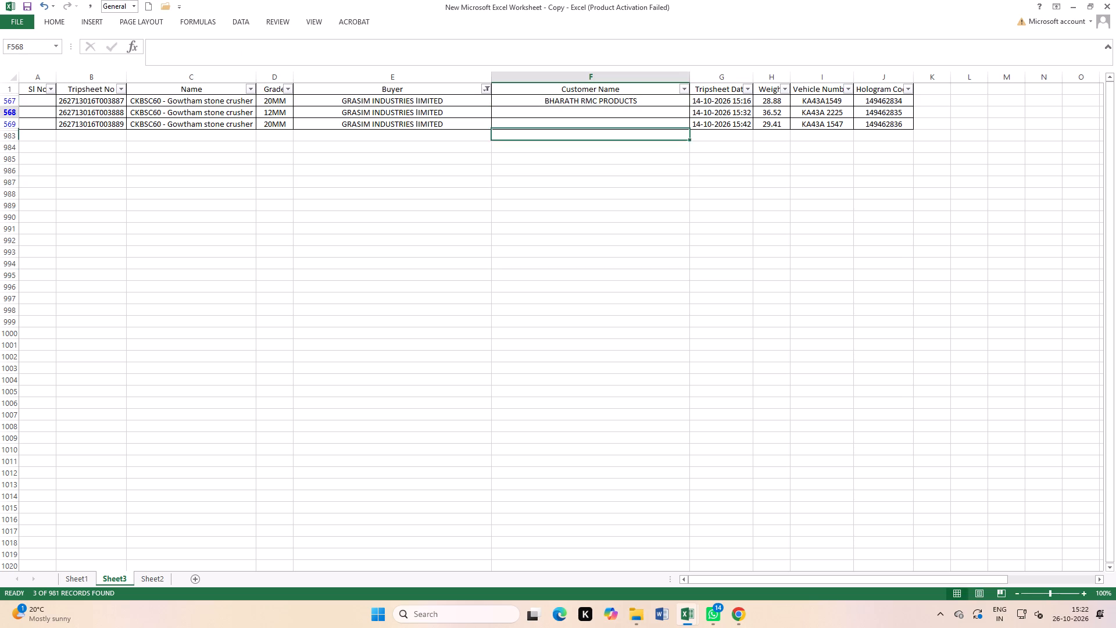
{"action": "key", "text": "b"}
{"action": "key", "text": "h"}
{"action": "left_click", "coordinate": [610, 197]}
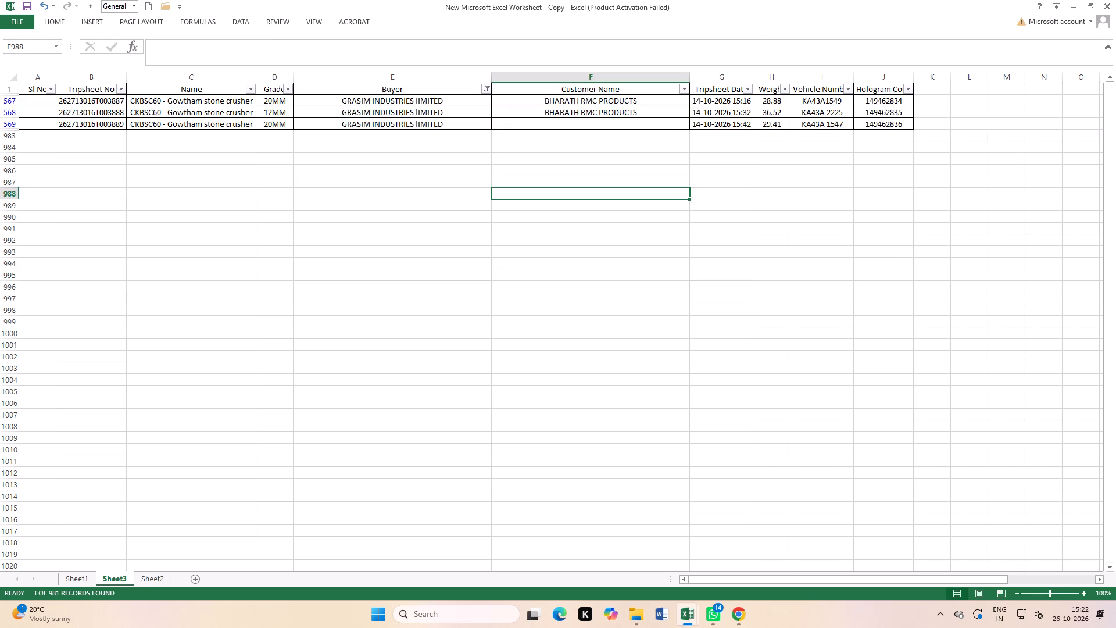
{"action": "left_click", "coordinate": [581, 122]}
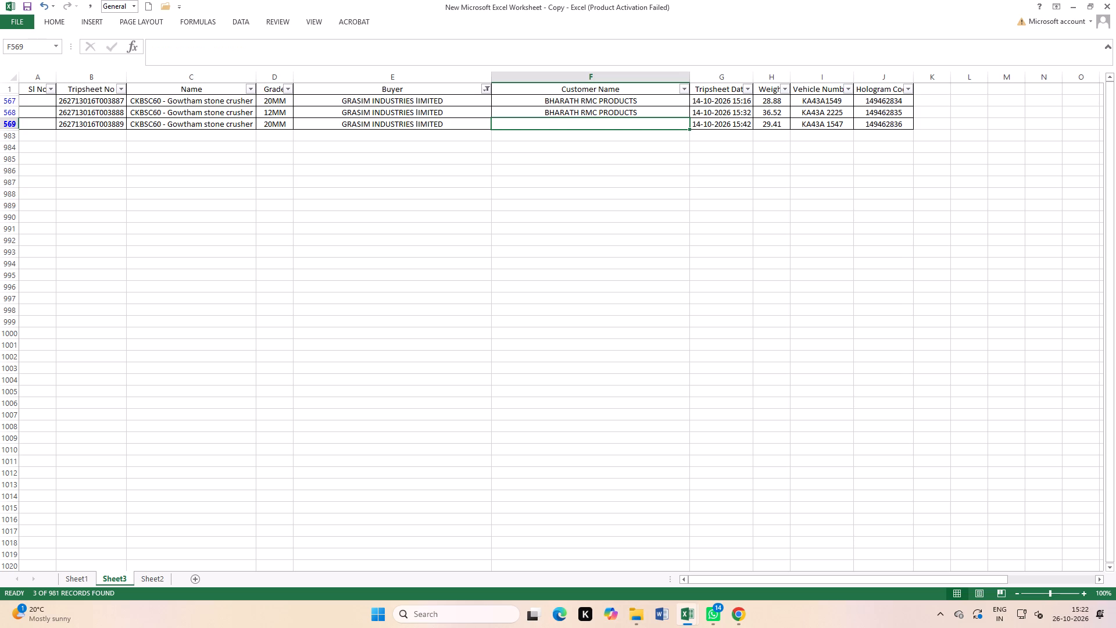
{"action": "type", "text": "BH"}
{"action": "left_click", "coordinate": [597, 310]}
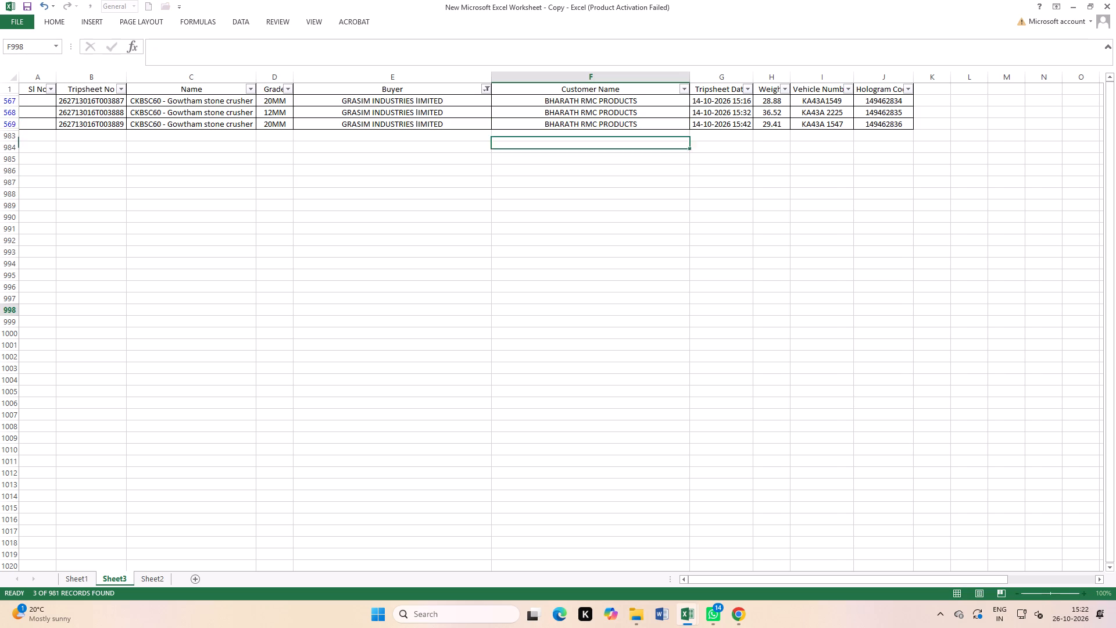
Change the Buyer filter from GRASIM INDUSTRIES lIMITED to HARSHITHA ENTERPRISES only.
{"action": "left_click", "coordinate": [487, 91]}
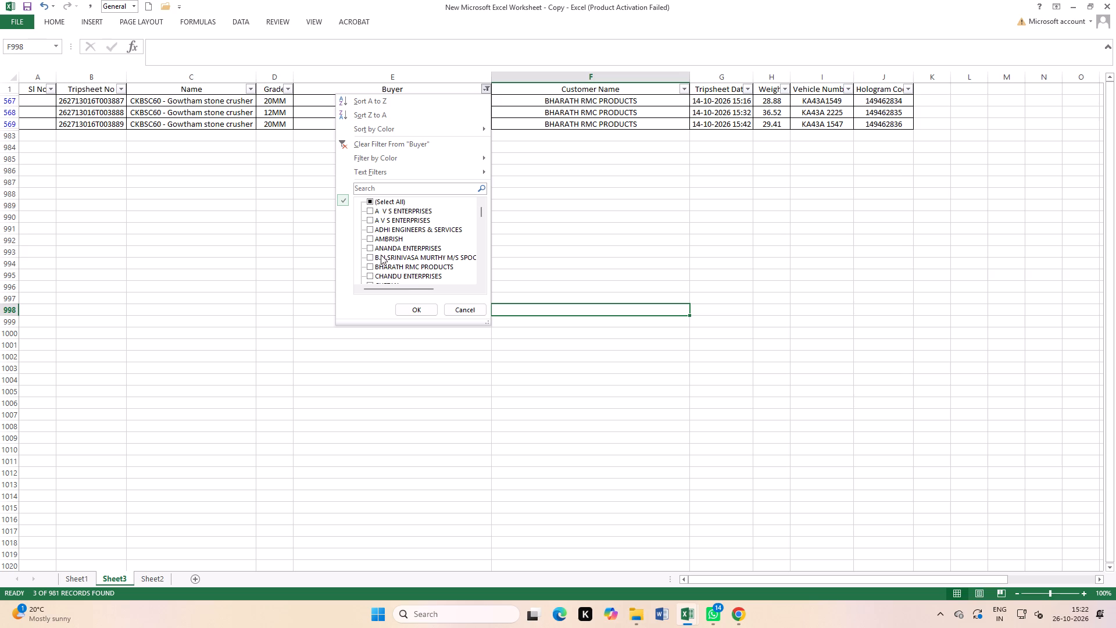
{"action": "scroll", "coordinate": [391, 249], "scroll_direction": "down", "scroll_amount": 5}
{"action": "left_click", "coordinate": [388, 229]}
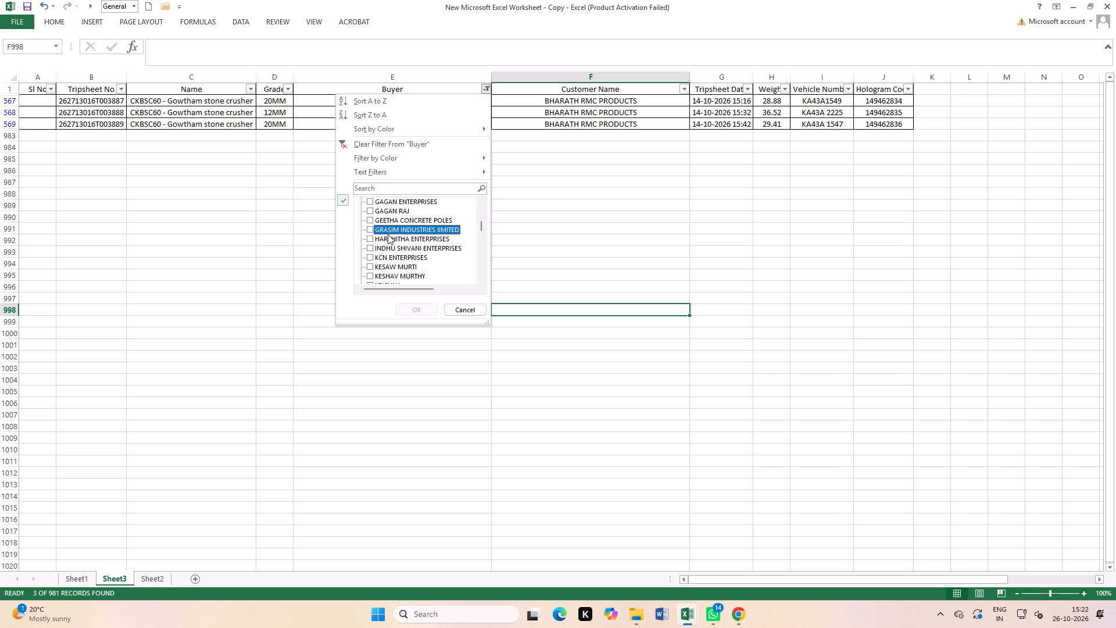
{"action": "left_click", "coordinate": [391, 238]}
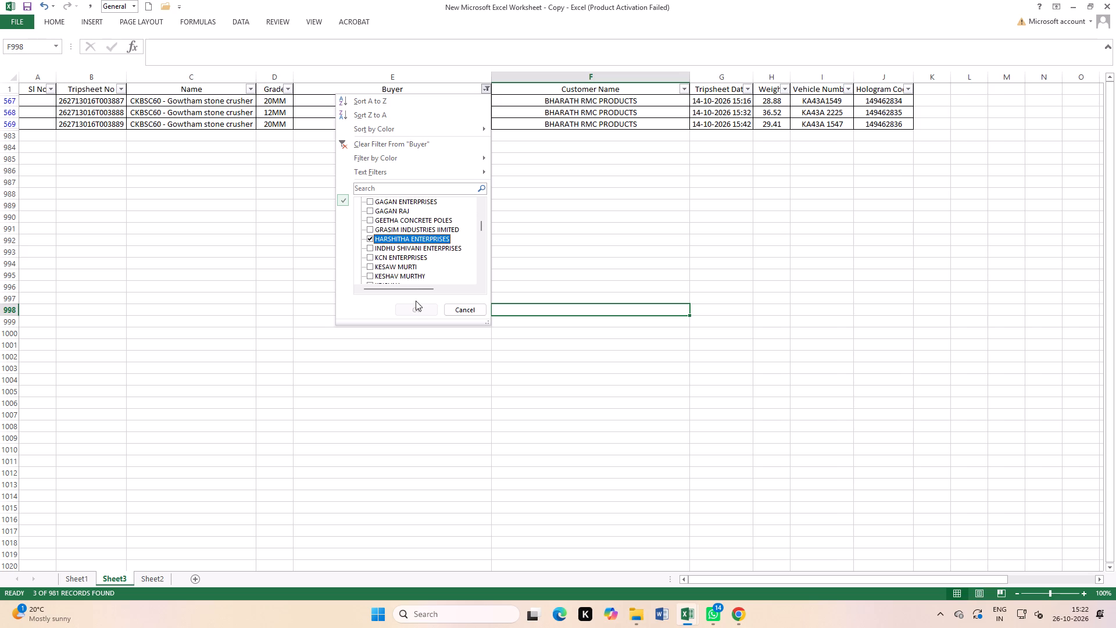
{"action": "left_click", "coordinate": [416, 309]}
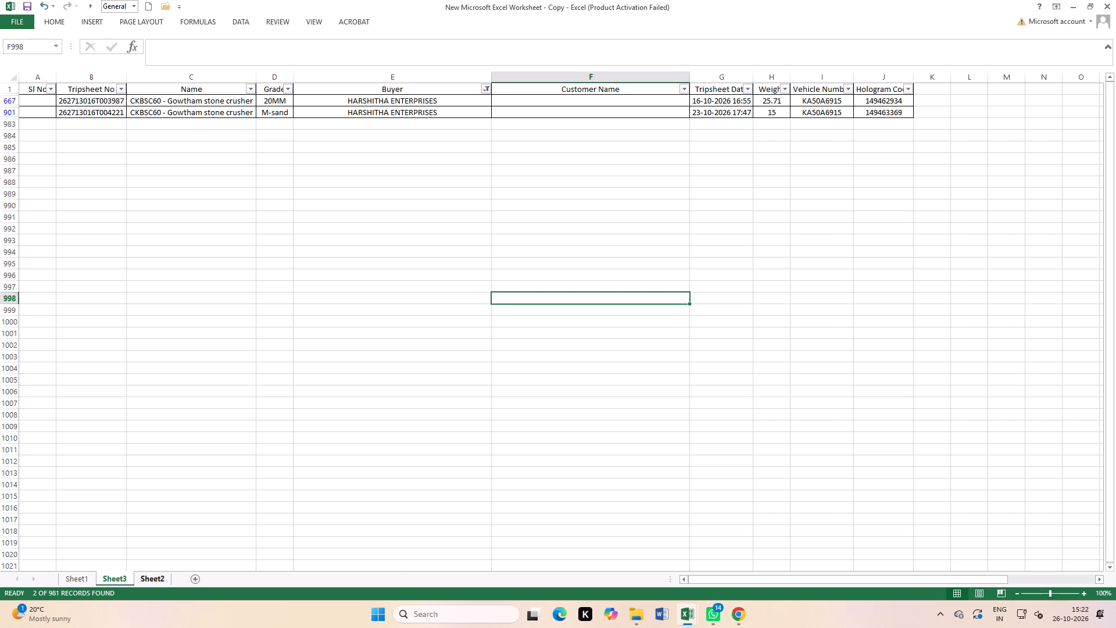
Filter the cash report's GSC SALE sheet to vehicle number 6915 and compare it with the two HARSHITHA ENTERPRISES tripsheets.
{"action": "key", "text": "ctrl+Tab"}
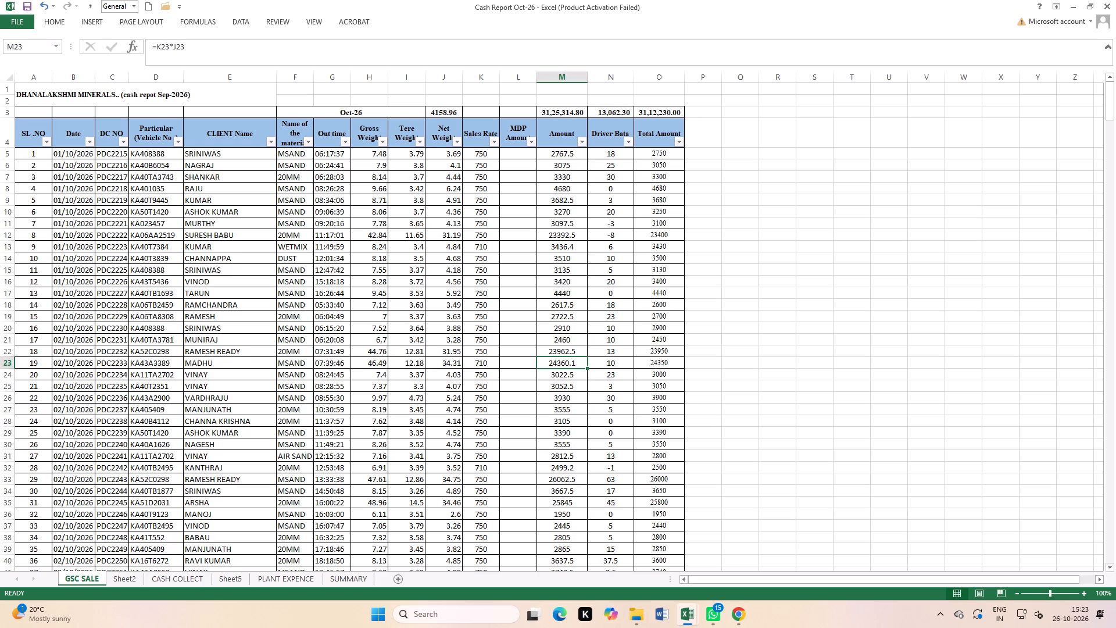
{"action": "key", "text": "ctrl+Tab"}
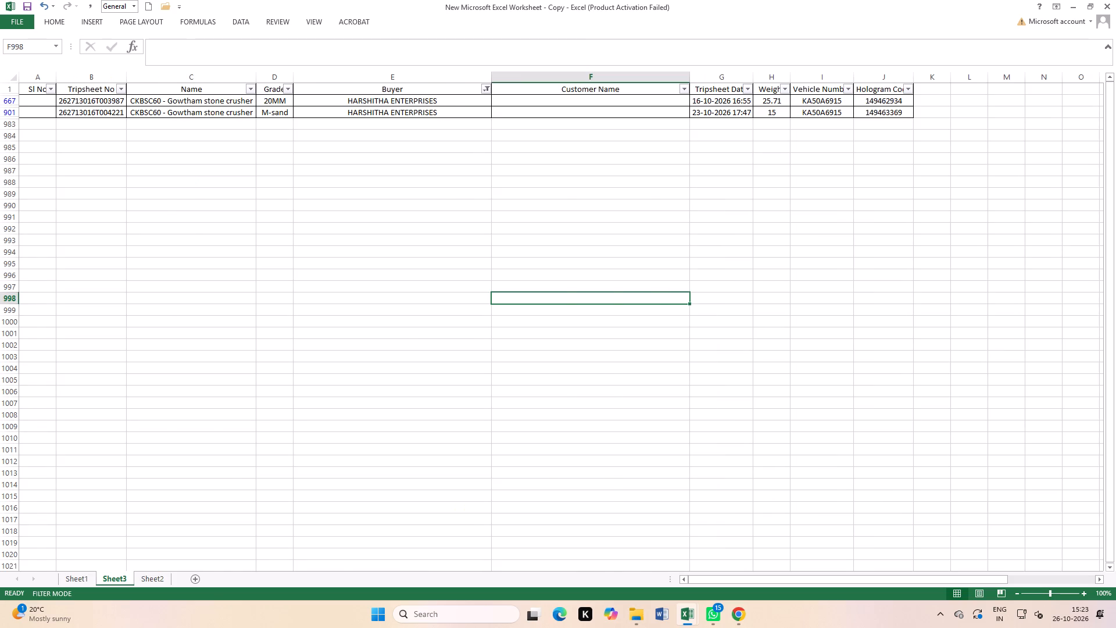
{"action": "key", "text": "ctrl+Tab"}
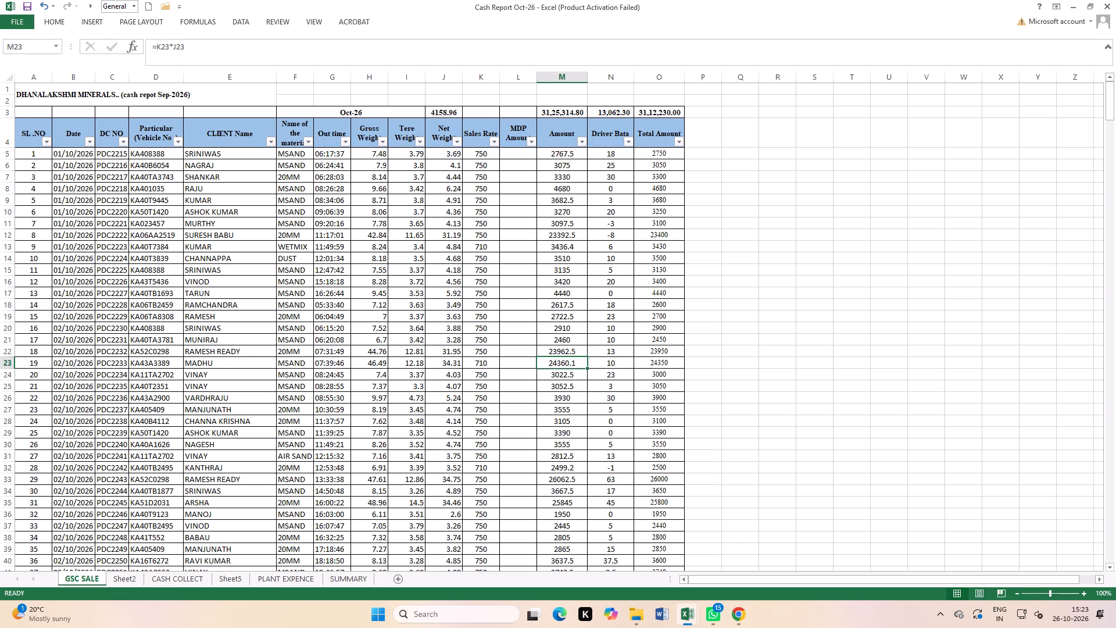
{"action": "left_click", "coordinate": [180, 144]}
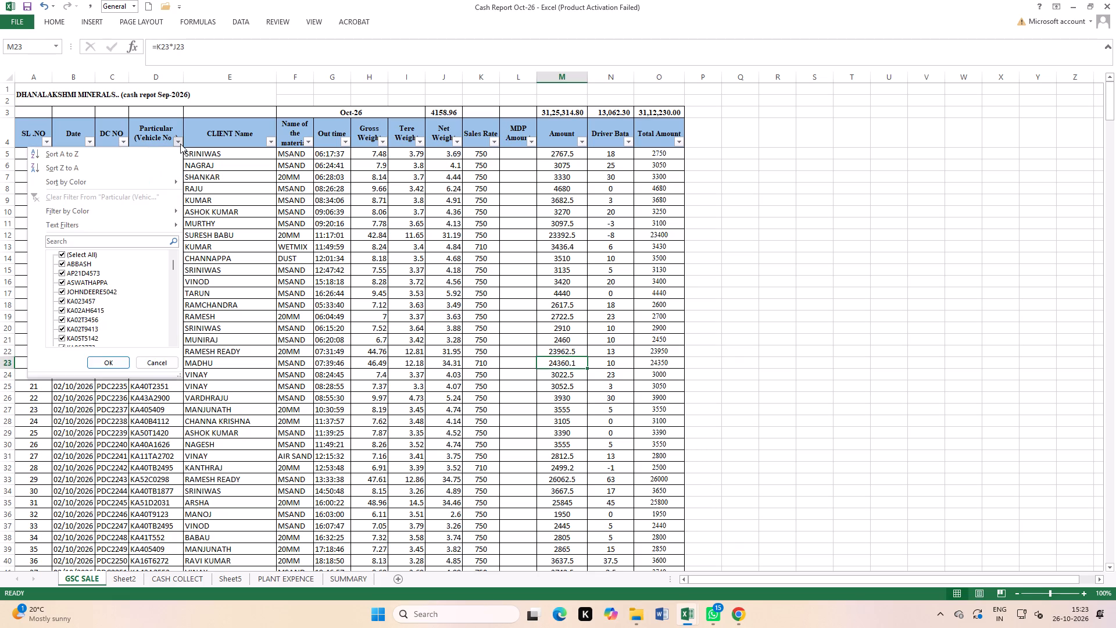
{"action": "left_click", "coordinate": [135, 245]}
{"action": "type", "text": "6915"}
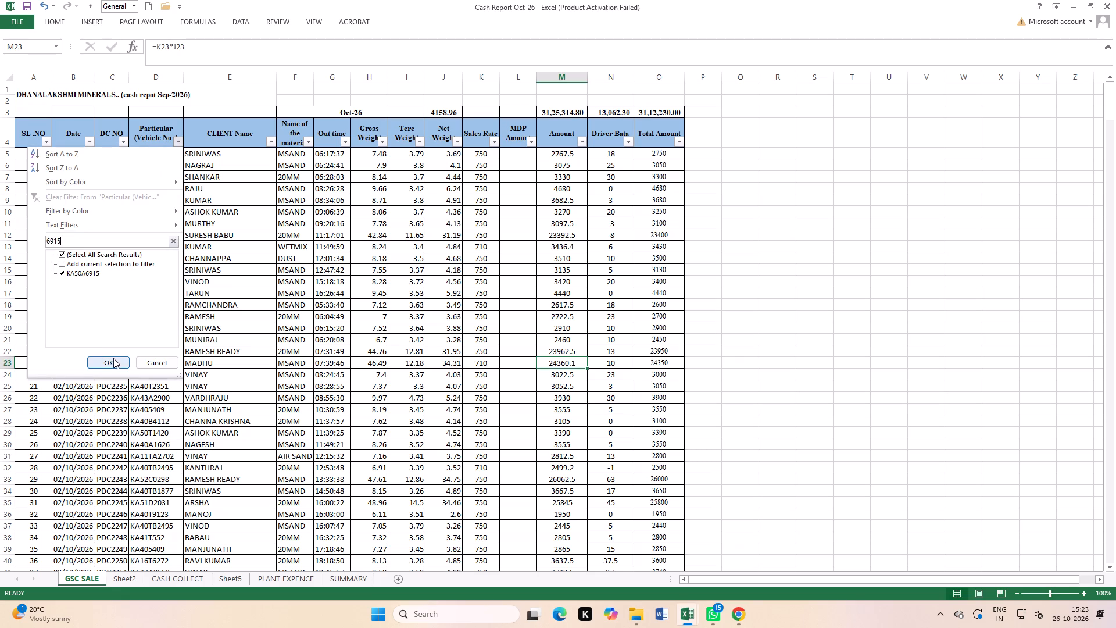
{"action": "left_click", "coordinate": [113, 361]}
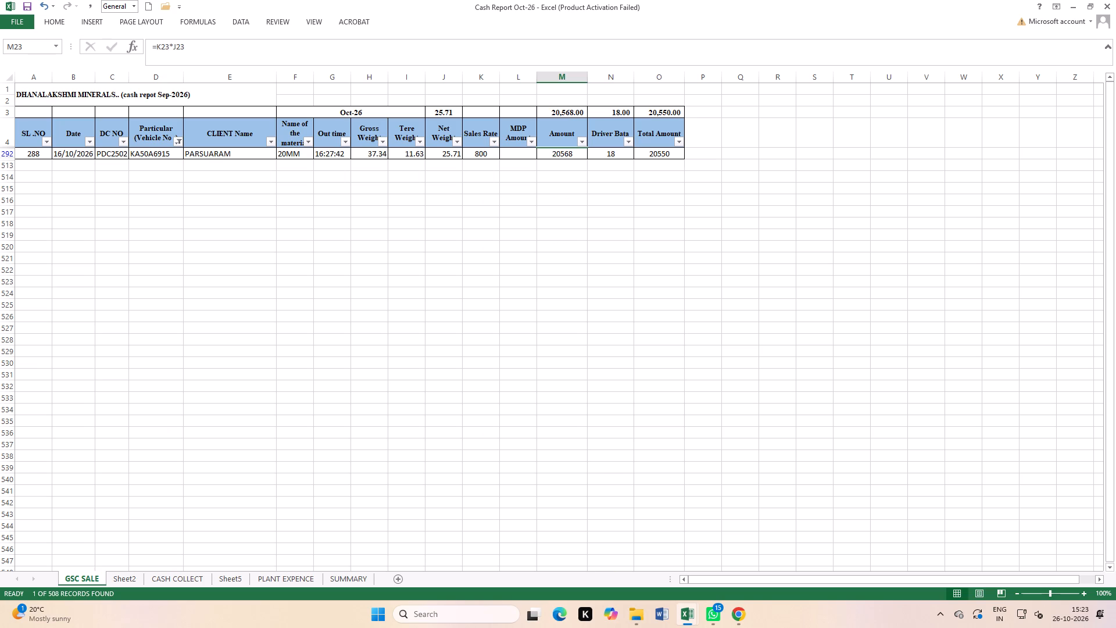
{"action": "key", "text": "ctrl+Tab"}
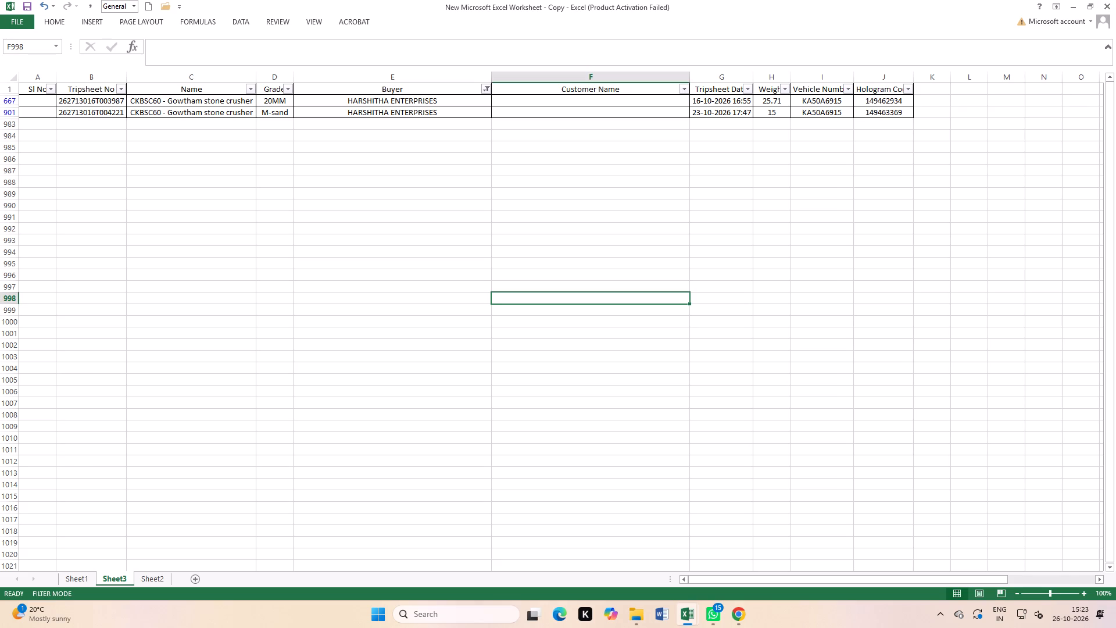
{"action": "left_click", "coordinate": [782, 102]}
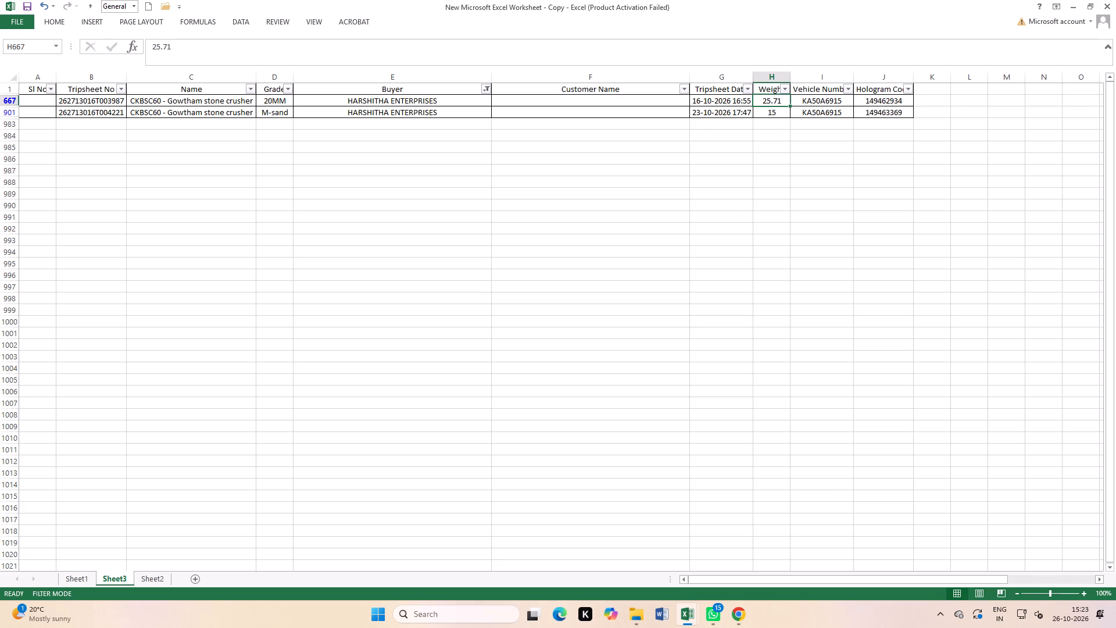
{"action": "left_click", "coordinate": [828, 115]}
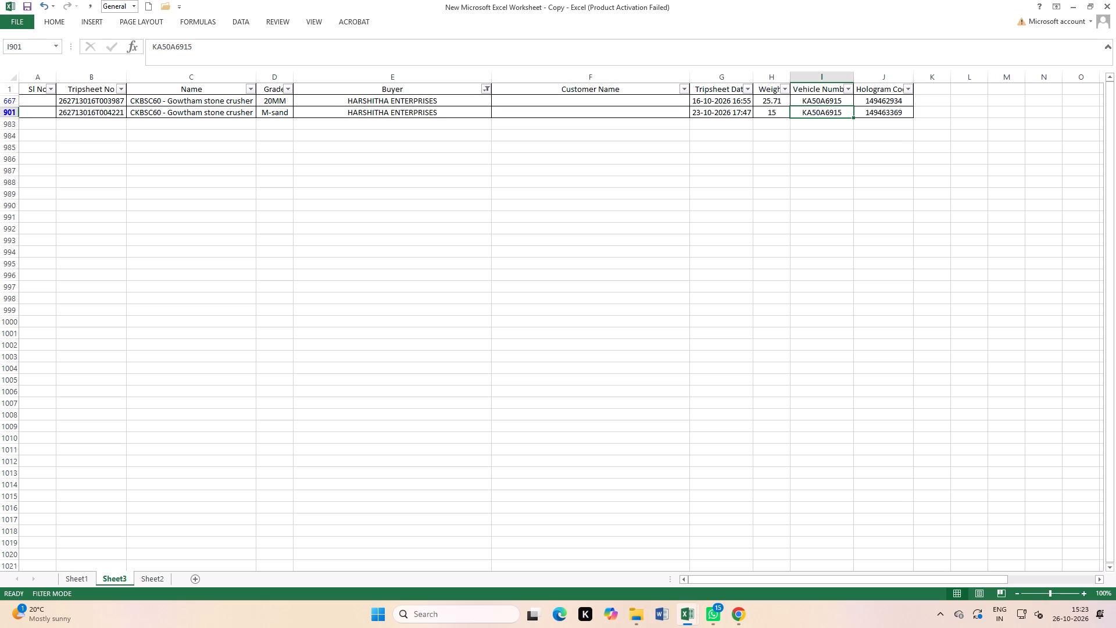
{"action": "key", "text": "ctrl+Tab"}
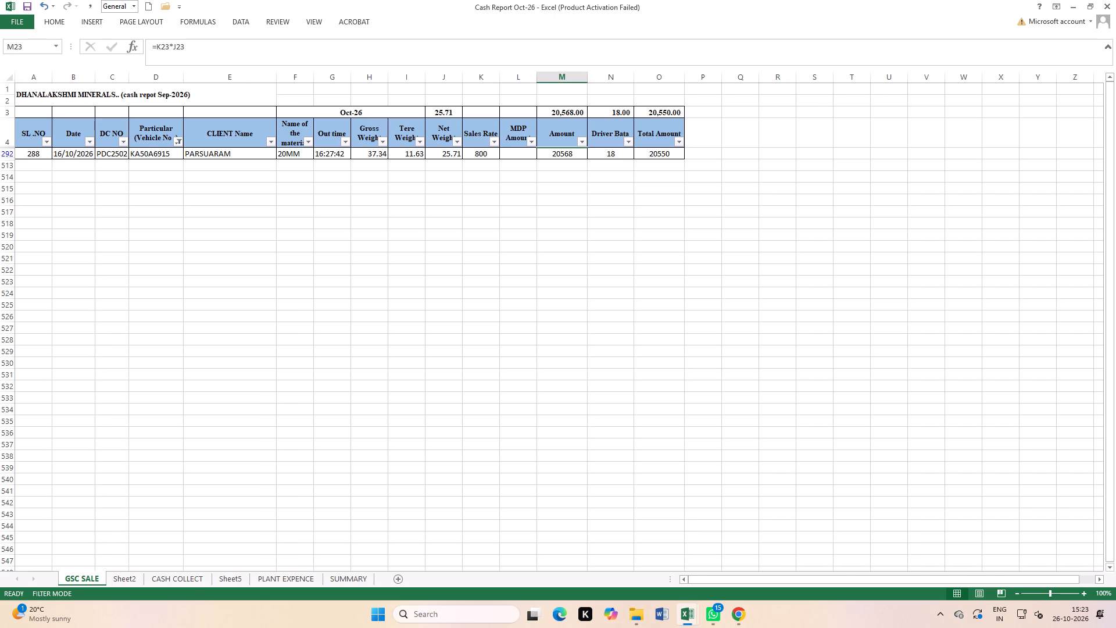
{"action": "key", "text": "ctrl+Tab"}
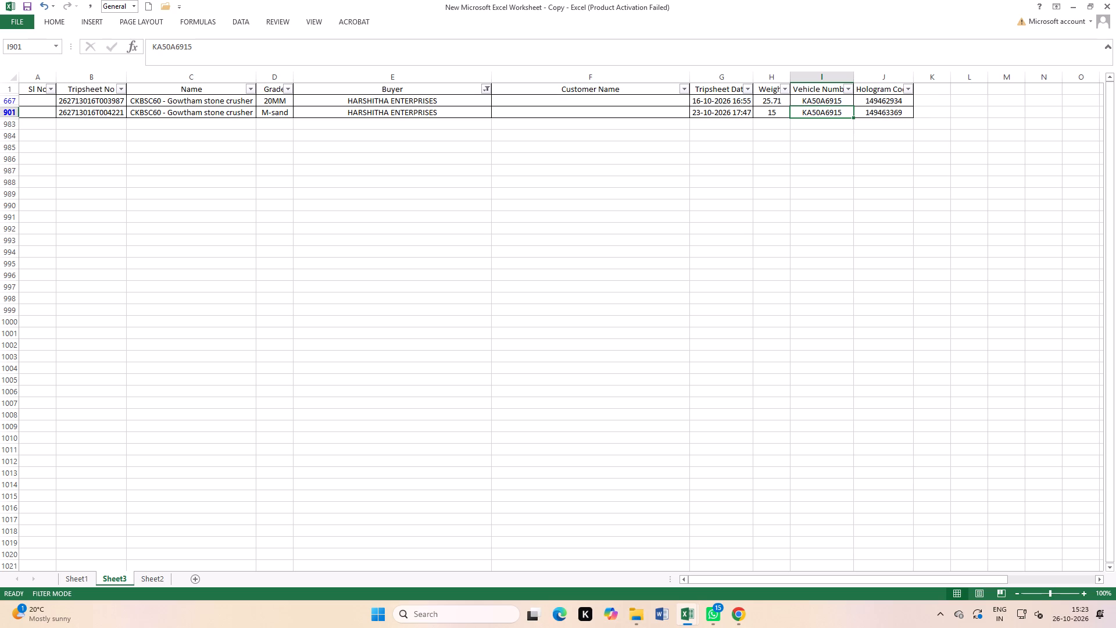
{"action": "left_click", "coordinate": [212, 168]}
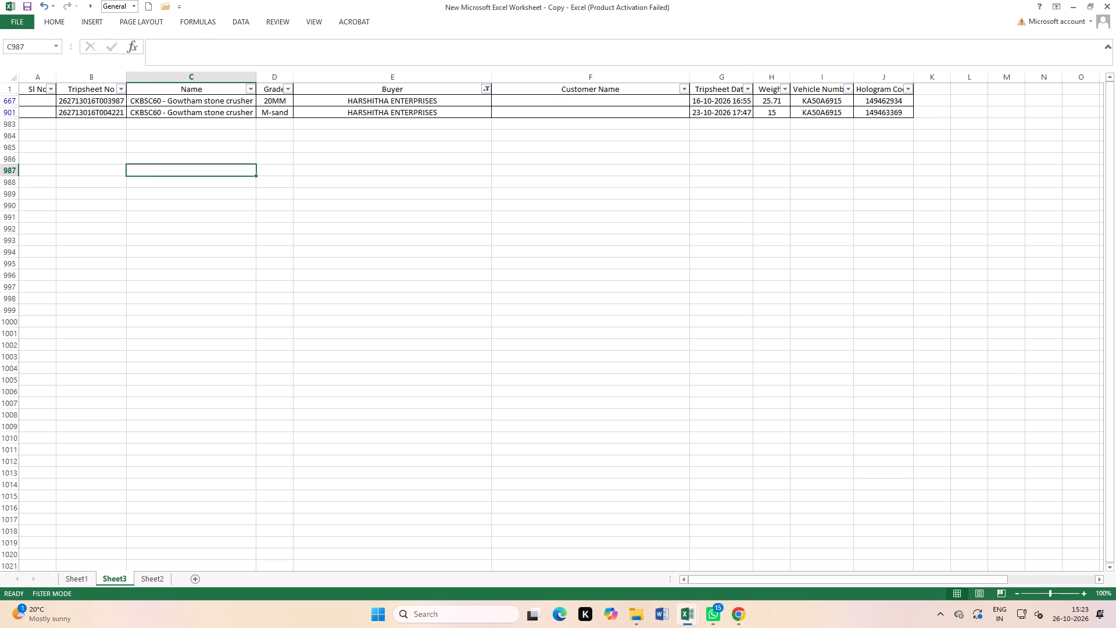
Enter SPOT SALE CUSTOMER as the Customer Name for the 16-10-2026 HARSHITHA ENTERPRISES tripsheet.
{"action": "left_click", "coordinate": [617, 101]}
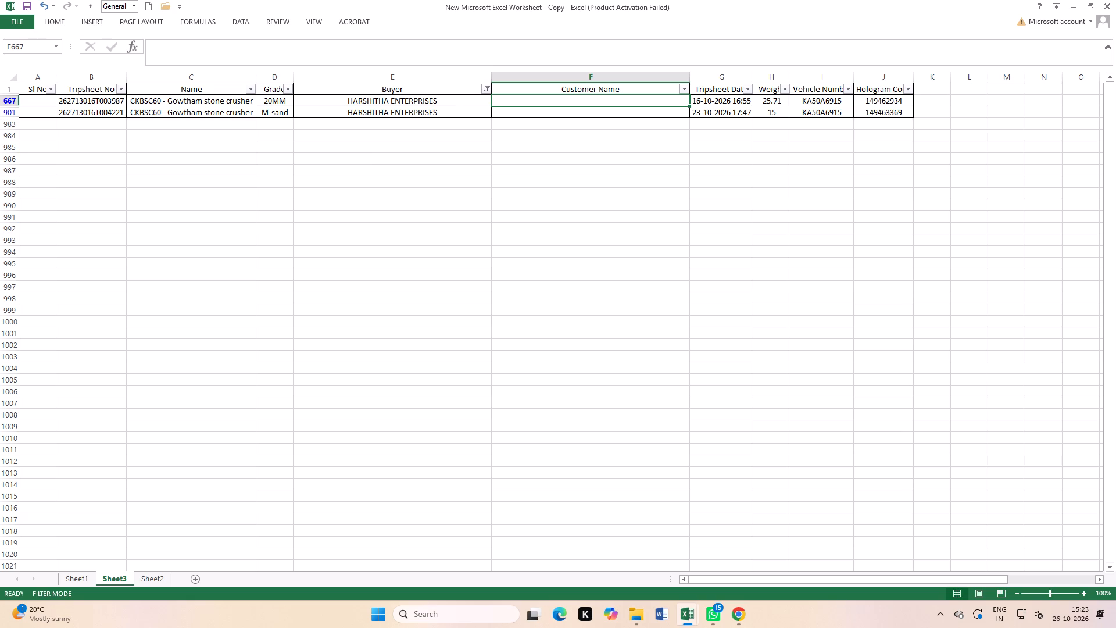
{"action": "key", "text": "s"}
{"action": "left_click", "coordinate": [617, 216]}
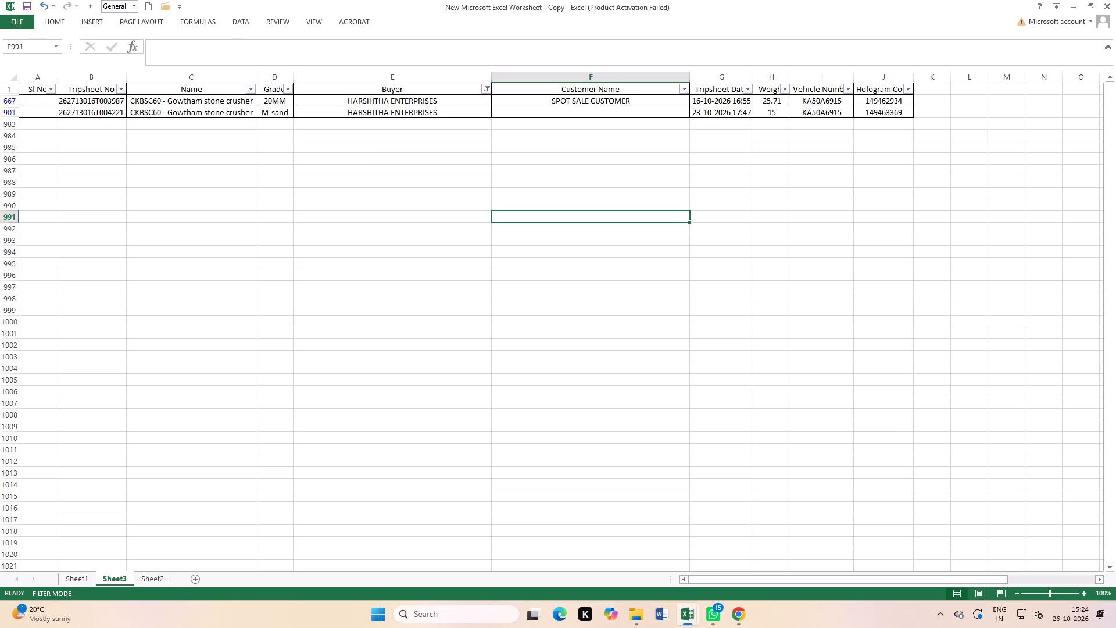
Highlight the HARSHITHA ENTERPRISES buyer cell of the 23-10-2026 tripsheet with a yellow fill.
{"action": "left_click", "coordinate": [411, 112]}
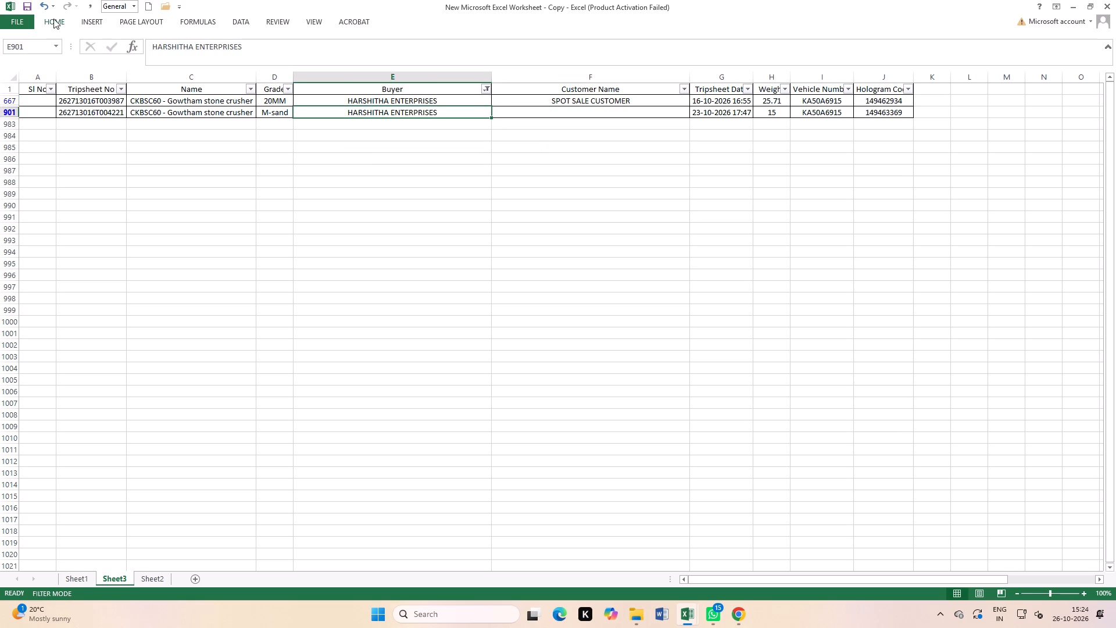
{"action": "left_click", "coordinate": [53, 19]}
{"action": "left_click", "coordinate": [181, 59]}
{"action": "left_click", "coordinate": [514, 326]}
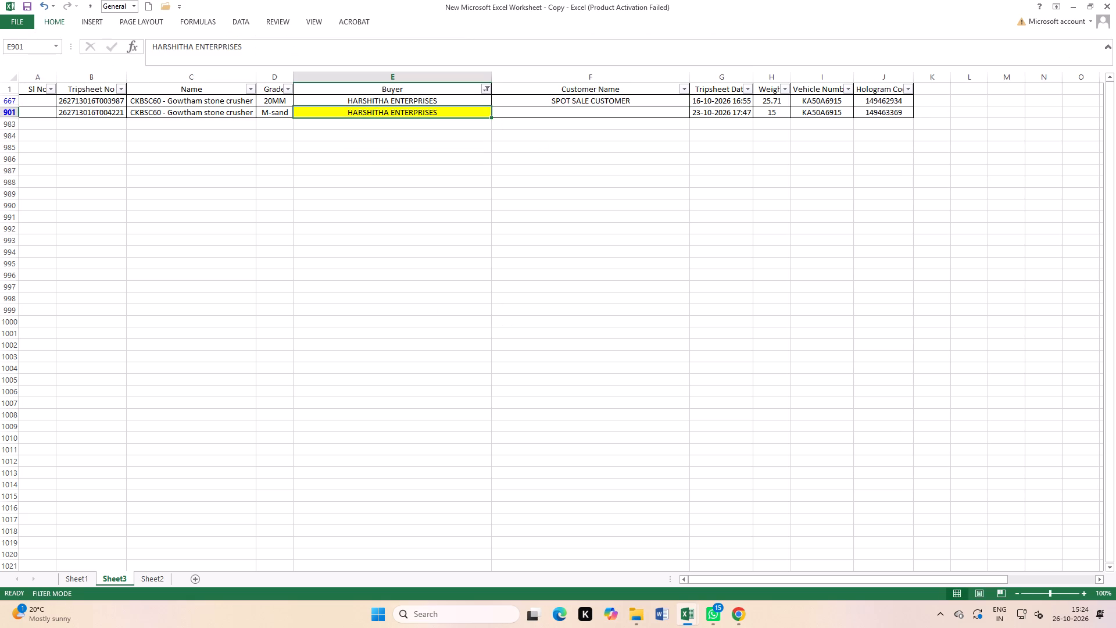
{"action": "left_click", "coordinate": [477, 237]}
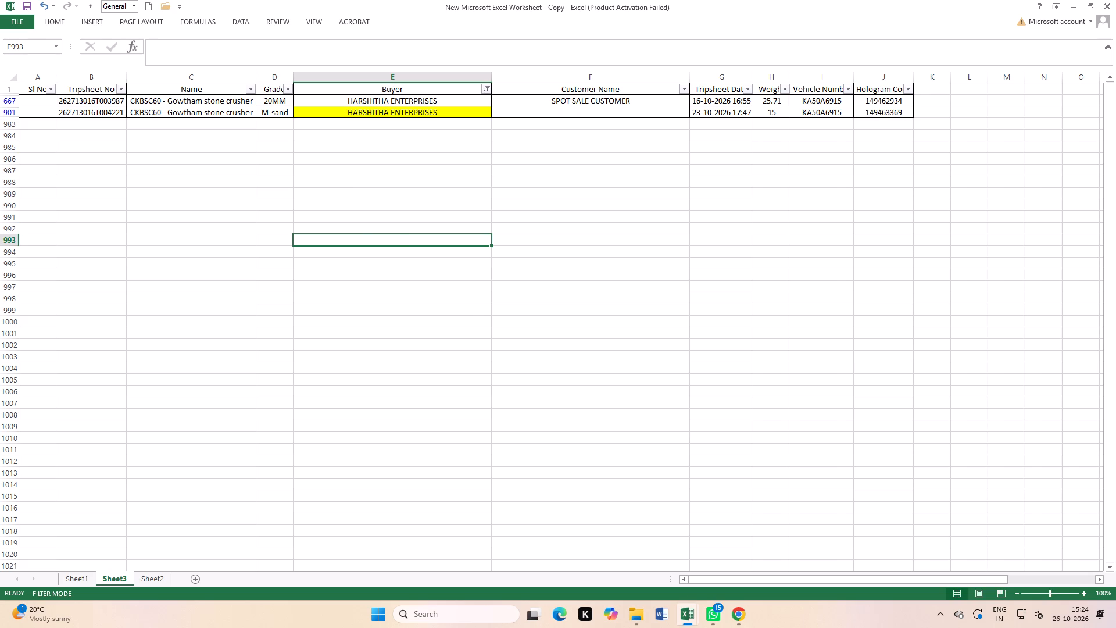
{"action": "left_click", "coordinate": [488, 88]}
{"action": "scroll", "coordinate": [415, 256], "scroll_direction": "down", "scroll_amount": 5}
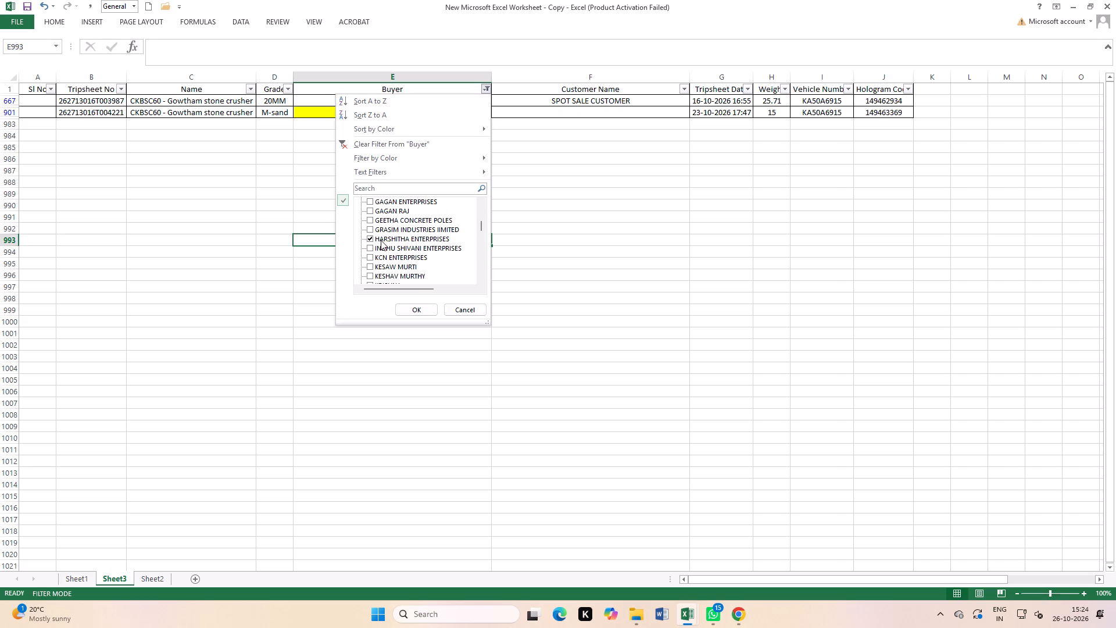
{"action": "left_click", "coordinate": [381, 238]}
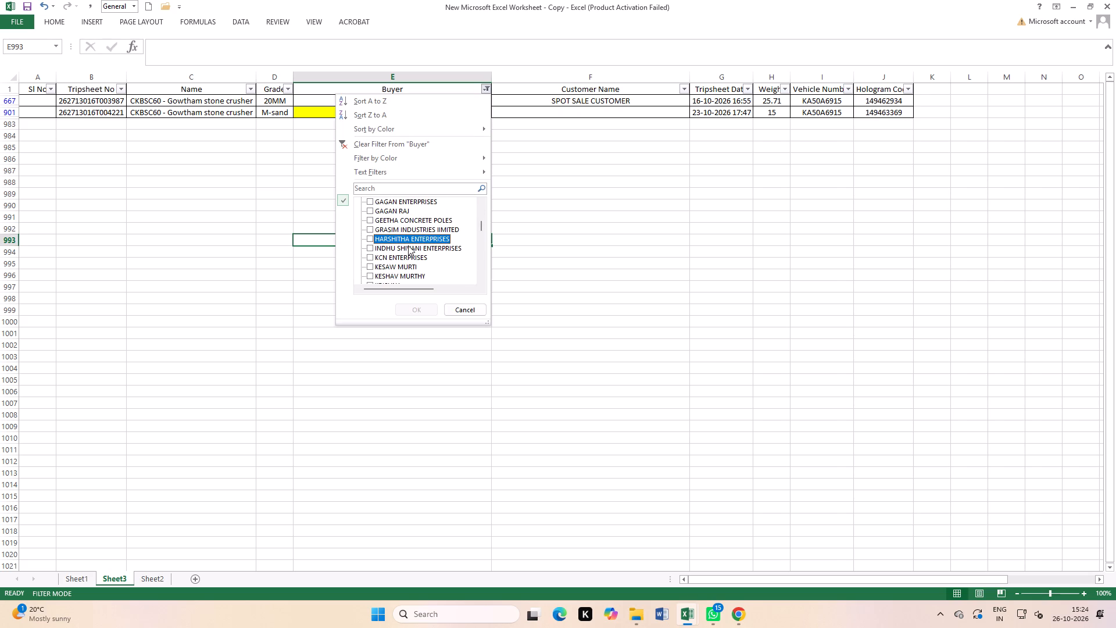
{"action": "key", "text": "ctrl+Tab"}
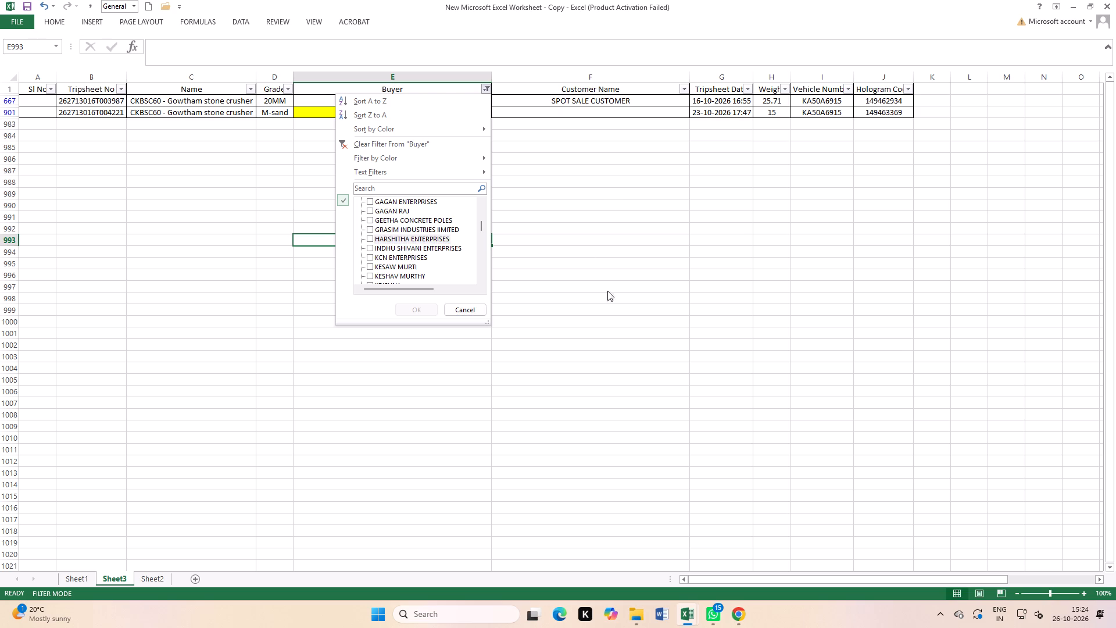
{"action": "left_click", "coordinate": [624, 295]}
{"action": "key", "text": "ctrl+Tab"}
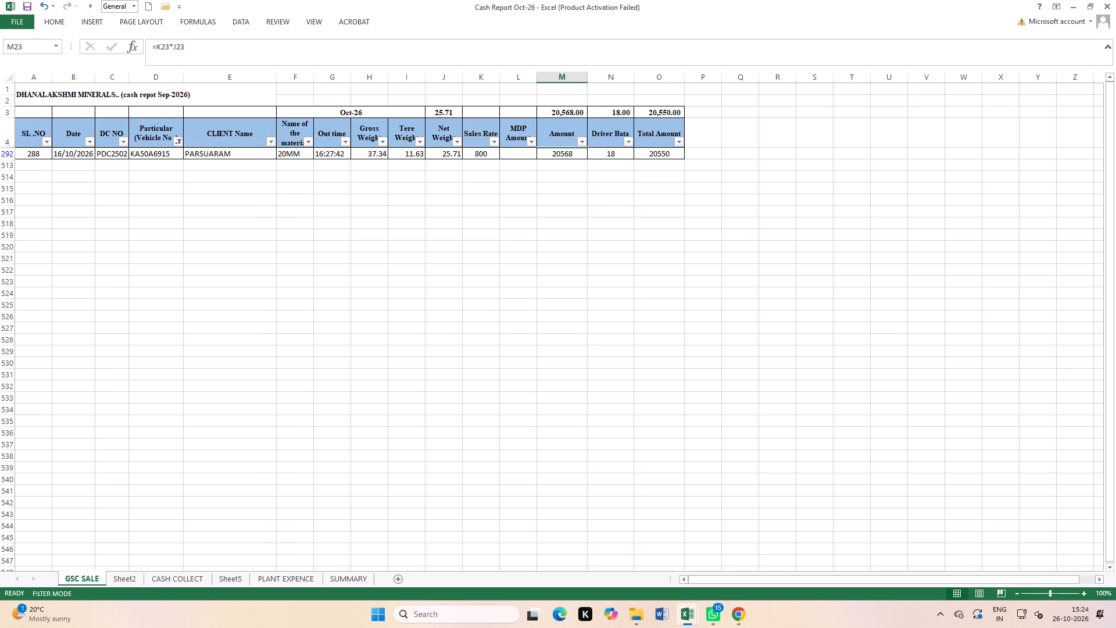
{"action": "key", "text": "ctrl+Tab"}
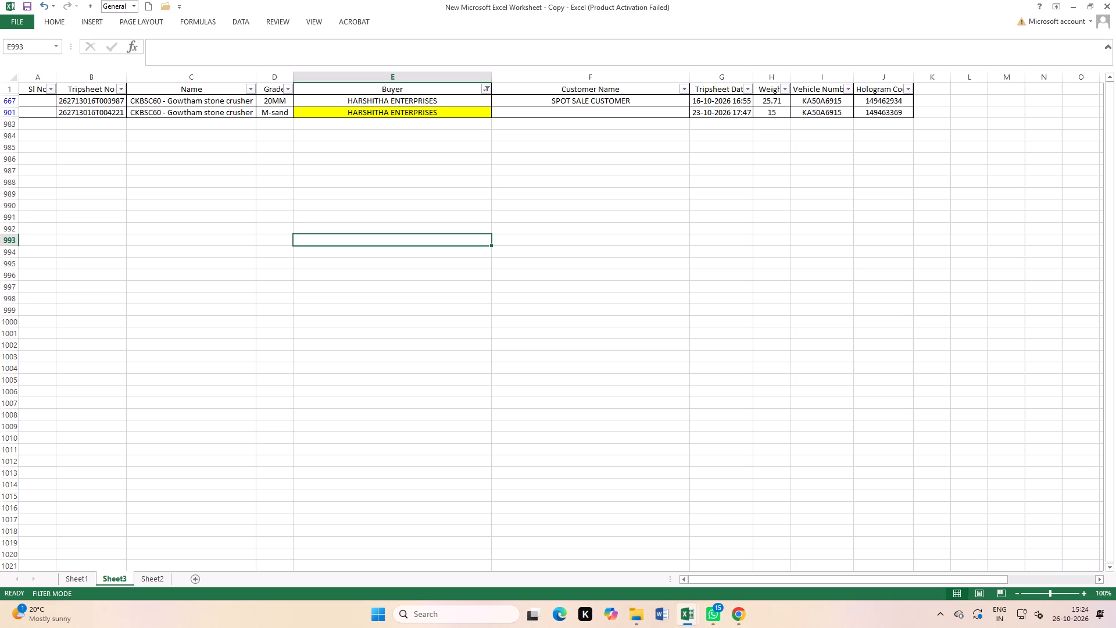
Change the Buyer filter from HARSHITHA ENTERPRISES to INDHU SHIVANI ENTERPRISES only.
{"action": "left_click", "coordinate": [523, 244]}
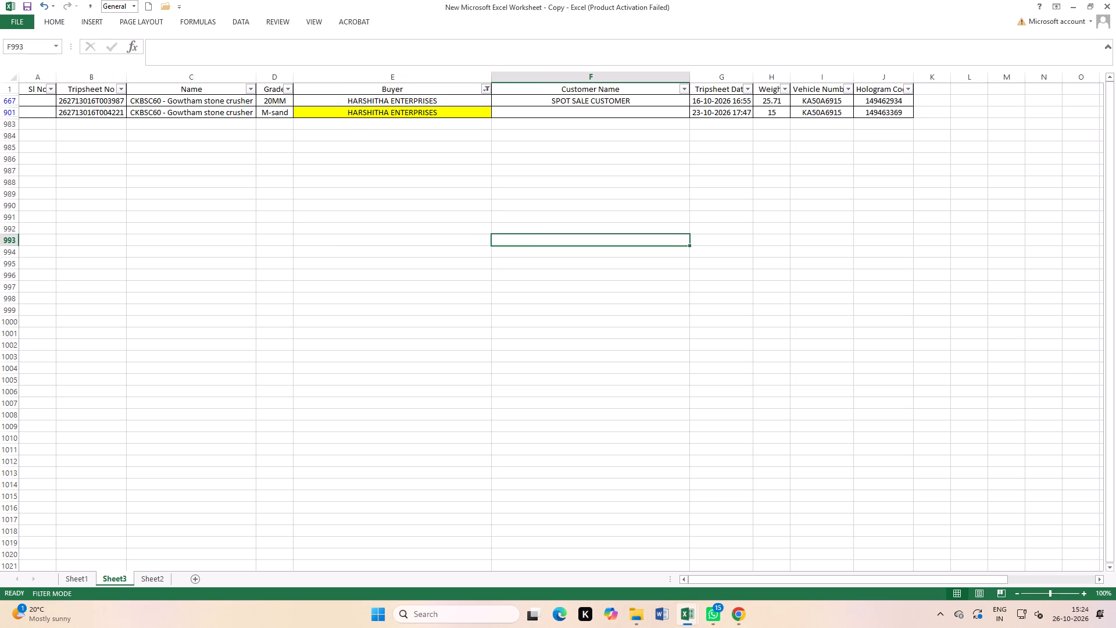
{"action": "left_click", "coordinate": [485, 89]}
{"action": "scroll", "coordinate": [404, 259], "scroll_direction": "down", "scroll_amount": 5}
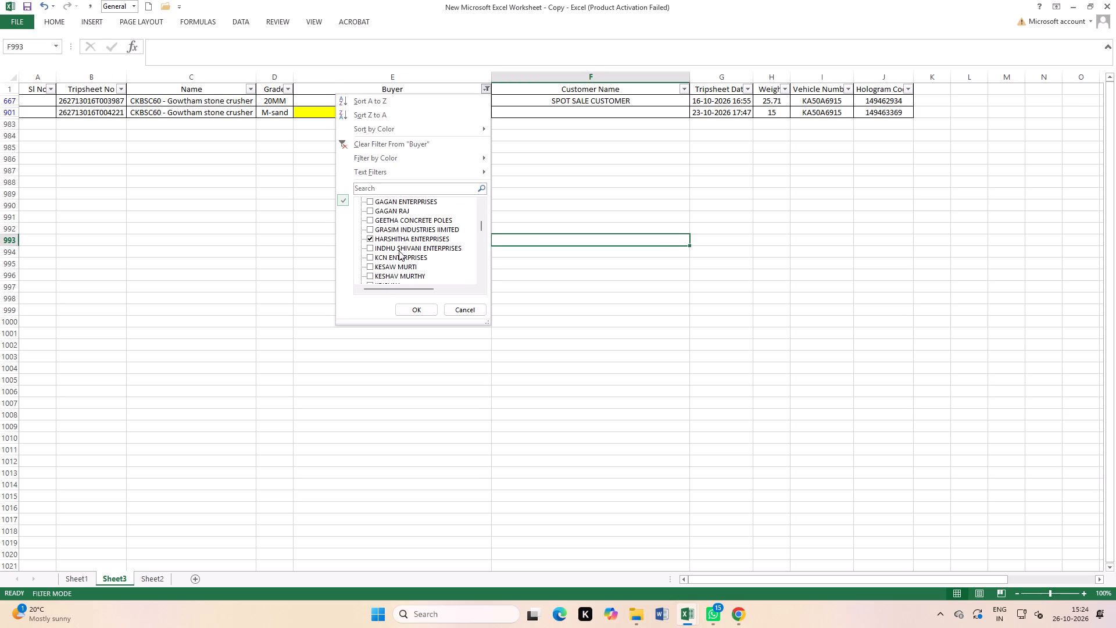
{"action": "left_click", "coordinate": [390, 235]}
{"action": "left_click", "coordinate": [391, 249]}
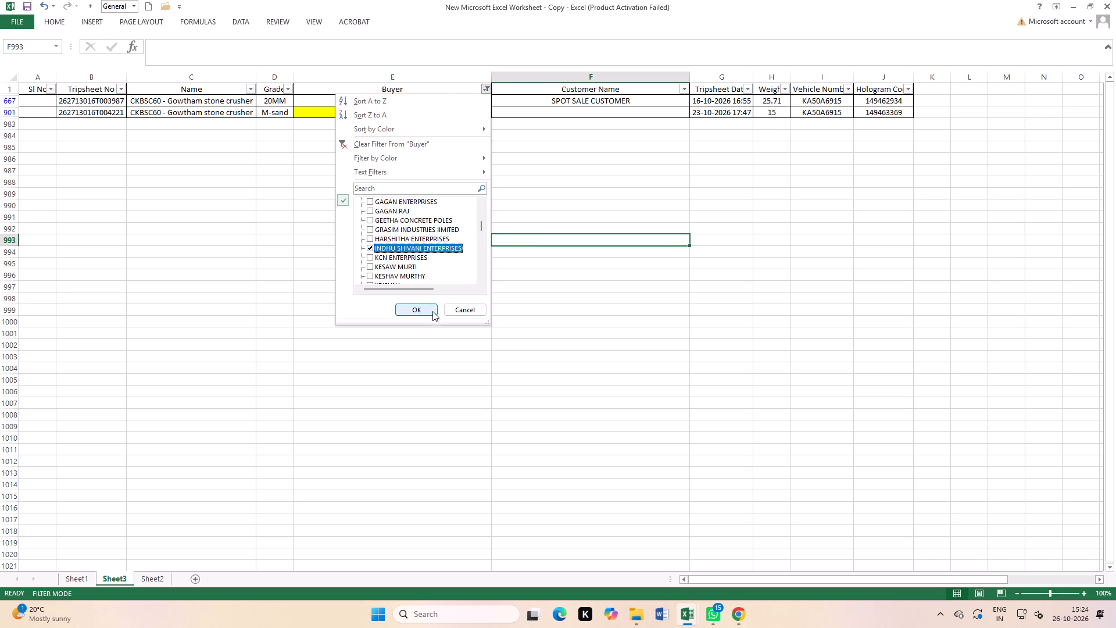
{"action": "left_click", "coordinate": [428, 306]}
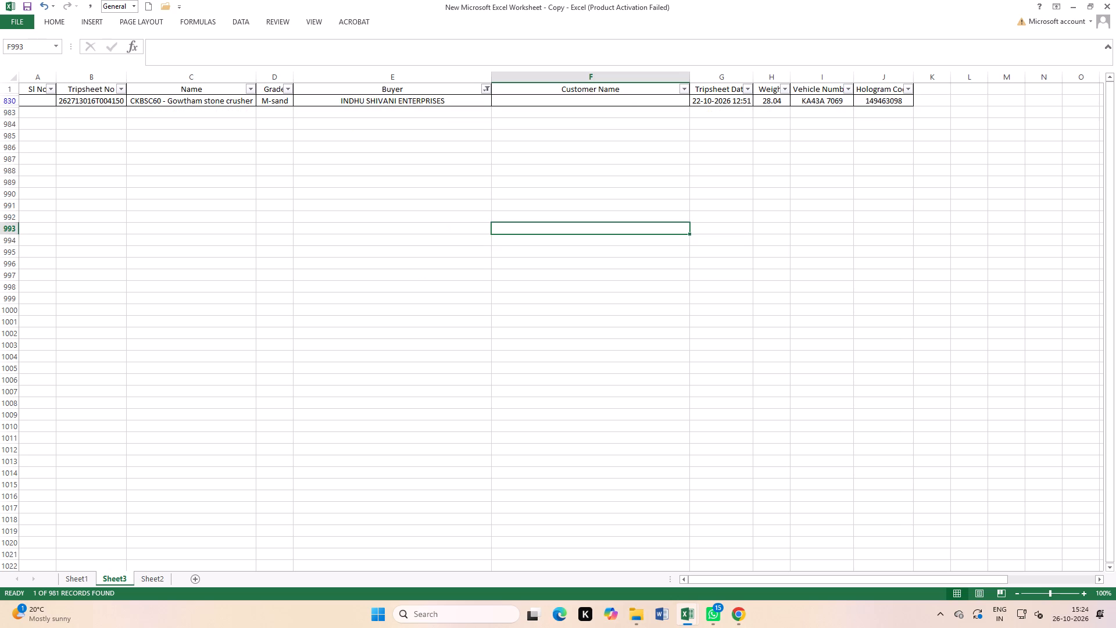
Search the vehicle filter of the cash report's GSC SALE sheet for 7069, then return to the tripsheet table.
{"action": "key", "text": "ctrl+Tab"}
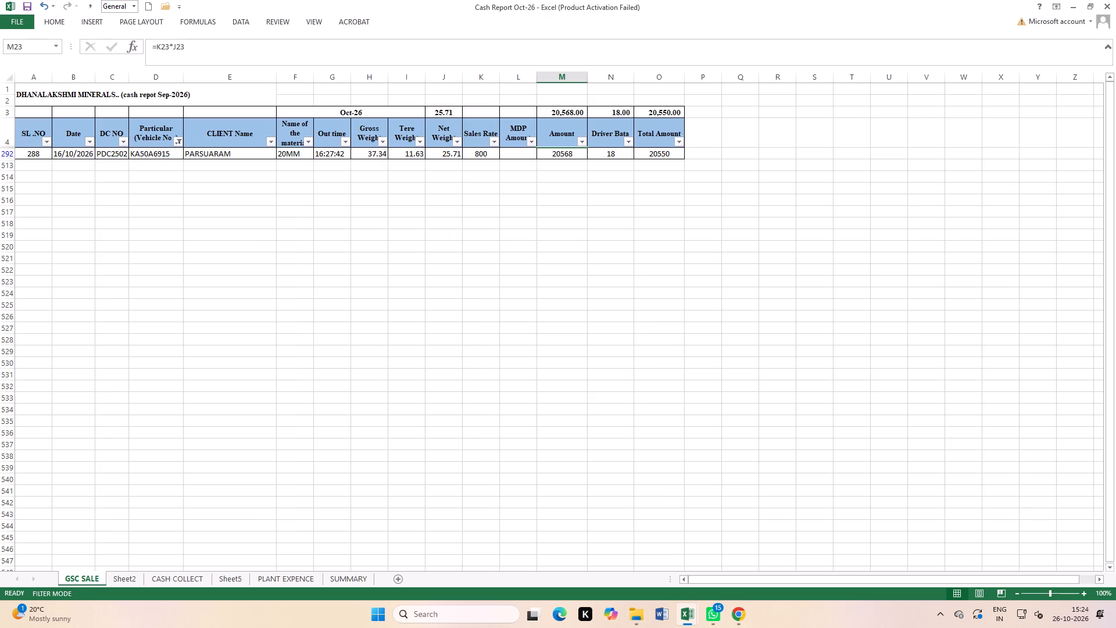
{"action": "left_click", "coordinate": [182, 141]}
{"action": "left_click", "coordinate": [129, 242]}
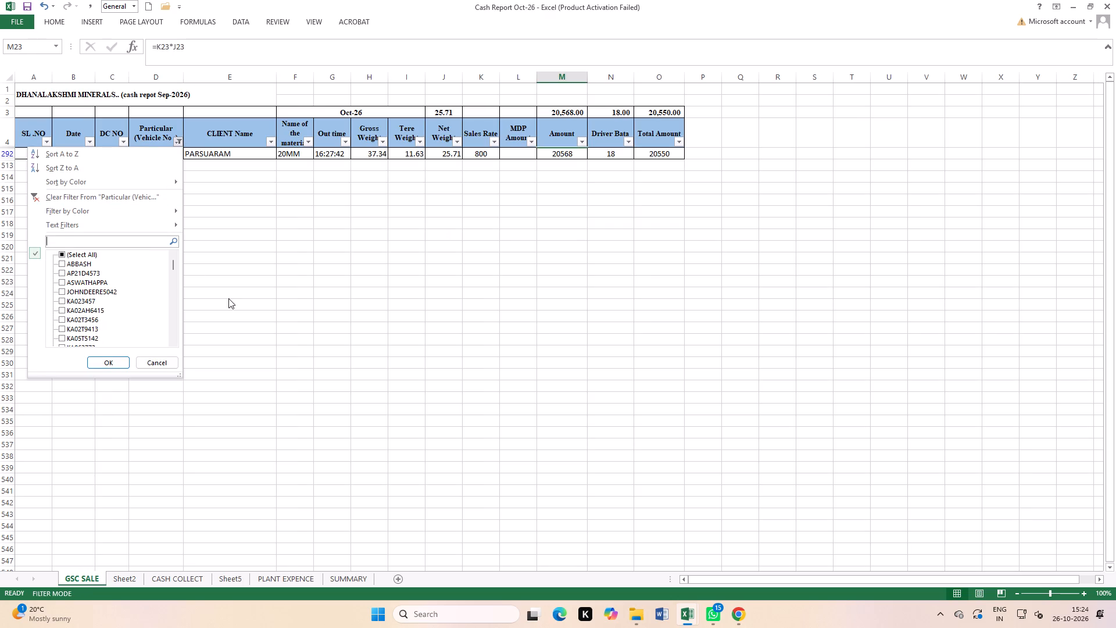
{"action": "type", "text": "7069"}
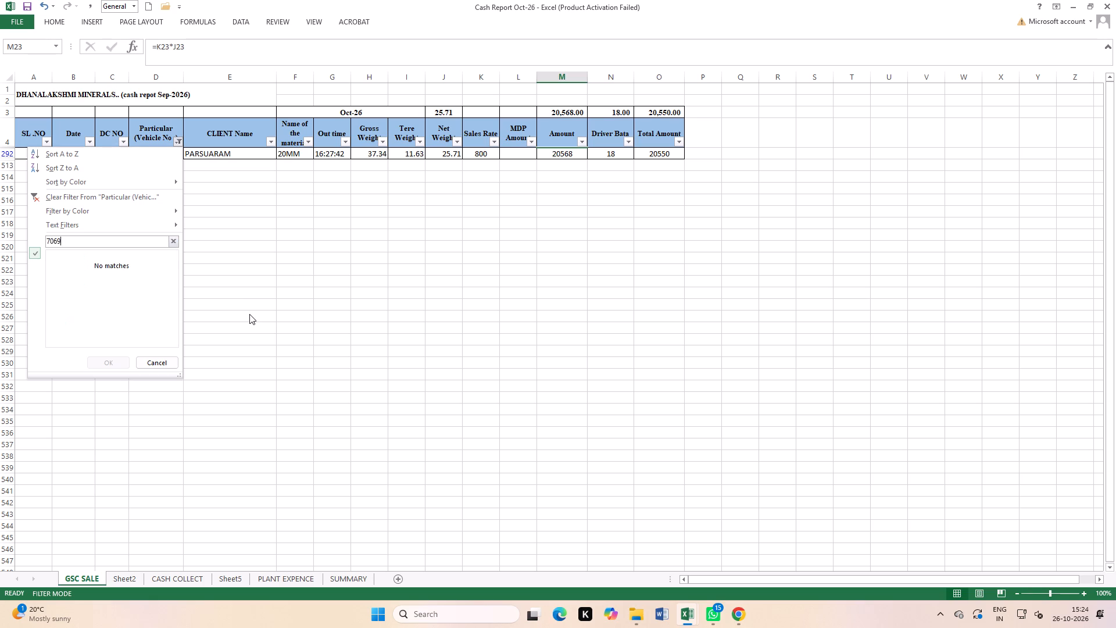
{"action": "left_click", "coordinate": [328, 336]}
{"action": "key", "text": "ctrl+Tab"}
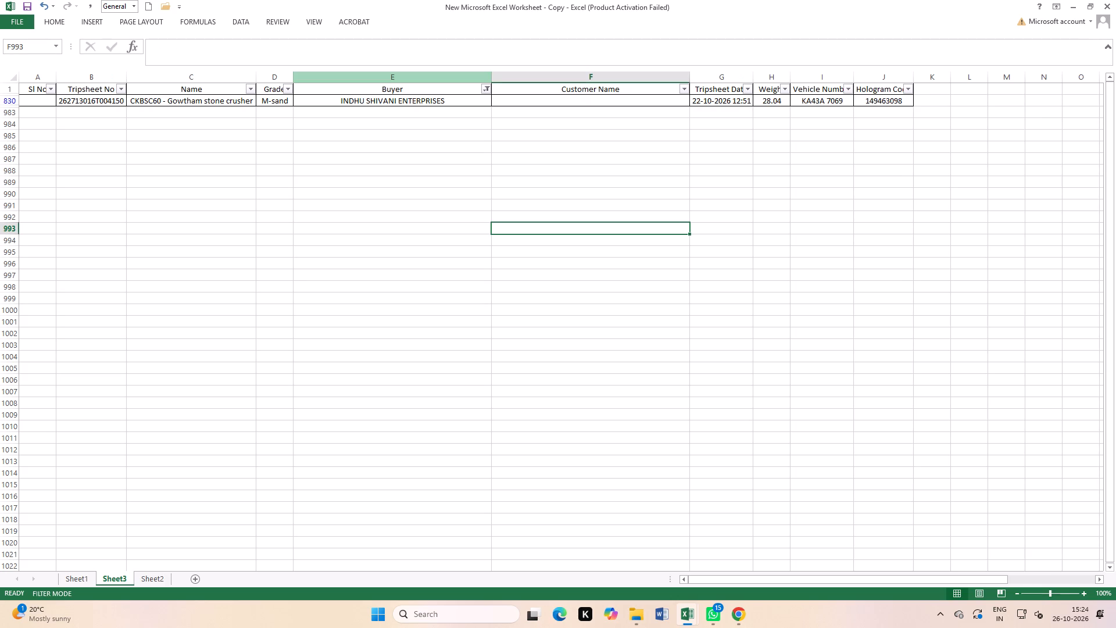
Enter the customer's name in the Customer Name cell of the 22-10-2026 INDHU SHIVANI ENTERPRISES tripsheet.
{"action": "left_click", "coordinate": [365, 104]}
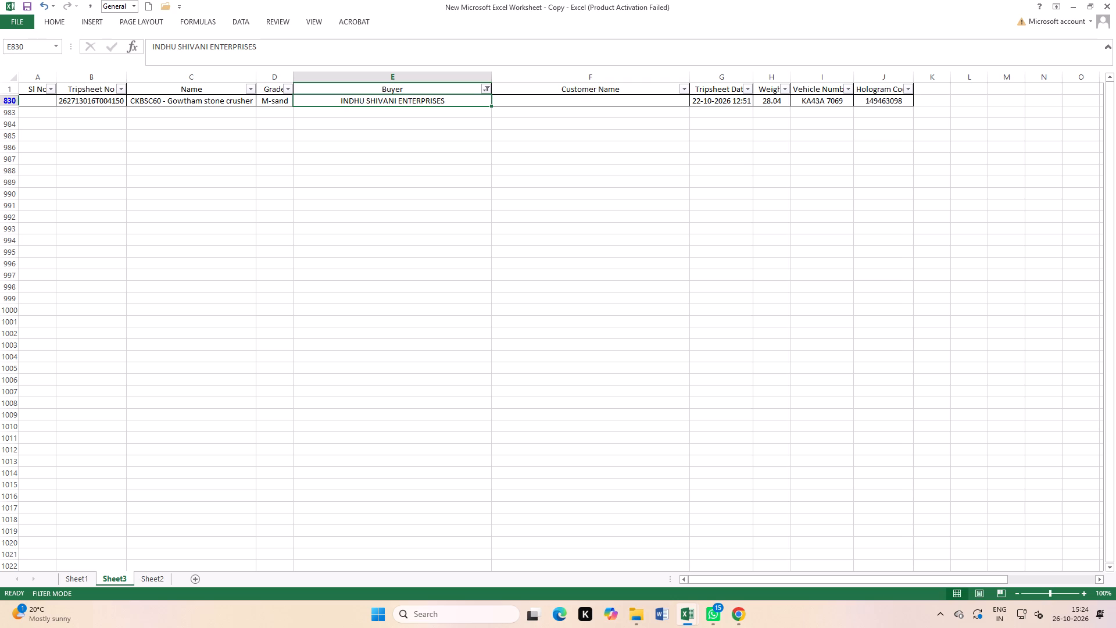
{"action": "left_click", "coordinate": [528, 100]}
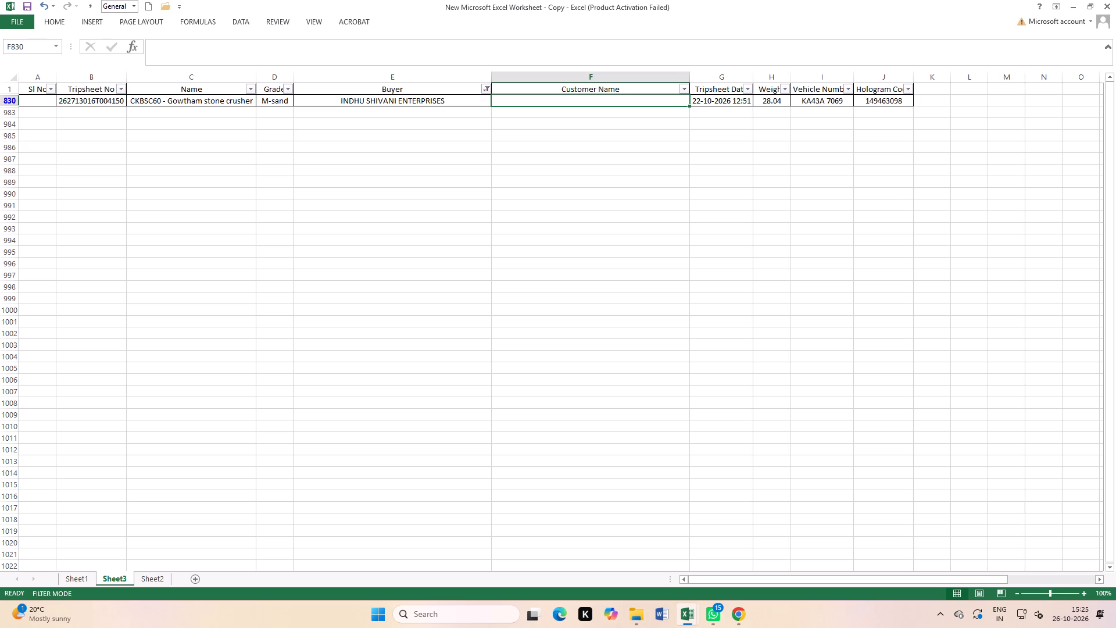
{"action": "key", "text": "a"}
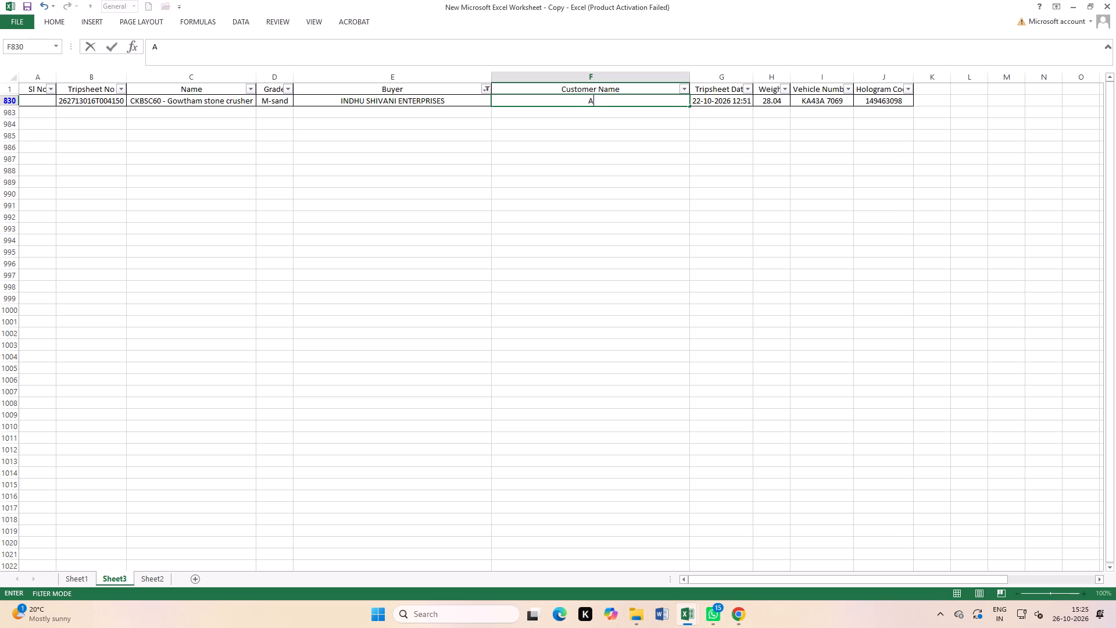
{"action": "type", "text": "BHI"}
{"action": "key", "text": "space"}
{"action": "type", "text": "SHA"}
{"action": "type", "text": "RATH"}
{"action": "left_click", "coordinate": [545, 339]}
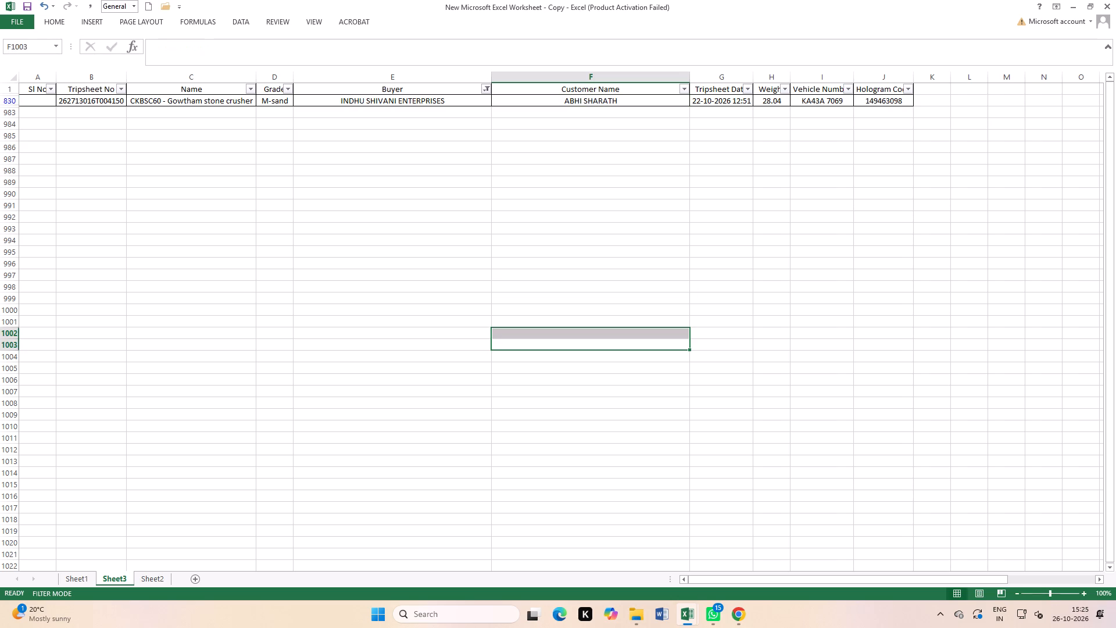
Highlight the Buyer and Customer Name cells of the INDHU SHIVANI ENTERPRISES tripsheet with a yellow fill.
{"action": "left_click", "coordinate": [423, 99]}
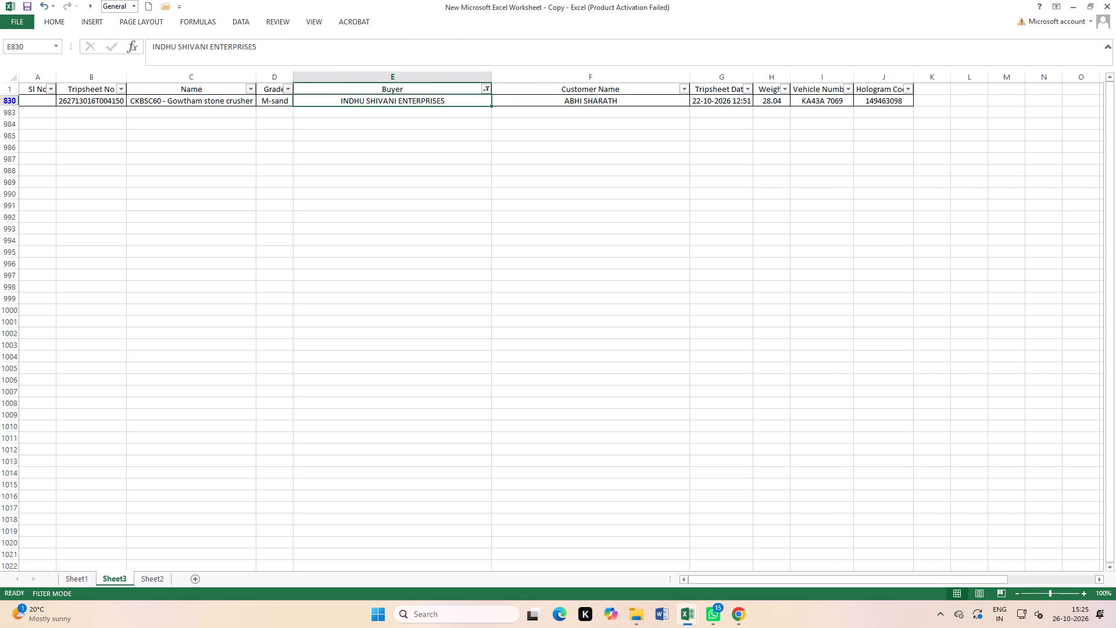
{"action": "left_click", "coordinate": [464, 162]}
{"action": "left_click_drag", "start_coordinate": [424, 101], "coordinate": [473, 105]}
{"action": "left_click_drag", "start_coordinate": [473, 105], "coordinate": [546, 104]}
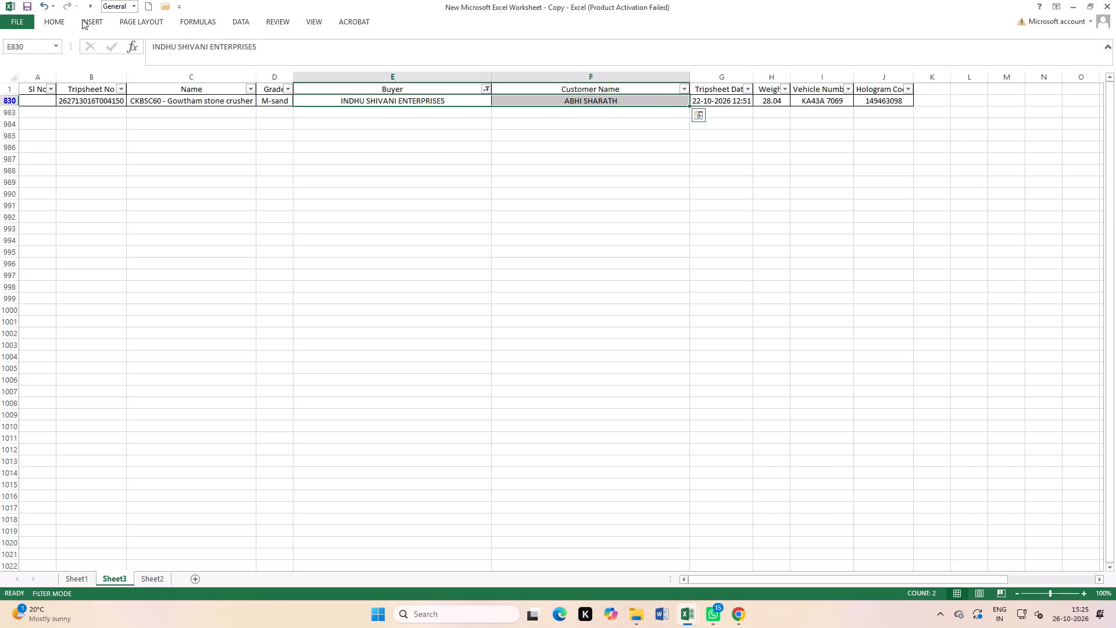
{"action": "left_click", "coordinate": [60, 18]}
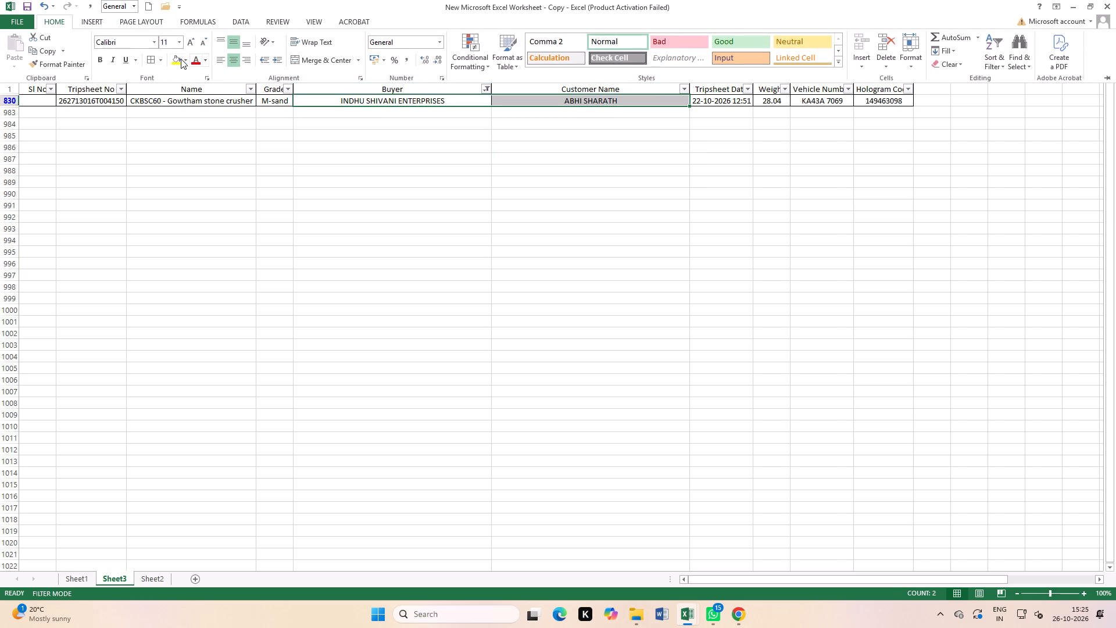
{"action": "left_click", "coordinate": [176, 60]}
{"action": "left_click", "coordinate": [357, 216]}
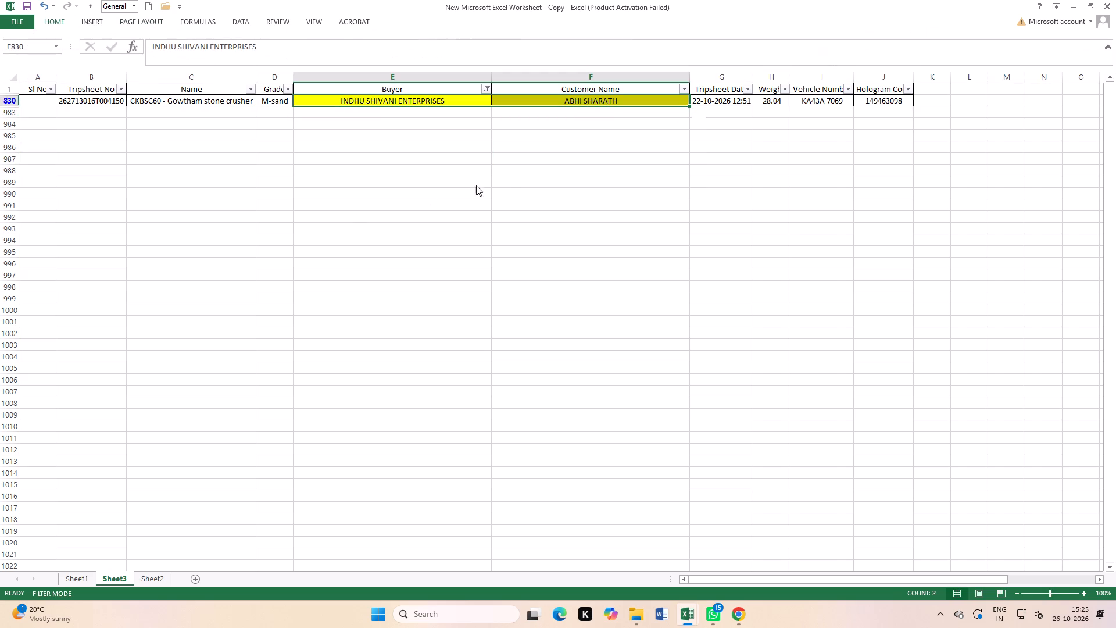
{"action": "left_click", "coordinate": [505, 185]}
Change the Buyer filter from INDHU SHIVANI ENTERPRISES to KCN ENTERPRISES only.
{"action": "left_click", "coordinate": [486, 91]}
{"action": "scroll", "coordinate": [393, 236], "scroll_direction": "down", "scroll_amount": 2}
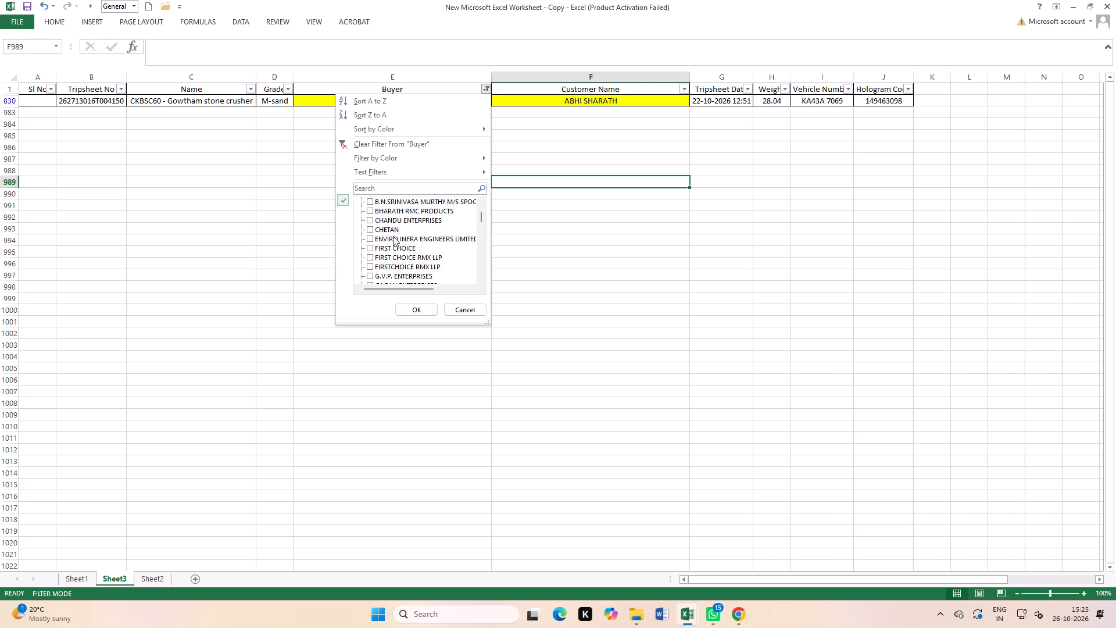
{"action": "scroll", "coordinate": [393, 236], "scroll_direction": "down", "scroll_amount": 3}
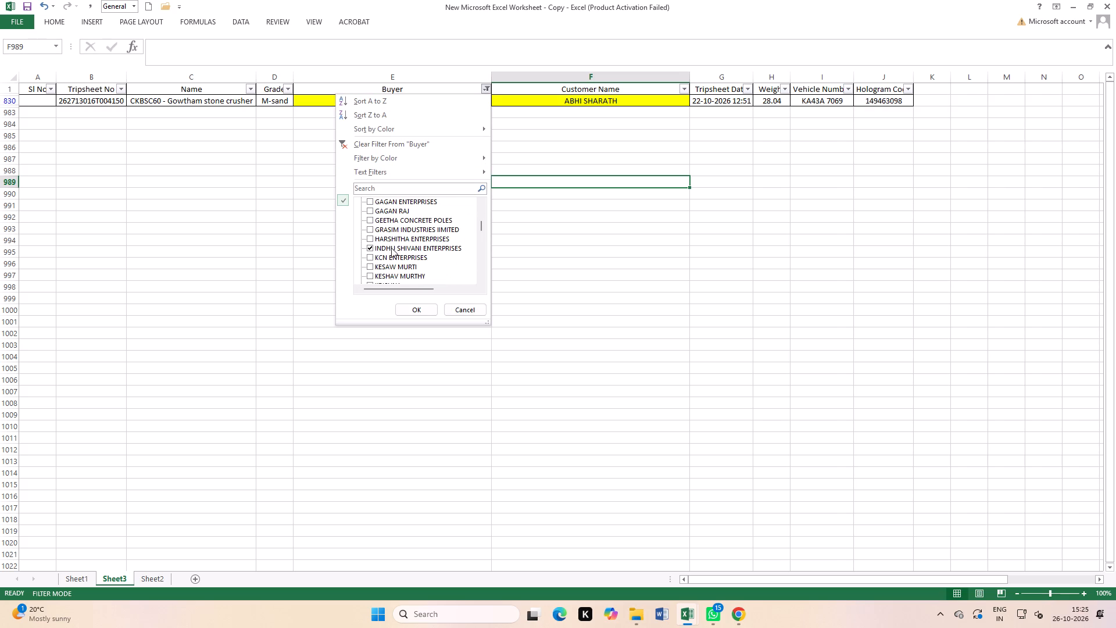
{"action": "left_click", "coordinate": [391, 248]}
{"action": "left_click", "coordinate": [395, 256]}
{"action": "left_click", "coordinate": [415, 310]}
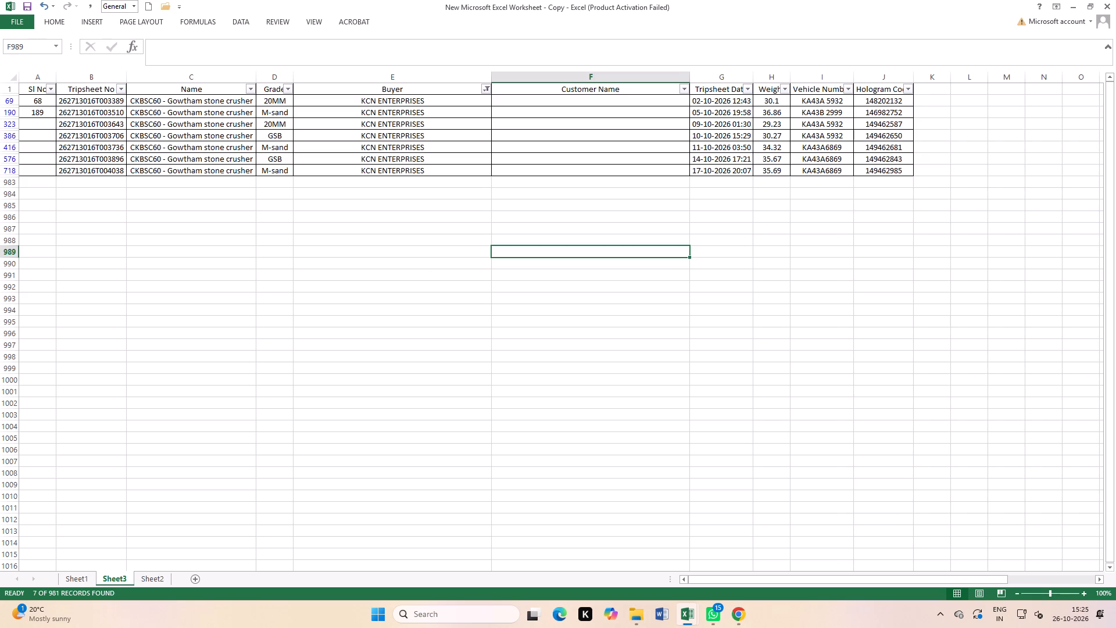
Copy the buyer KCN ENTERPRISES into the Customer Name cells of all the filtered tripsheets.
{"action": "left_click", "coordinate": [416, 104]}
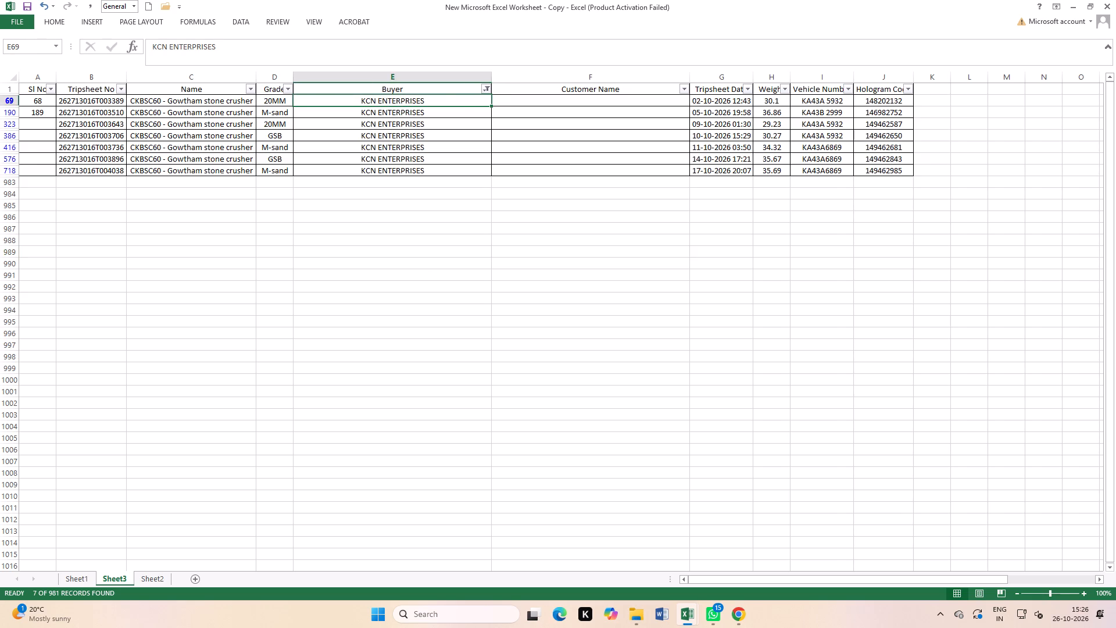
{"action": "key", "text": "ctrl+c"}
{"action": "left_click_drag", "start_coordinate": [532, 102], "coordinate": [535, 168]}
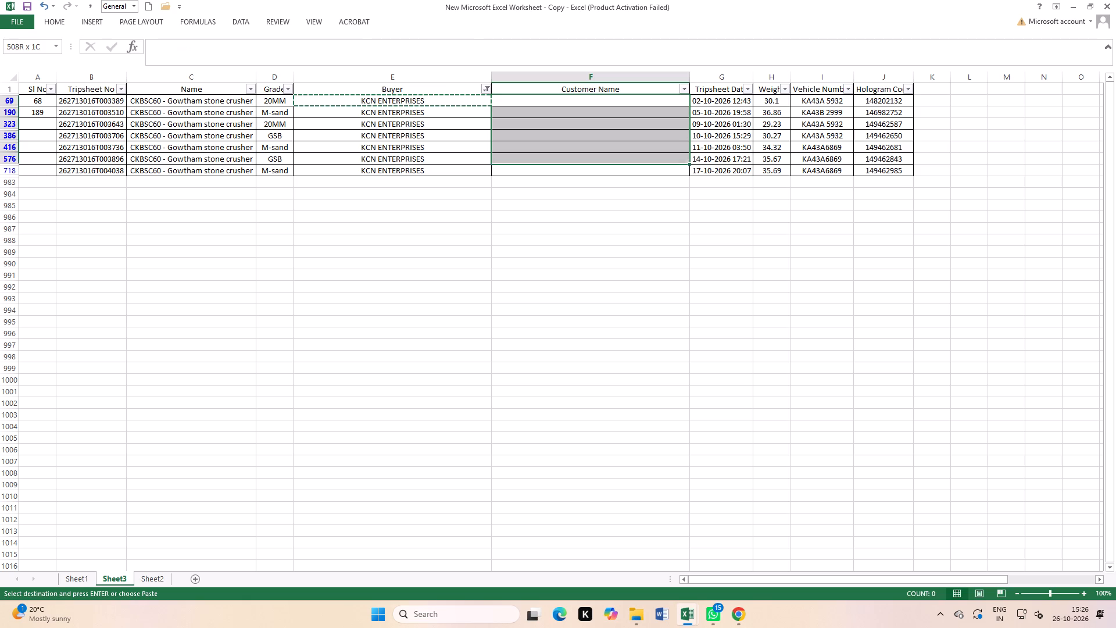
{"action": "left_click_drag", "start_coordinate": [535, 168], "coordinate": [535, 172]}
{"action": "key", "text": "ctrl+v"}
{"action": "left_click", "coordinate": [456, 272]}
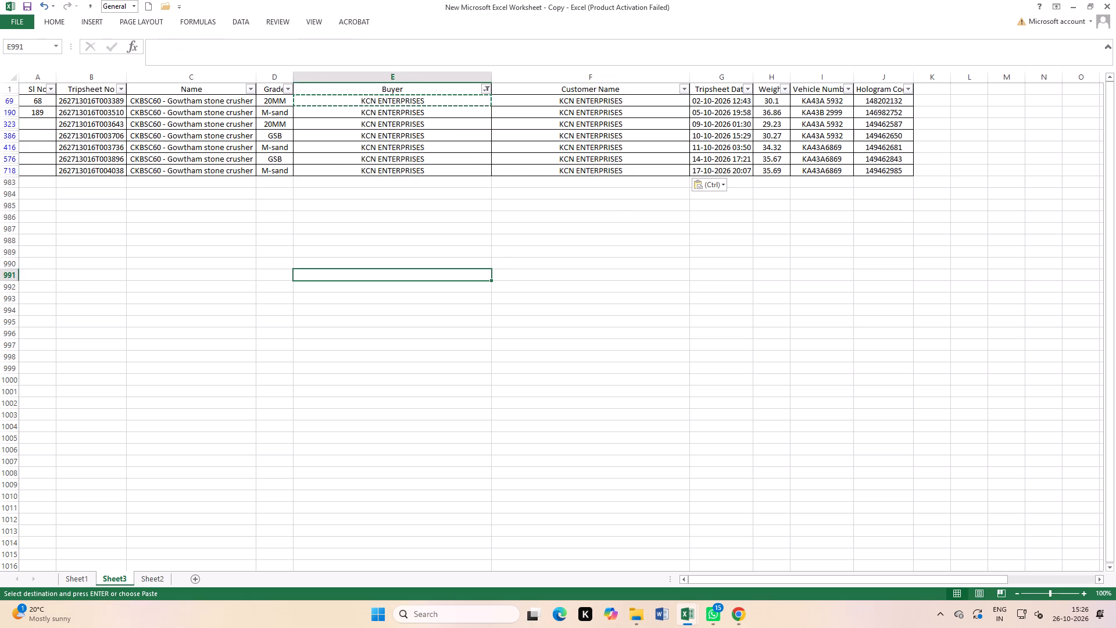
Change the Buyer filter from KCN ENTERPRISES to only the buyer listed directly after it.
{"action": "left_click", "coordinate": [484, 93]}
{"action": "scroll", "coordinate": [378, 239], "scroll_direction": "down", "scroll_amount": 6}
{"action": "left_click", "coordinate": [379, 229]}
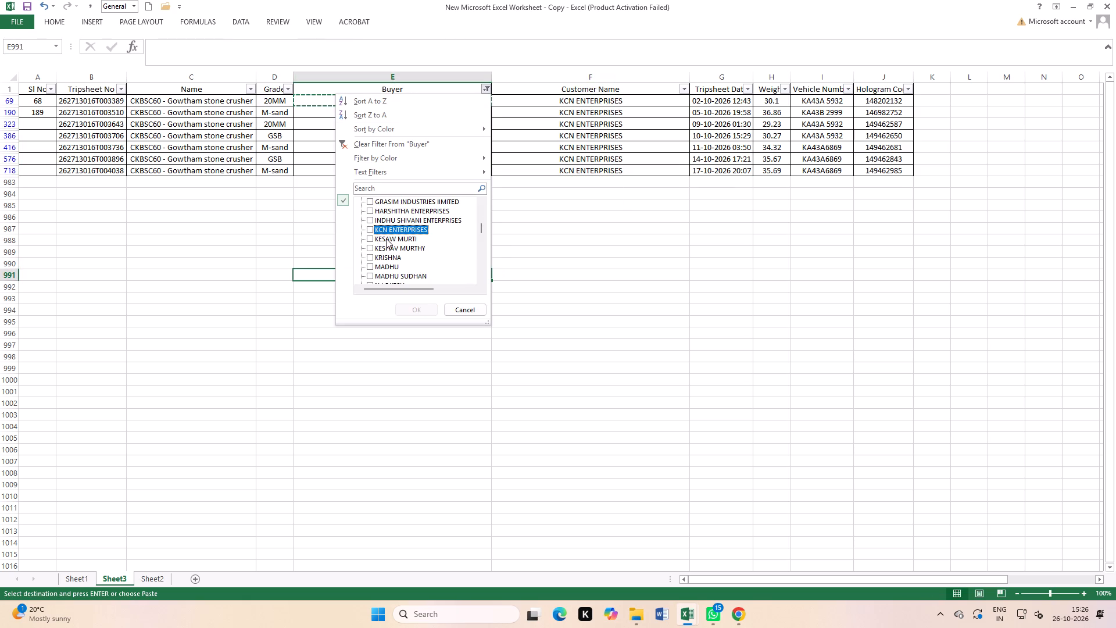
{"action": "left_click", "coordinate": [386, 238]}
{"action": "left_click", "coordinate": [425, 307]}
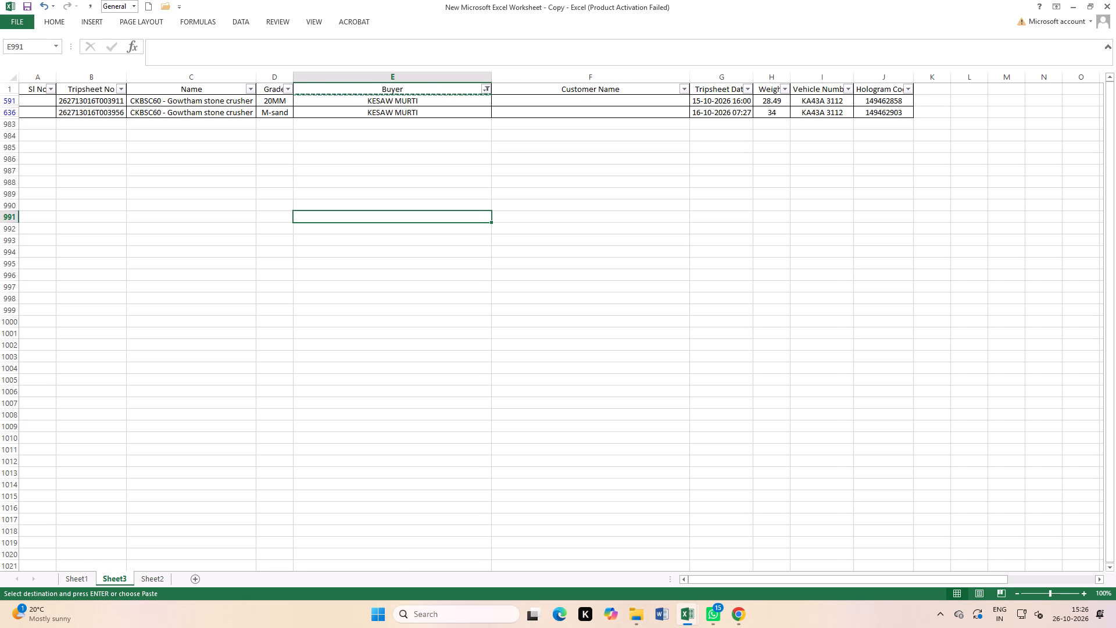
Filter the cash report's GSC SALE sheet to vehicle number 3112 and compare it with the filtered buyer's two tripsheets.
{"action": "key", "text": "ctrl+Tab"}
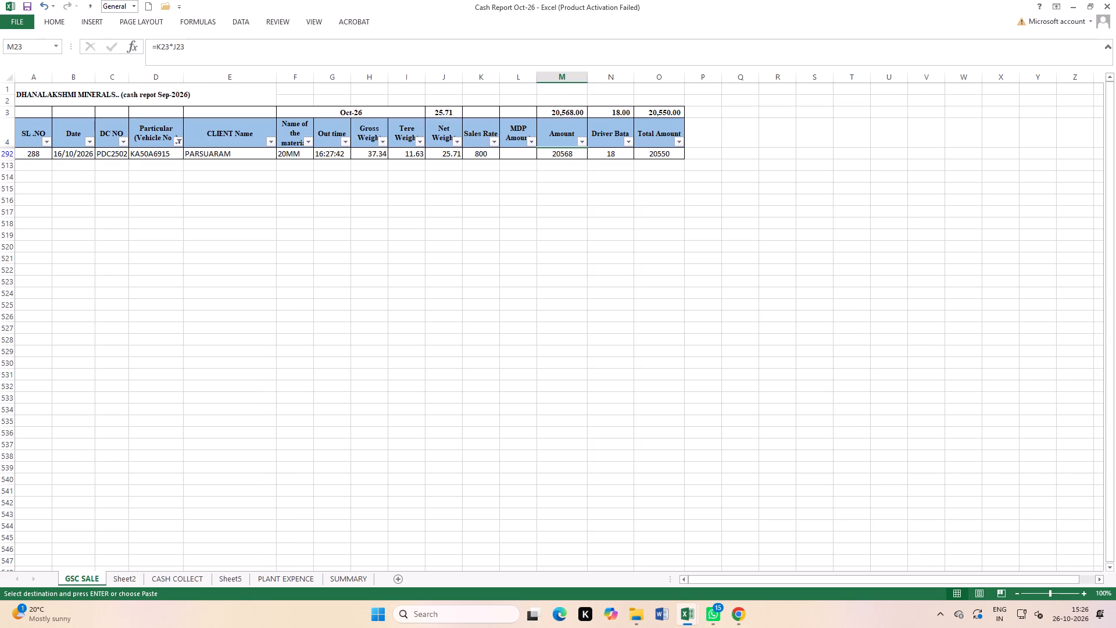
{"action": "left_click", "coordinate": [178, 144]}
{"action": "left_click", "coordinate": [103, 239]}
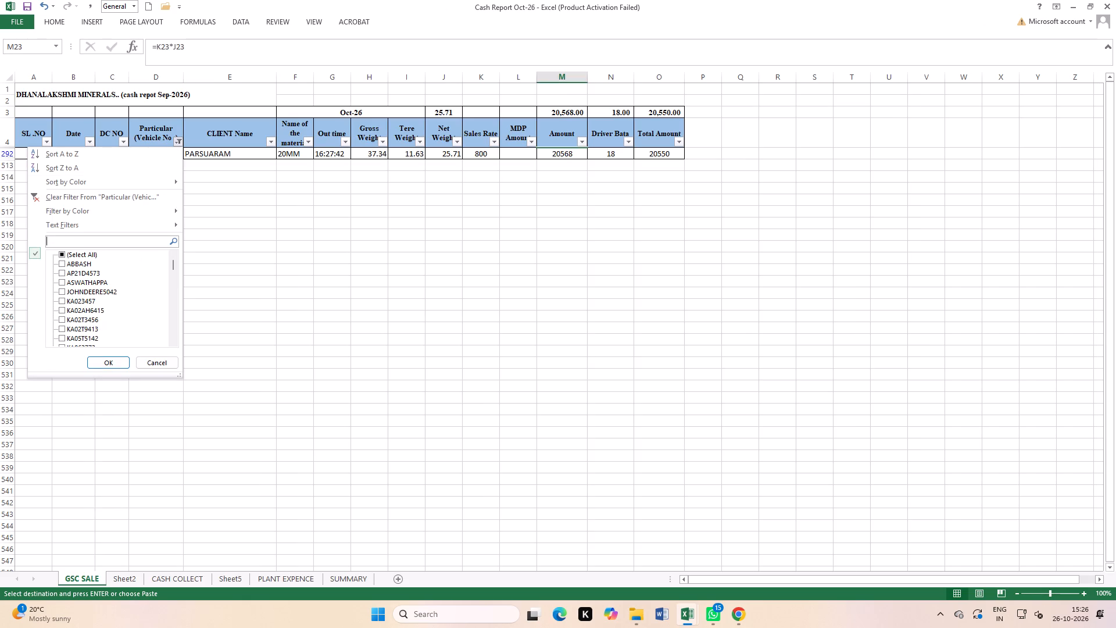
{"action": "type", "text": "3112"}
{"action": "left_click", "coordinate": [106, 364]}
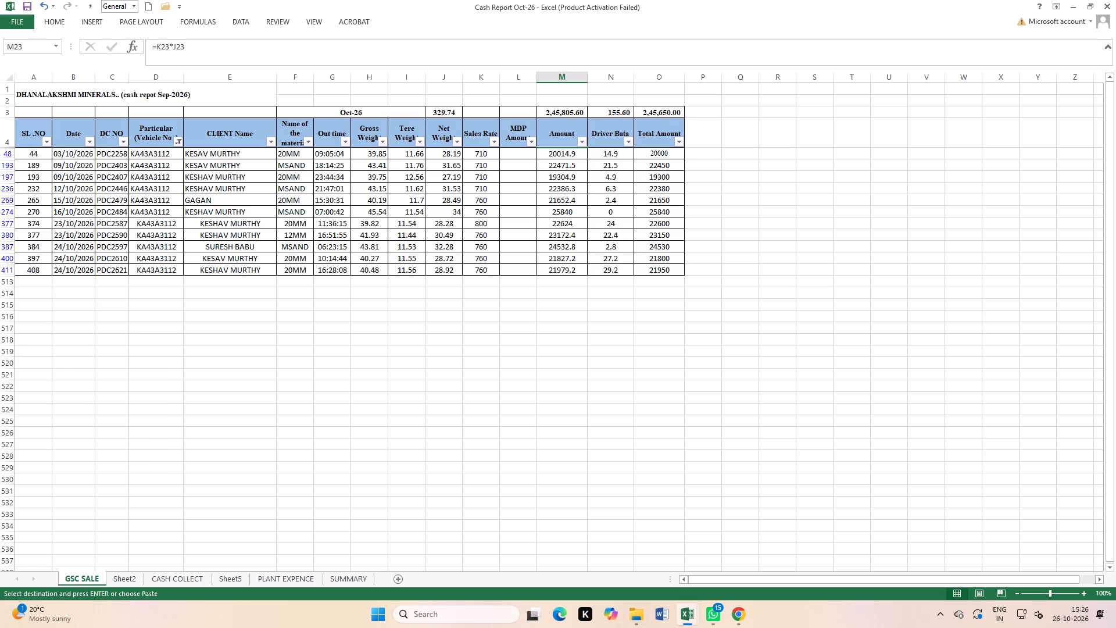
{"action": "key", "text": "ctrl+Tab"}
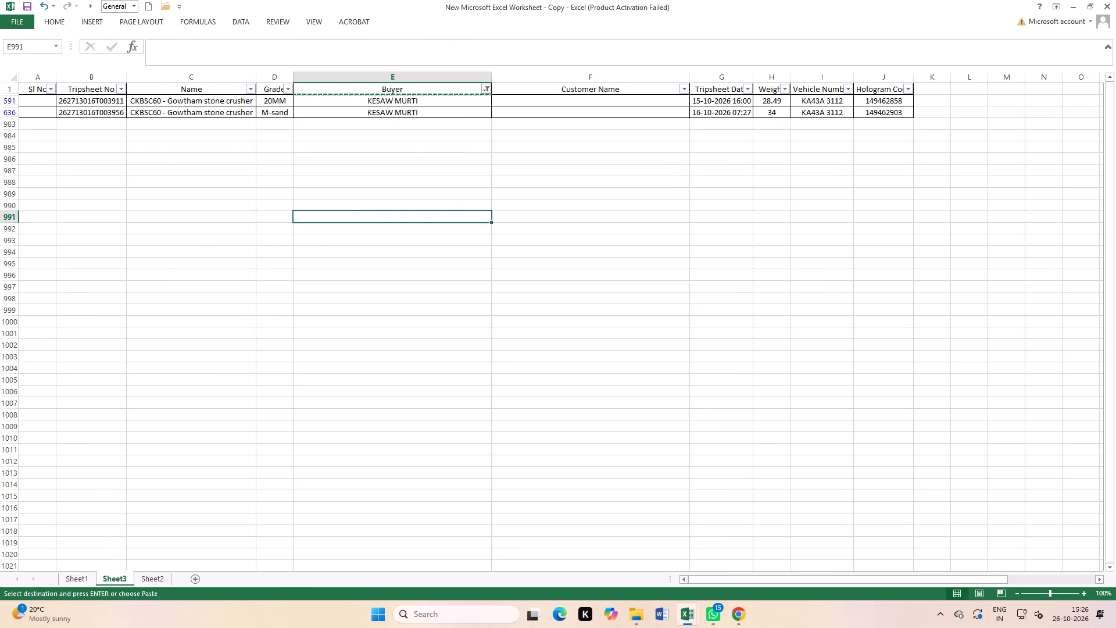
Narrow the vehicle 3112 cash sales to 15/10/2026 and 16/10/2026, comparing them with the two tripsheets.
{"action": "key", "text": "ctrl+Tab"}
{"action": "left_click", "coordinate": [92, 143]}
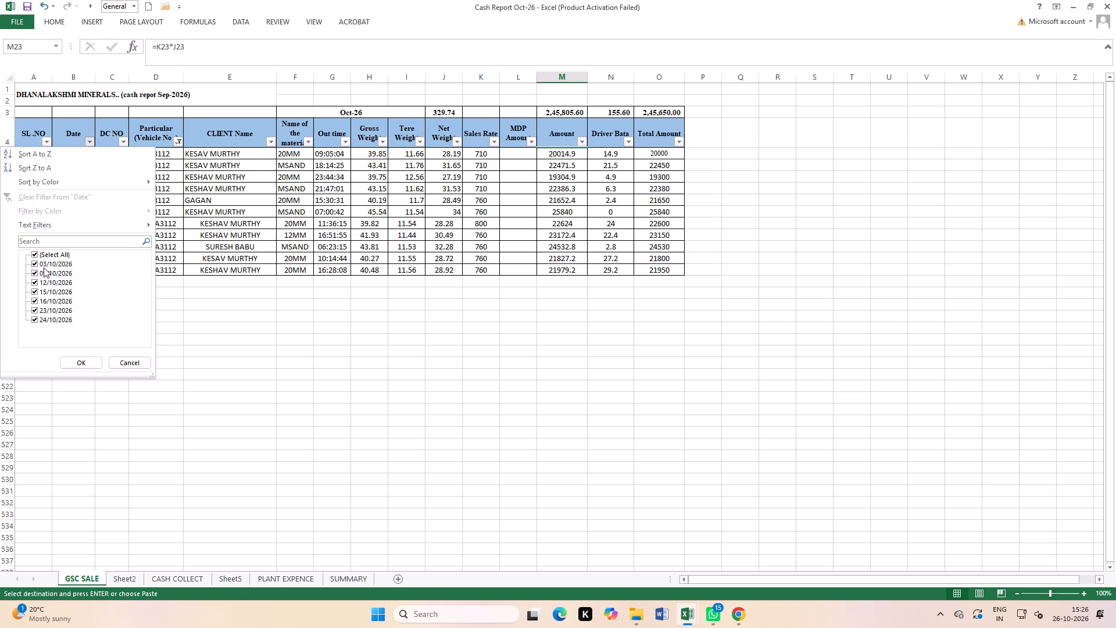
{"action": "left_click", "coordinate": [51, 254]}
{"action": "left_click", "coordinate": [50, 290]}
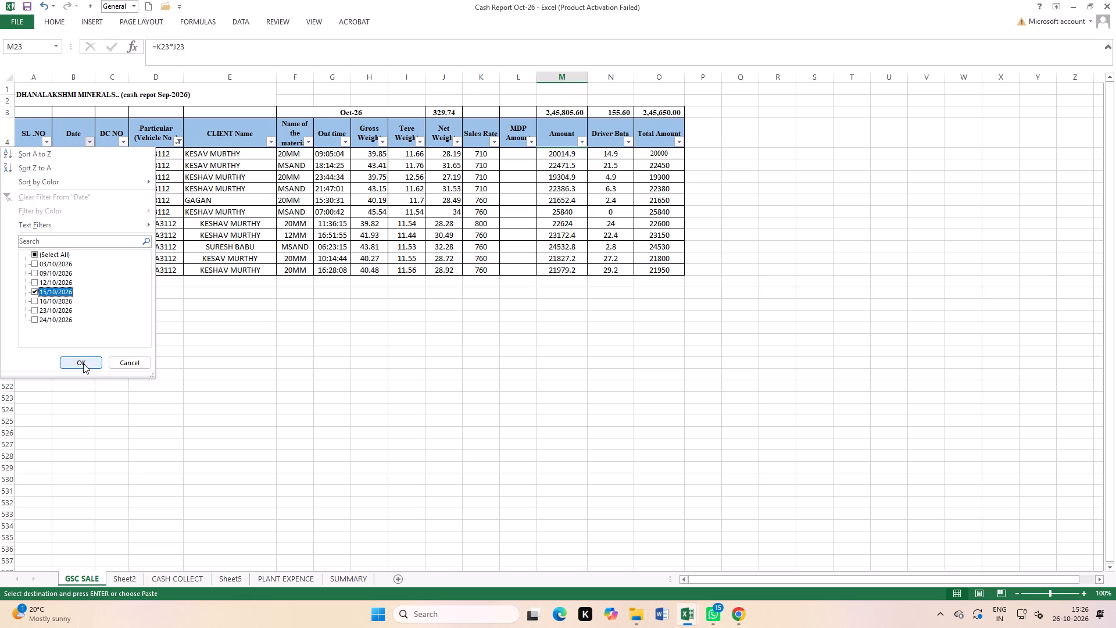
{"action": "left_click", "coordinate": [83, 363]}
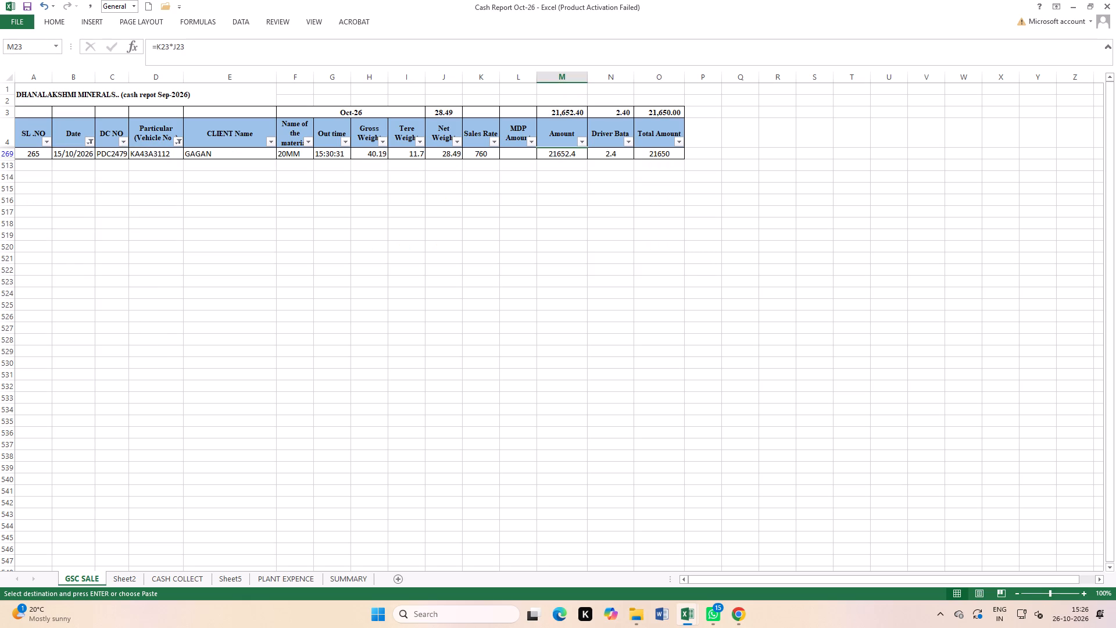
{"action": "key", "text": "ctrl+Tab"}
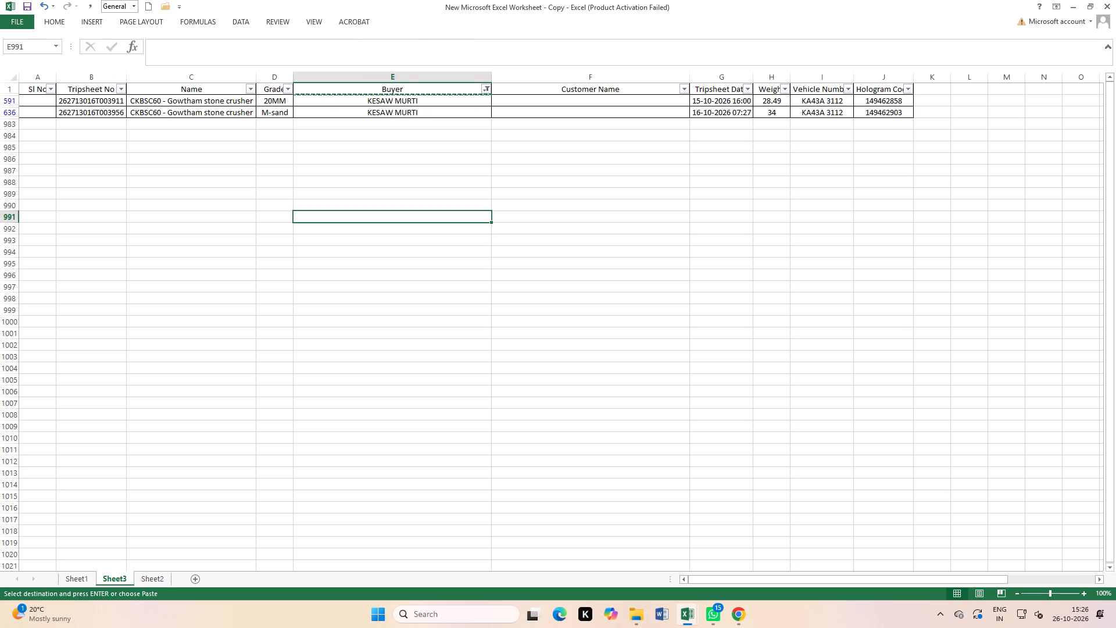
{"action": "key", "text": "ctrl+Tab"}
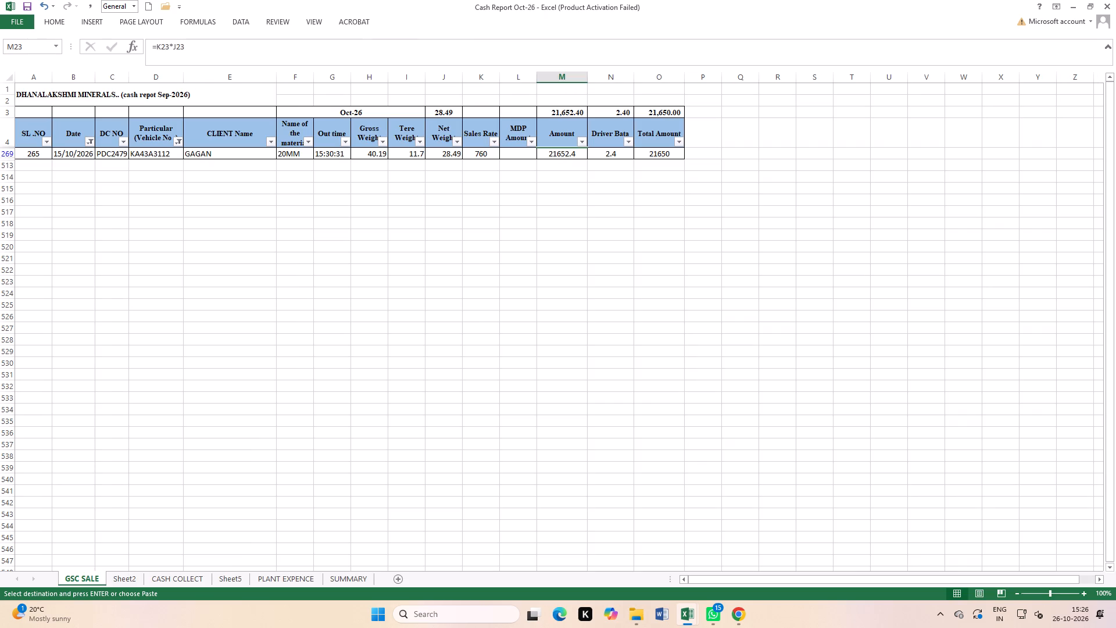
{"action": "left_click", "coordinate": [90, 143]}
{"action": "left_click", "coordinate": [46, 299]}
{"action": "left_click", "coordinate": [76, 366]}
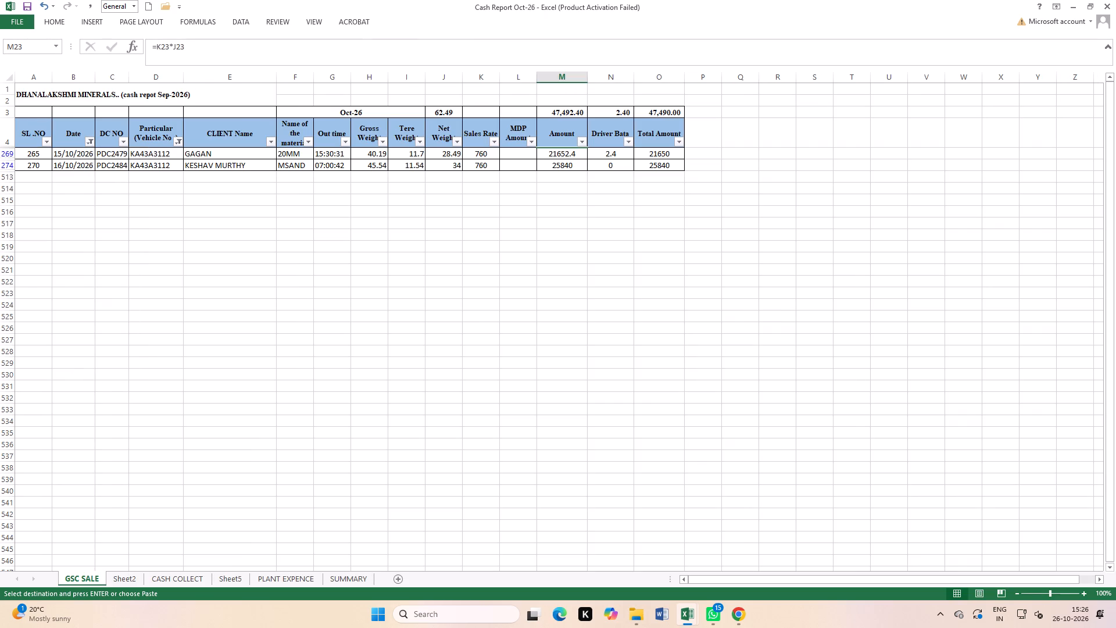
Enter SPOT SALE CUSTOMER as the Customer Name for both filtered tripsheets of vehicle 3112.
{"action": "key", "text": "ctrl+Tab"}
{"action": "left_click", "coordinate": [527, 101]}
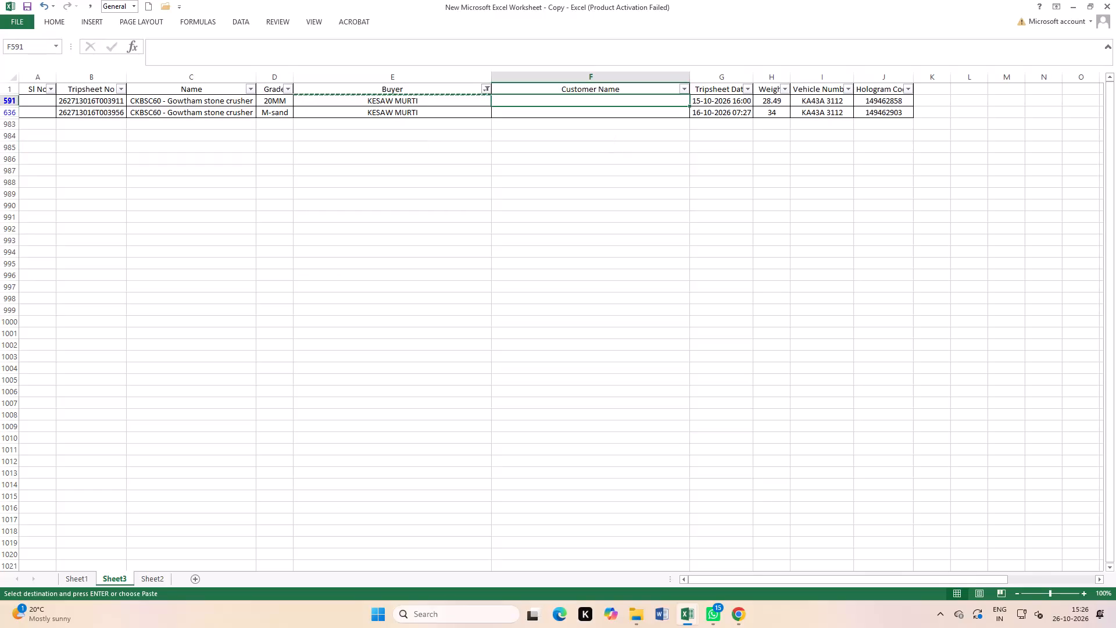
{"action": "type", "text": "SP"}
{"action": "left_click", "coordinate": [532, 210]}
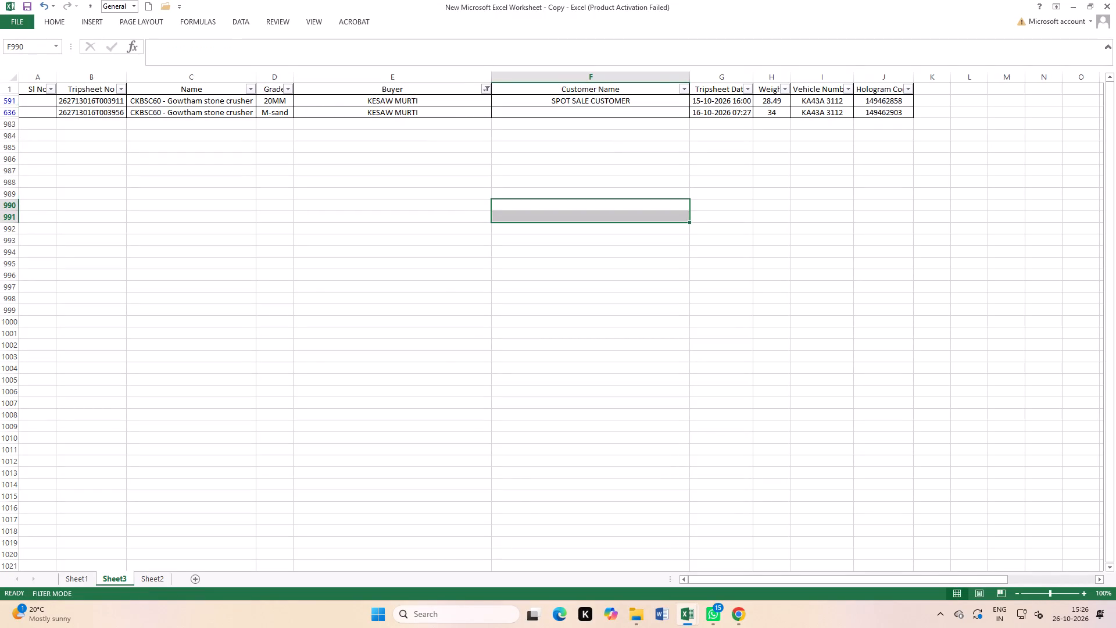
{"action": "left_click", "coordinate": [536, 108]}
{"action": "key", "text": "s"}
{"action": "left_click", "coordinate": [580, 258]}
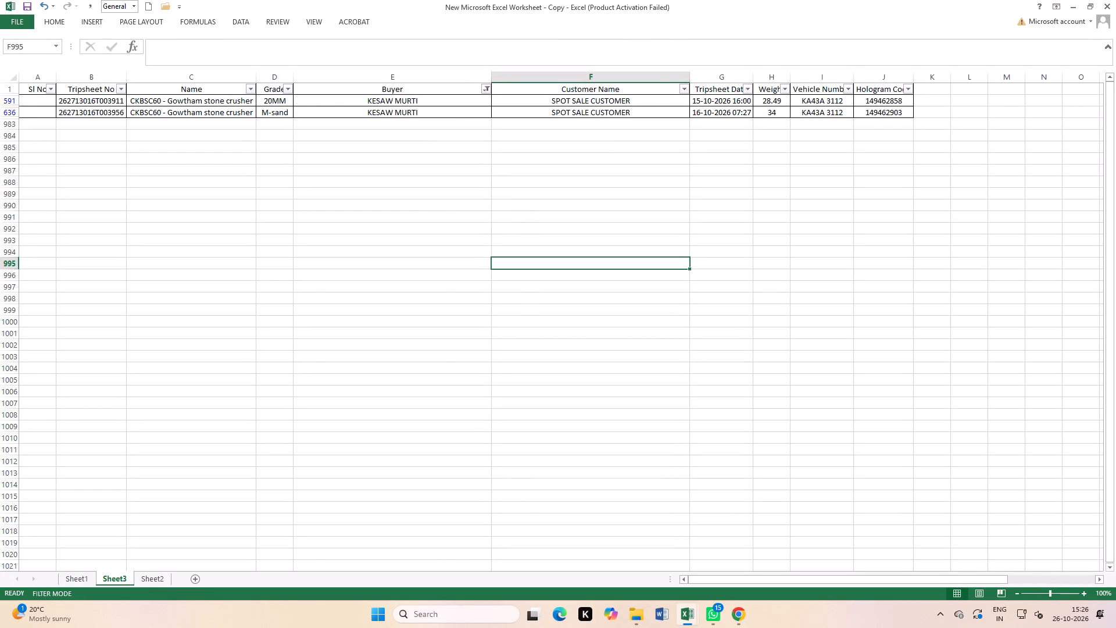
Change the tripsheet table's Buyer filter to only the buyer listed directly after the current one.
{"action": "left_click", "coordinate": [483, 90]}
{"action": "scroll", "coordinate": [386, 251], "scroll_direction": "down", "scroll_amount": 3}
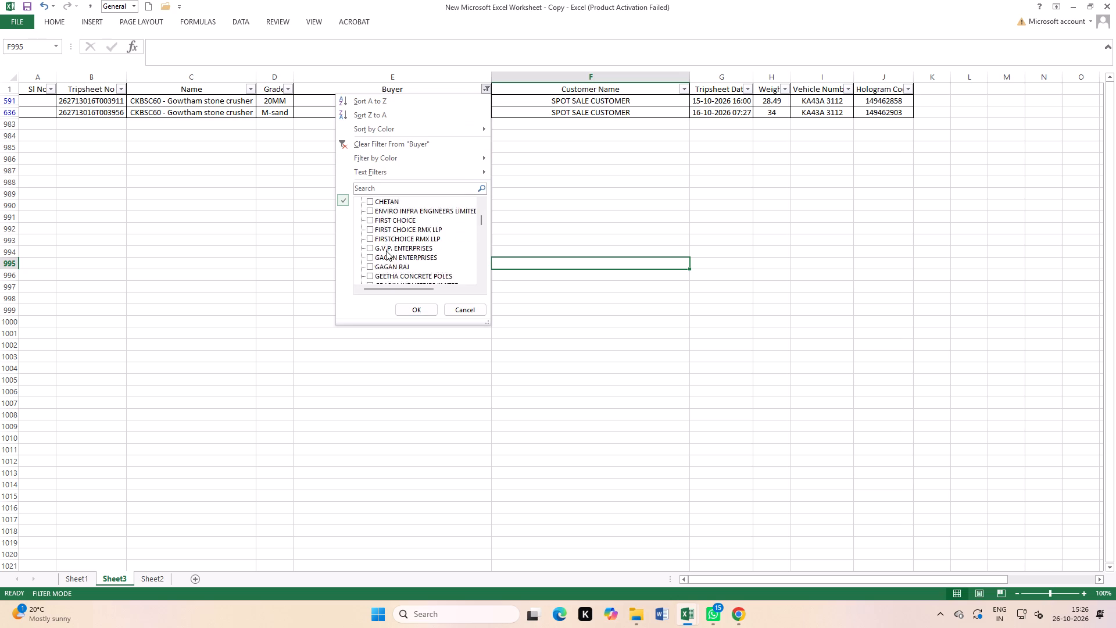
{"action": "scroll", "coordinate": [386, 251], "scroll_direction": "down", "scroll_amount": 3}
{"action": "left_click", "coordinate": [380, 240]}
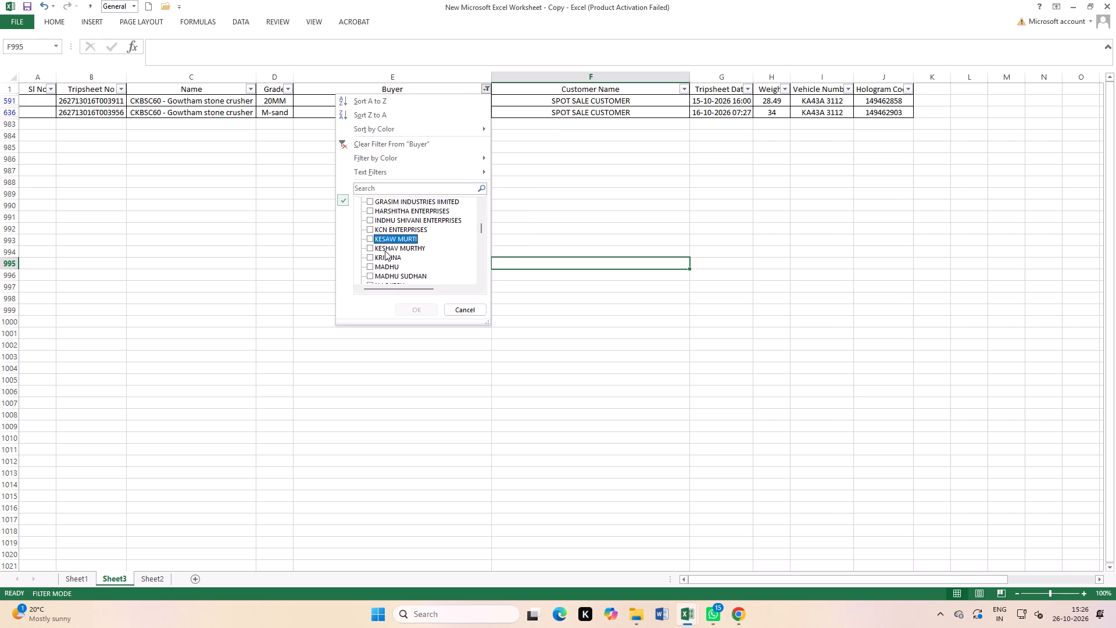
{"action": "left_click", "coordinate": [385, 248]}
{"action": "left_click", "coordinate": [414, 311]}
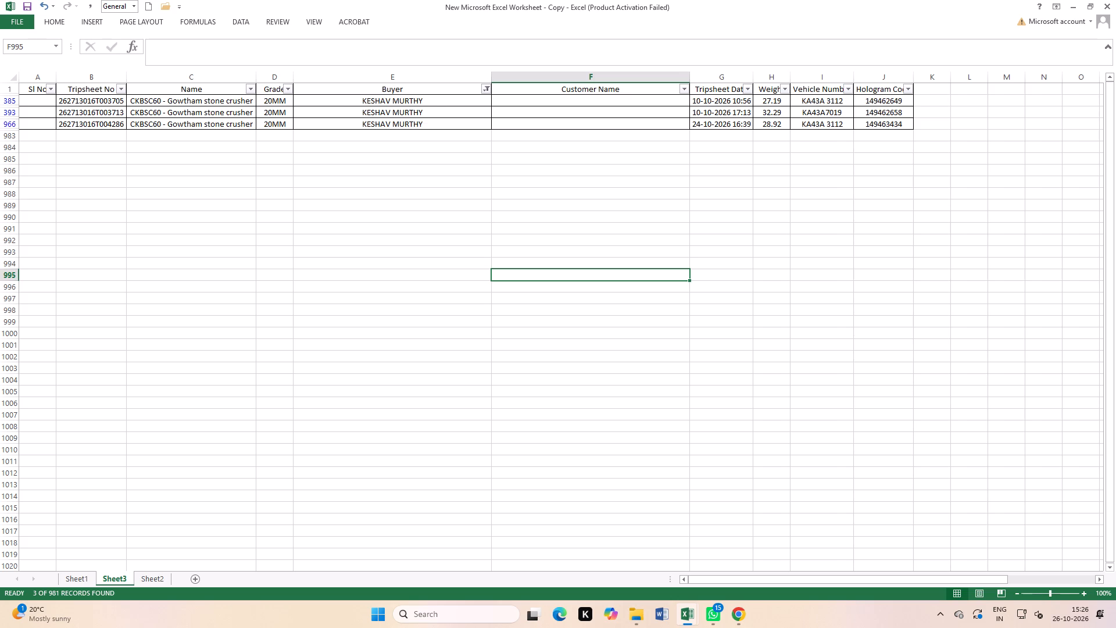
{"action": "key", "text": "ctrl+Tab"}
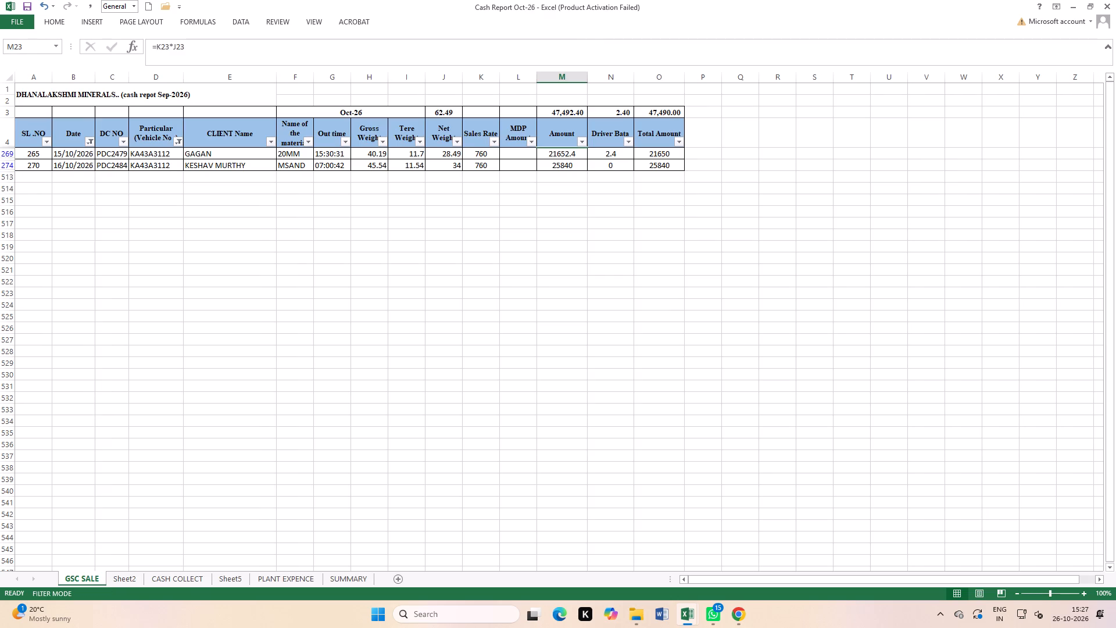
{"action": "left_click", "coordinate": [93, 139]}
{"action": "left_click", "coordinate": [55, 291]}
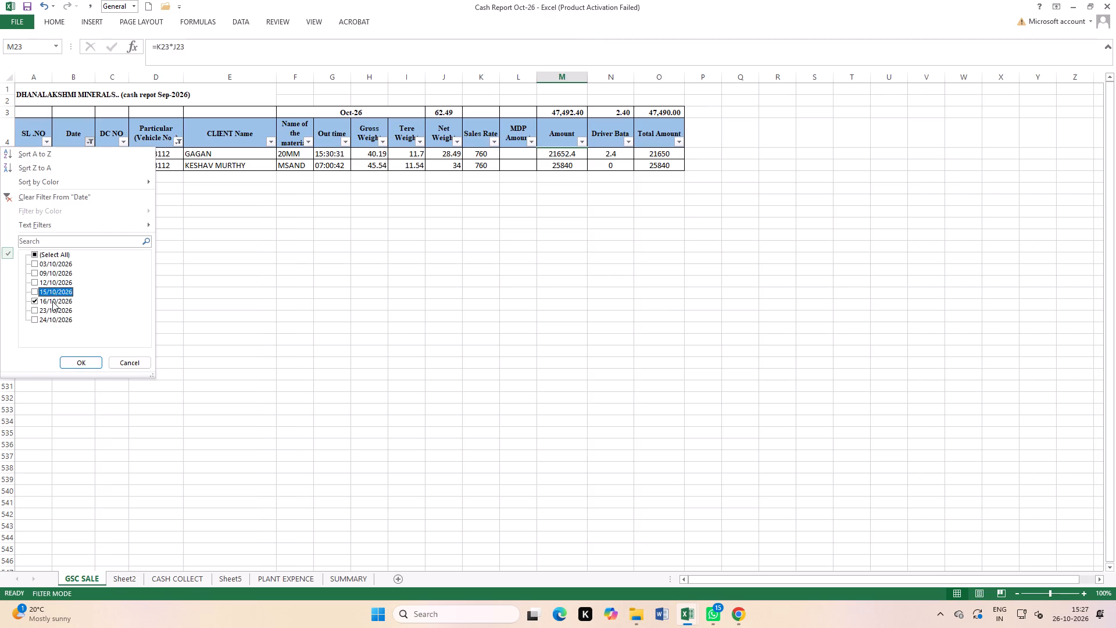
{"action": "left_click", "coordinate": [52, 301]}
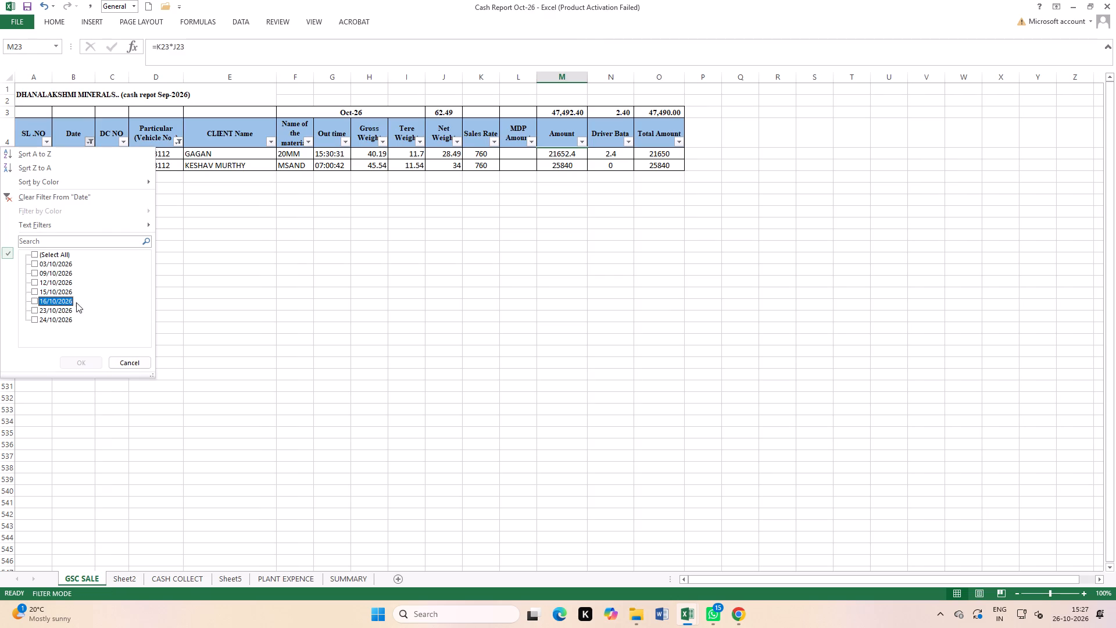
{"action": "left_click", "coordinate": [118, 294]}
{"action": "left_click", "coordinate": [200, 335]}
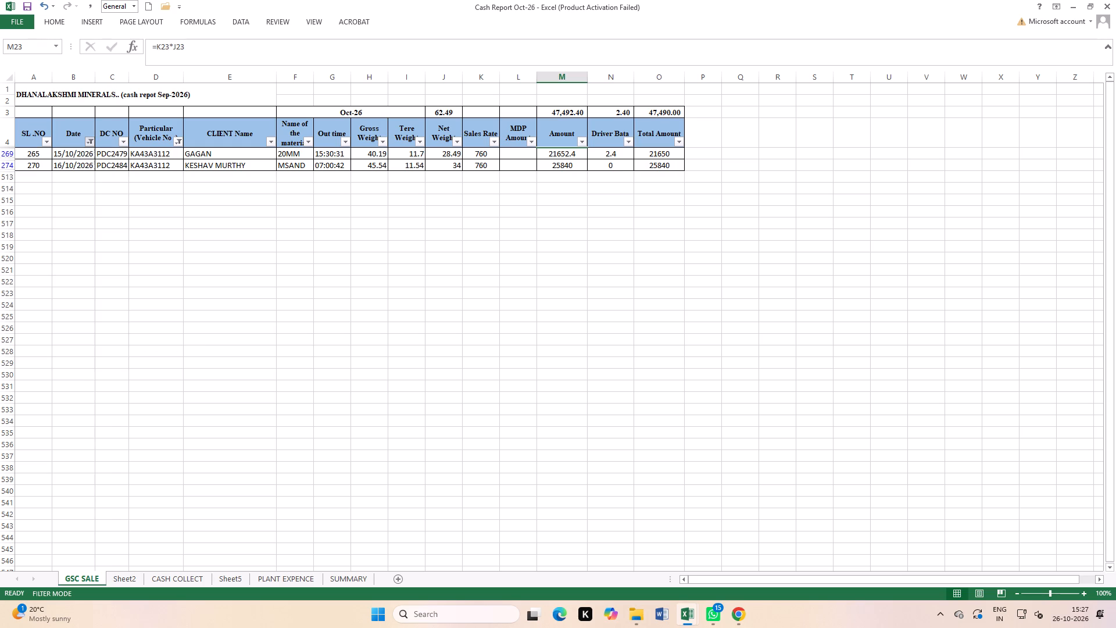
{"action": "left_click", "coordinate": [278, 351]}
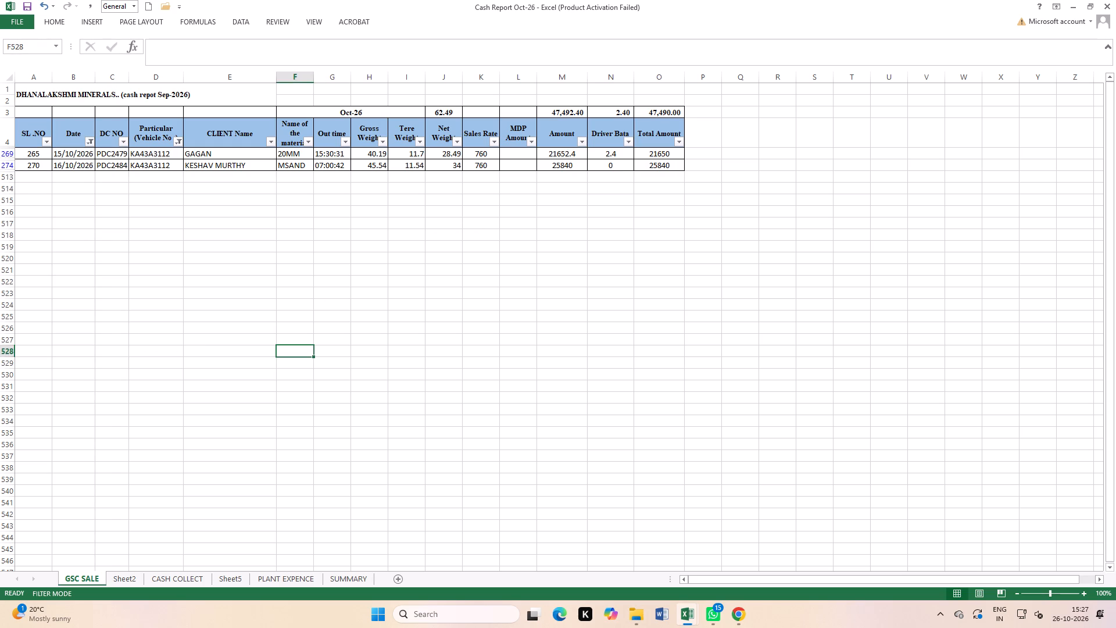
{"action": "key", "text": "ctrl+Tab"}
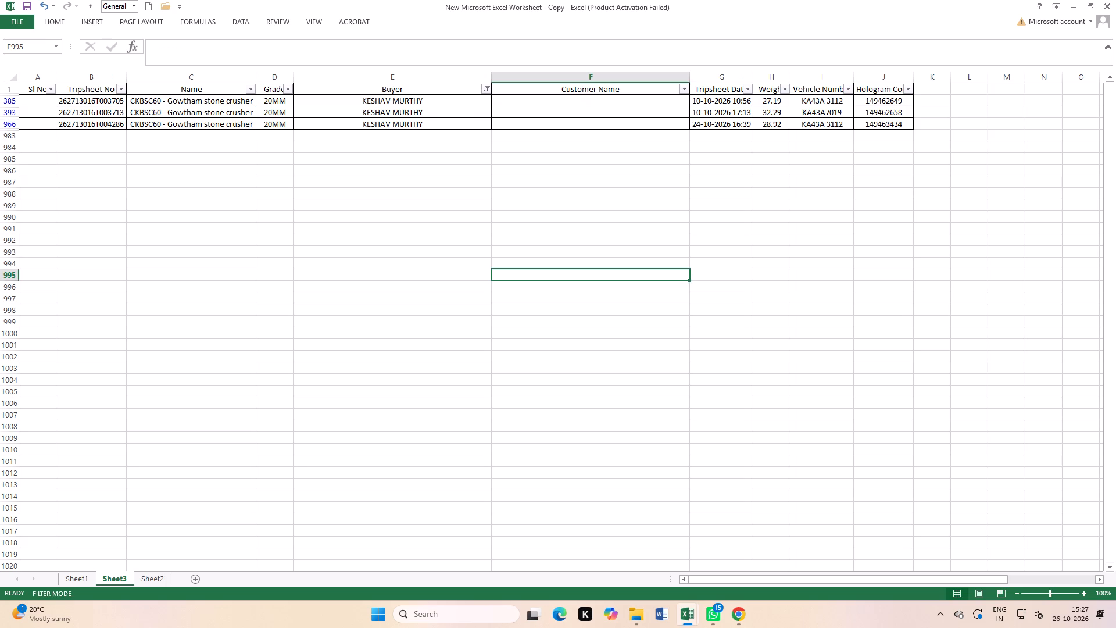
Show all dates for vehicle 3112 in the cash report's GSC SALE sheet to check the newly filtered buyer's tripsheets.
{"action": "key", "text": "ctrl+Tab"}
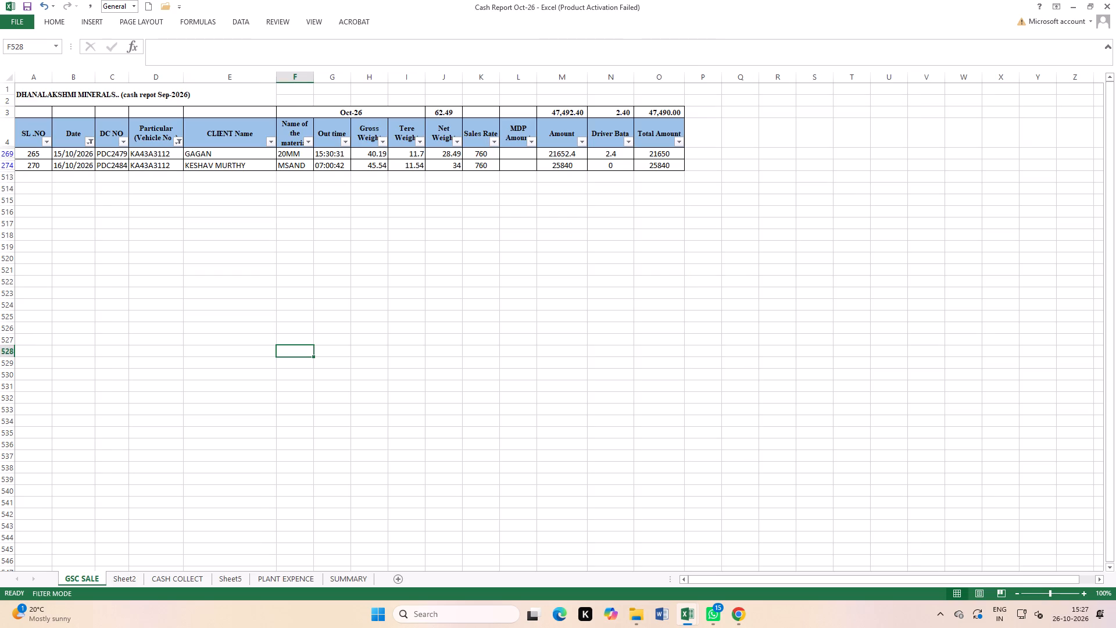
{"action": "left_click", "coordinate": [91, 141]}
{"action": "left_click", "coordinate": [36, 257]}
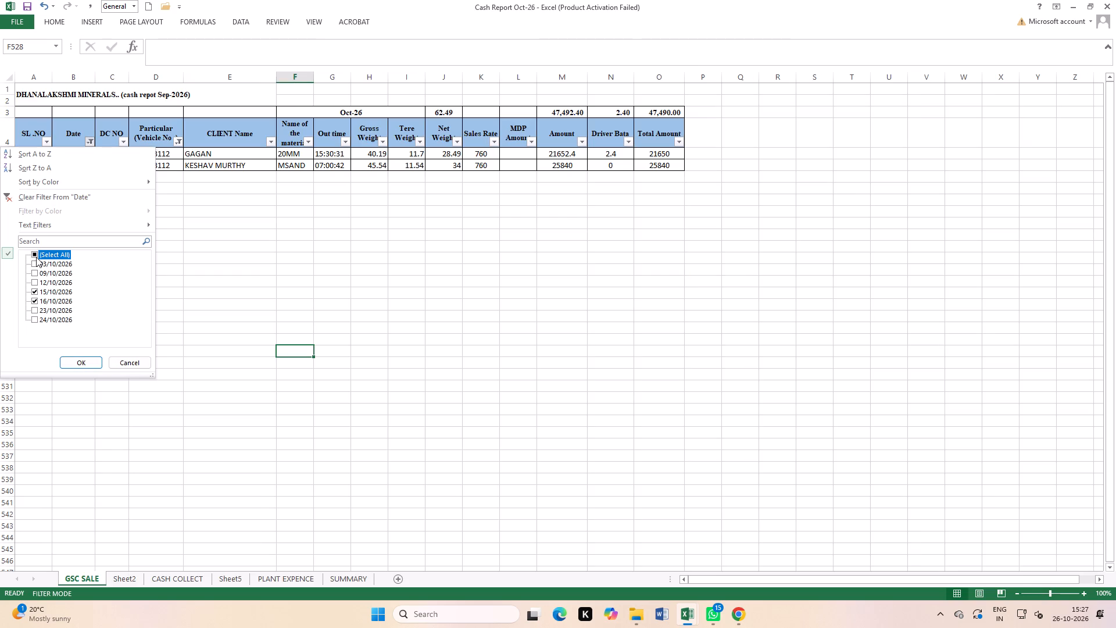
{"action": "left_click", "coordinate": [73, 361]}
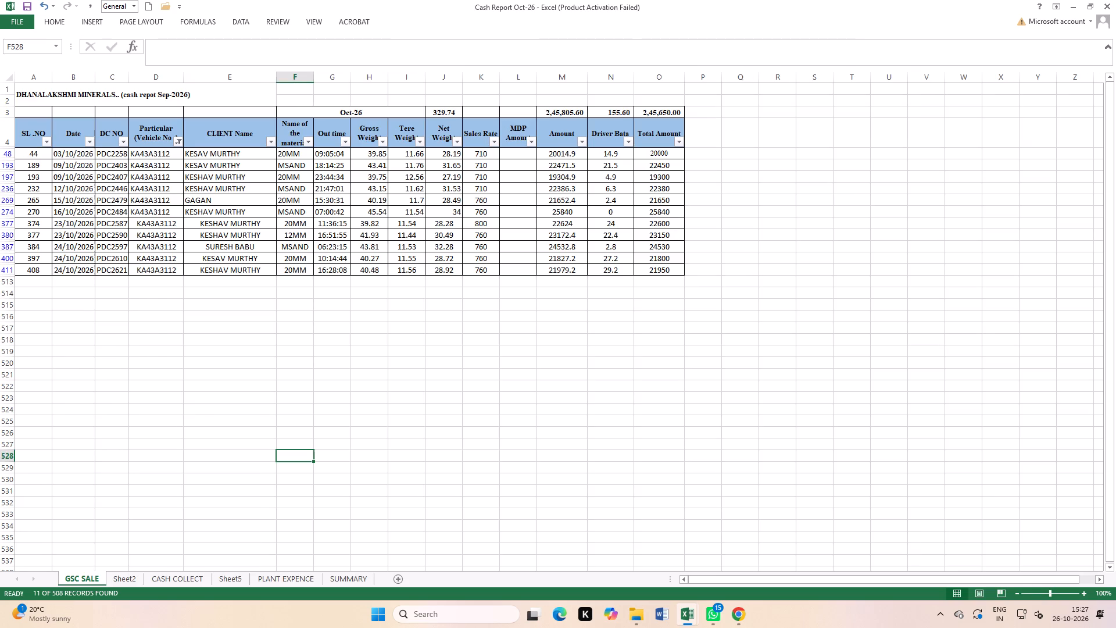
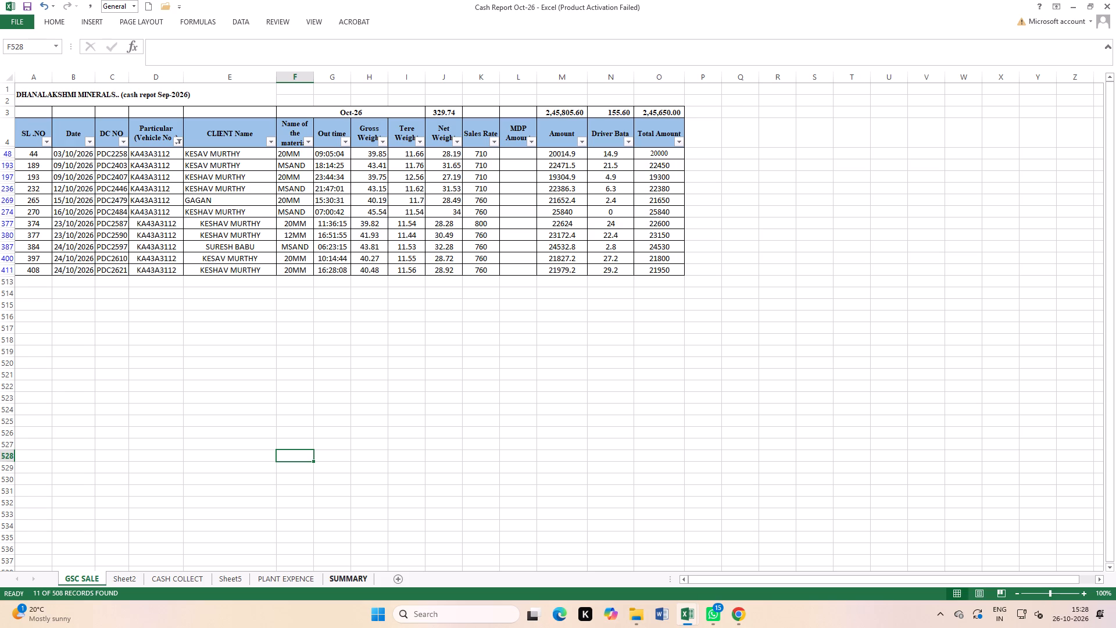
Check both vehicle 3112 tripsheets against the cash sales and enter SPOT SALE CUSTOMER as their Customer Name.
{"action": "key", "text": "ctrl+Tab"}
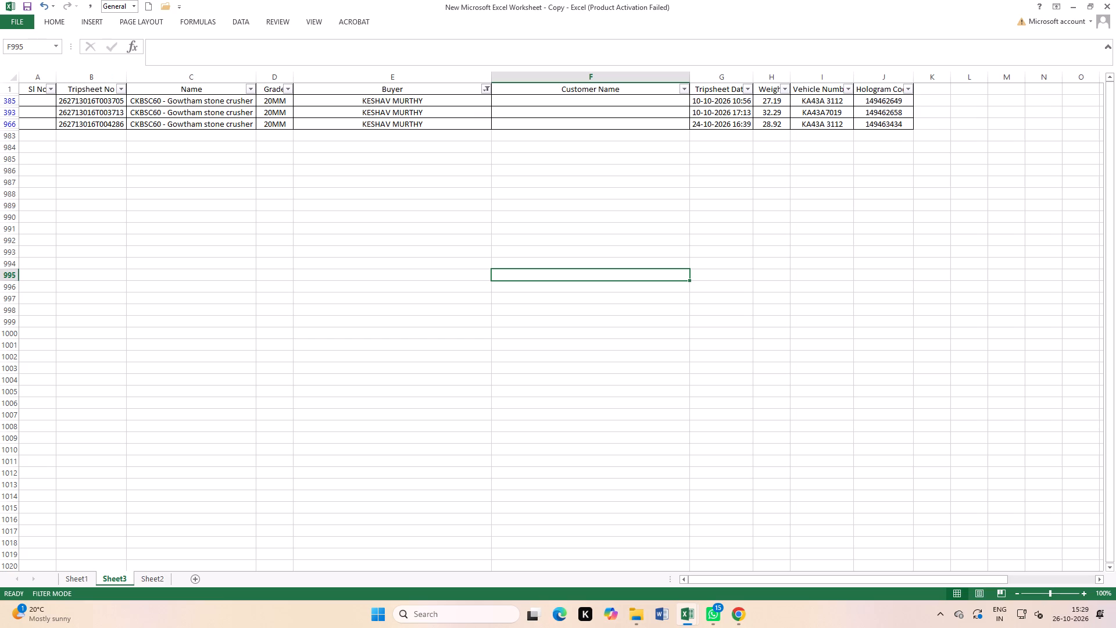
{"action": "key", "text": "ctrl+Tab"}
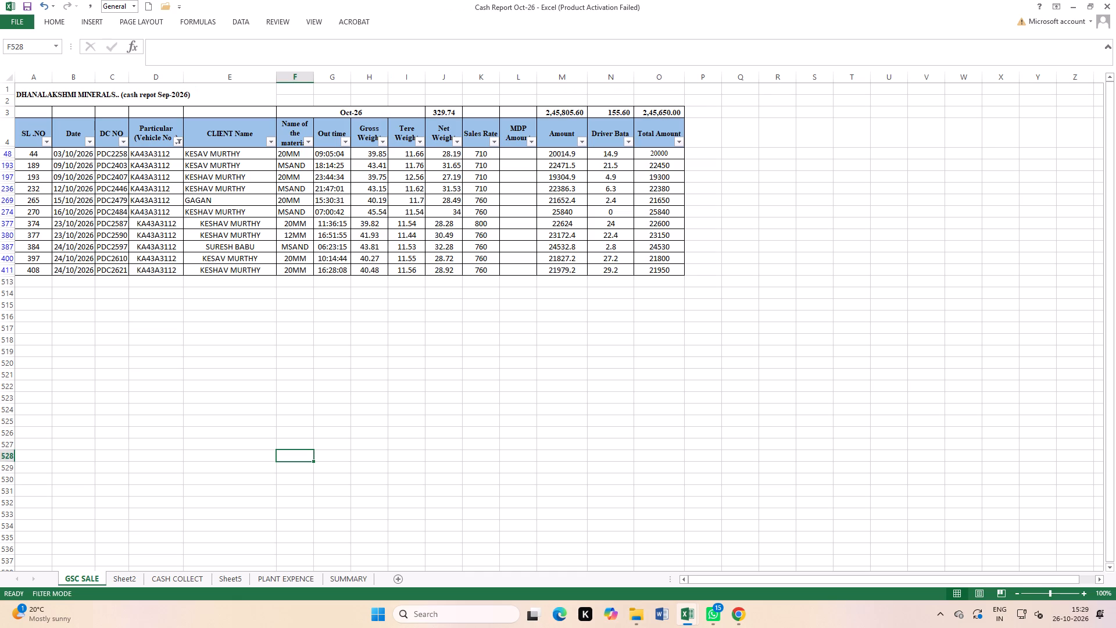
{"action": "left_click_drag", "start_coordinate": [57, 178], "coordinate": [167, 179]}
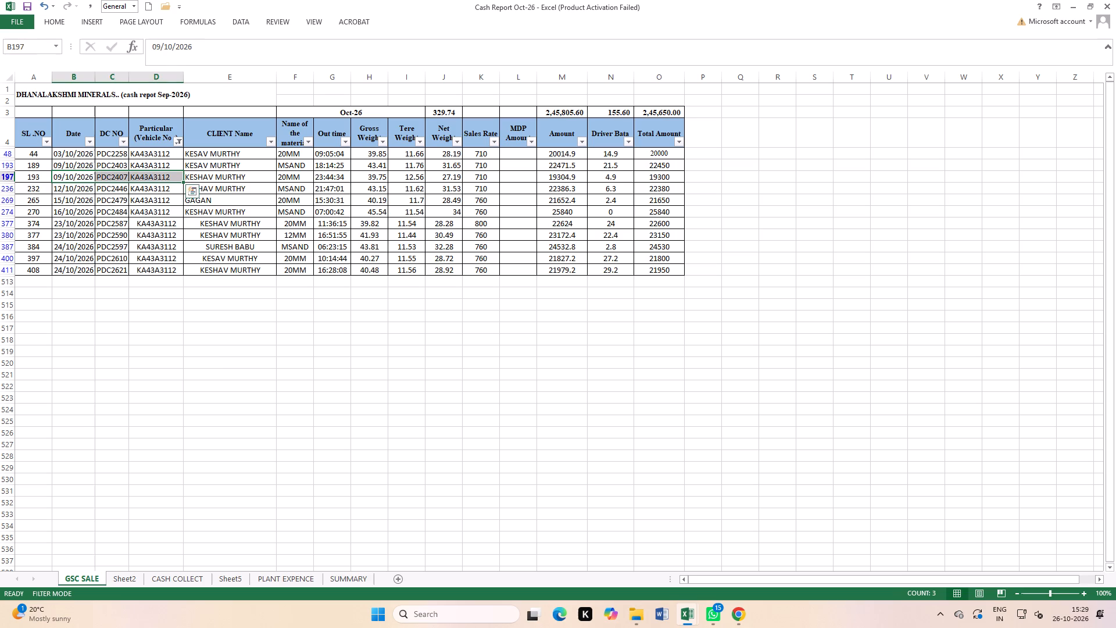
{"action": "key", "text": "ctrl+Tab"}
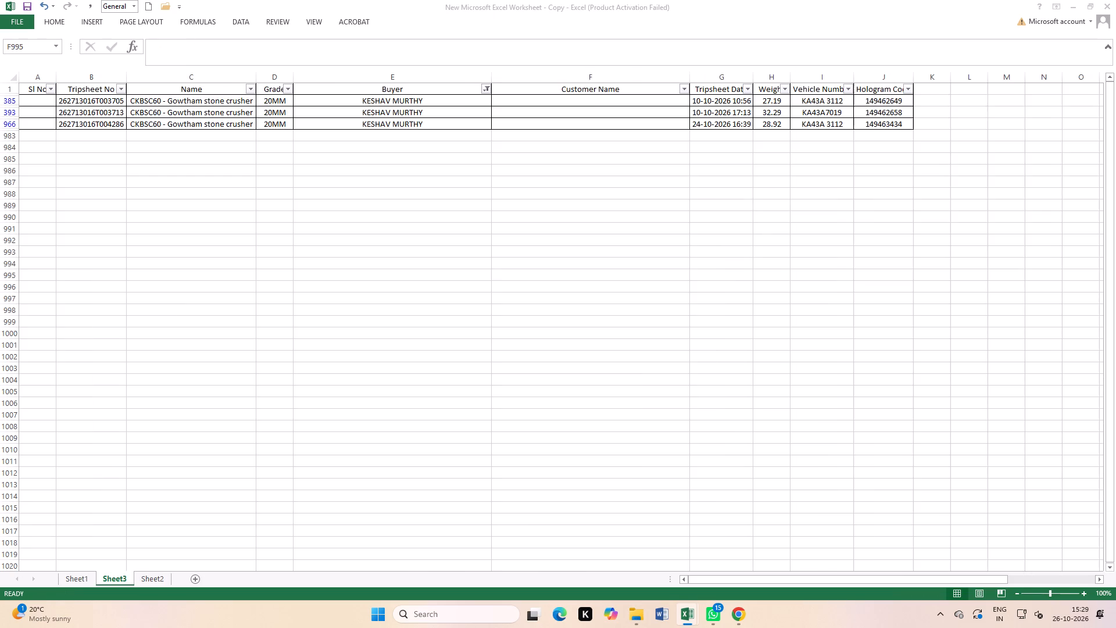
{"action": "left_click", "coordinate": [610, 103]}
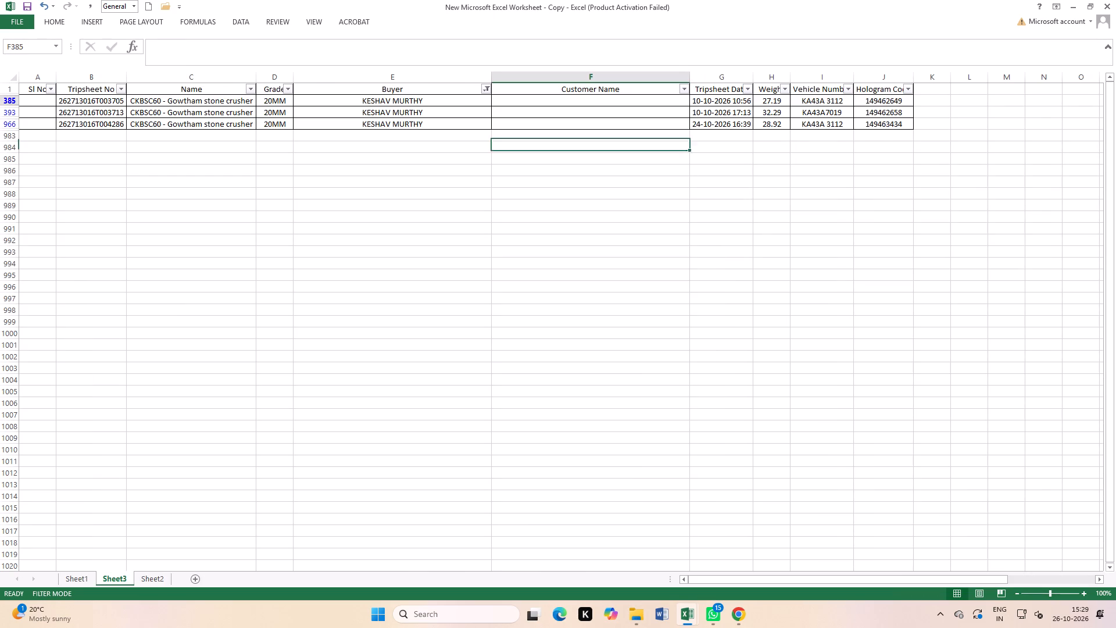
{"action": "key", "text": "s"}
{"action": "left_click", "coordinate": [624, 197]}
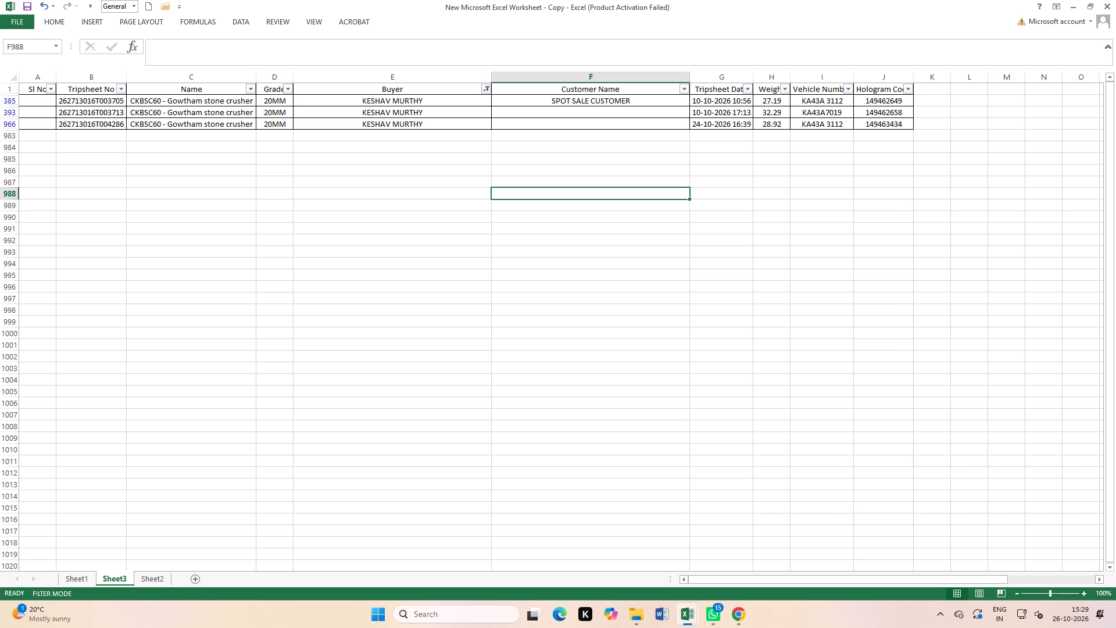
{"action": "key", "text": "ctrl+Tab"}
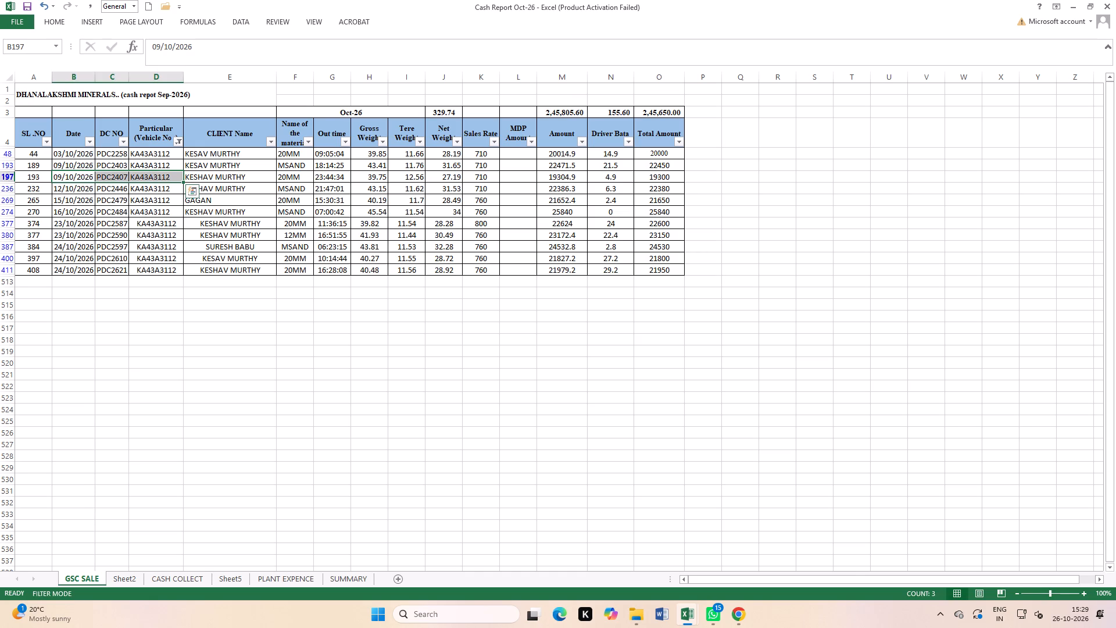
{"action": "key", "text": "ctrl+Tab"}
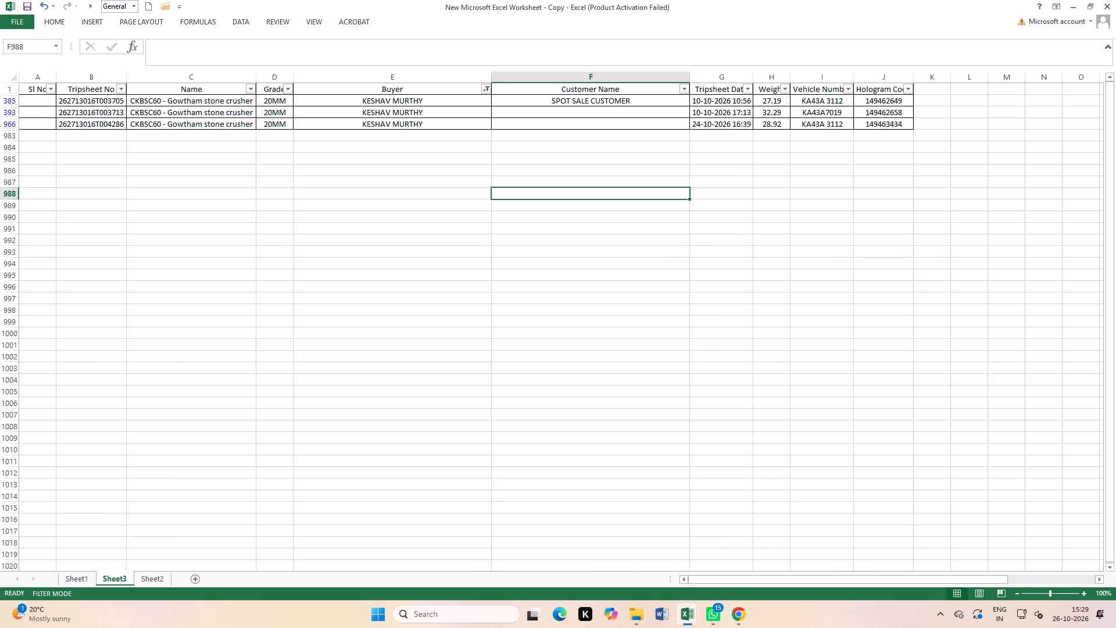
{"action": "left_click", "coordinate": [574, 124]}
{"action": "key", "text": "s"}
{"action": "left_click", "coordinate": [550, 270]}
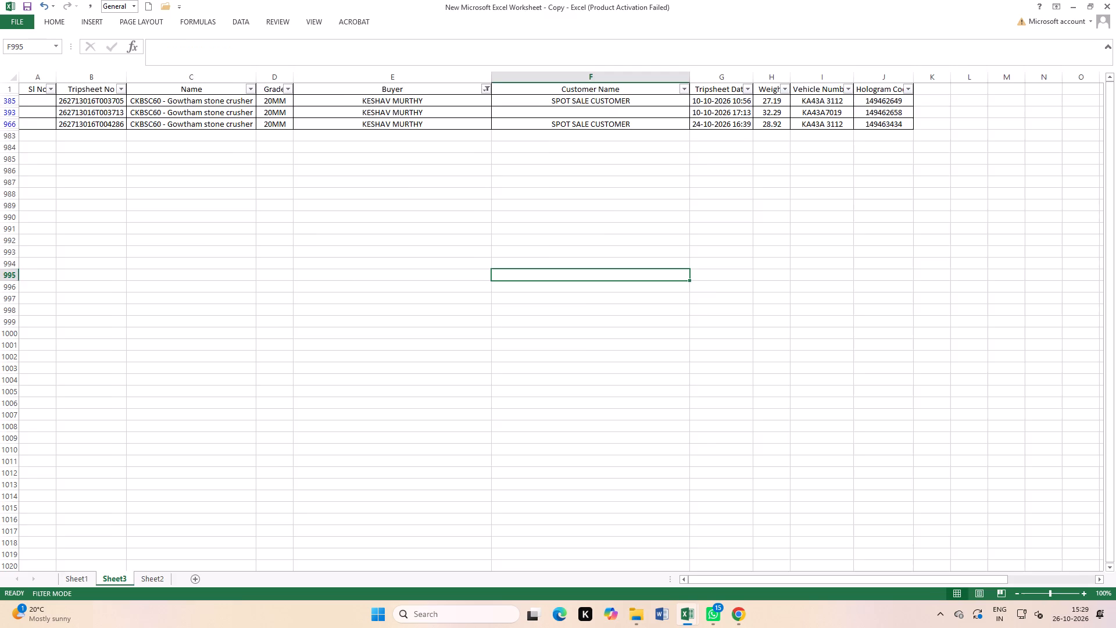
{"action": "key", "text": "ctrl+Tab"}
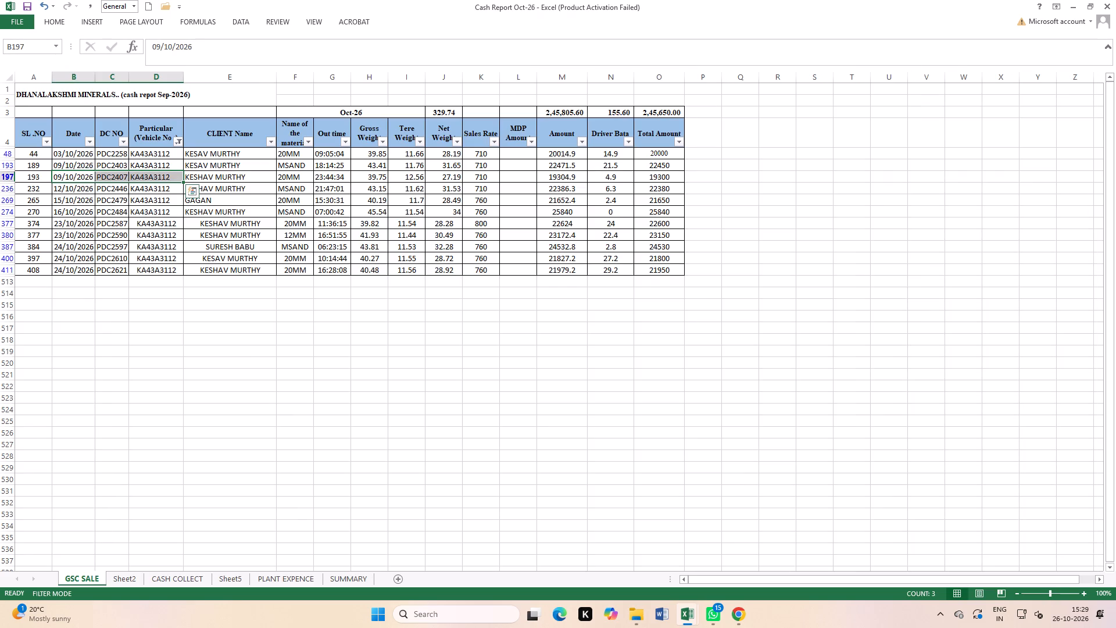
{"action": "left_click", "coordinate": [269, 353]}
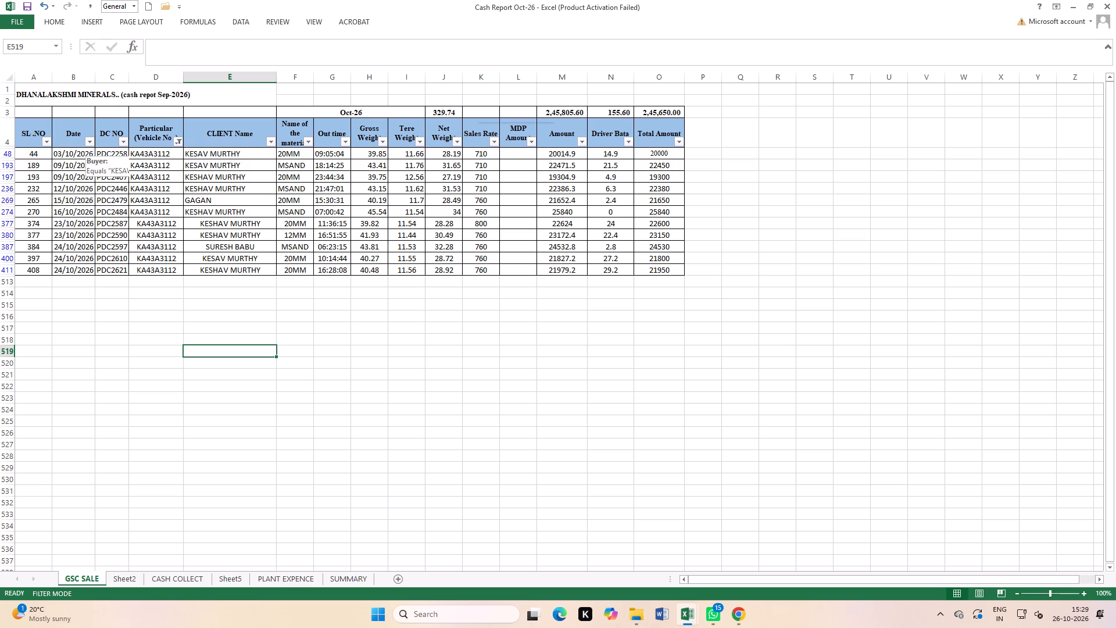
{"action": "key", "text": "ctrl+Tab"}
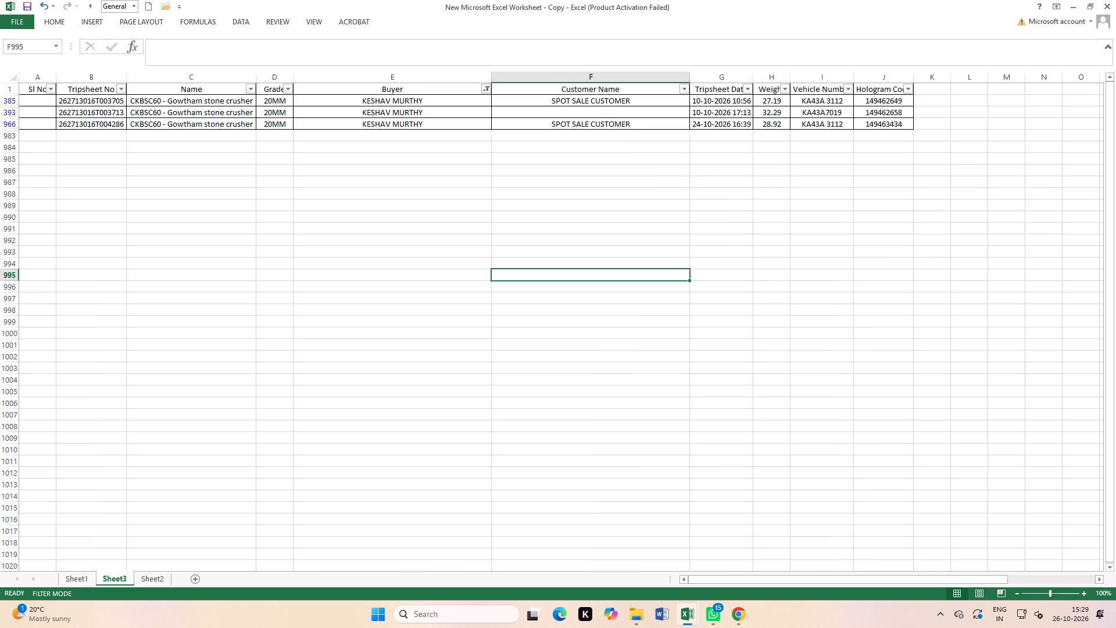
{"action": "left_click", "coordinate": [272, 279]}
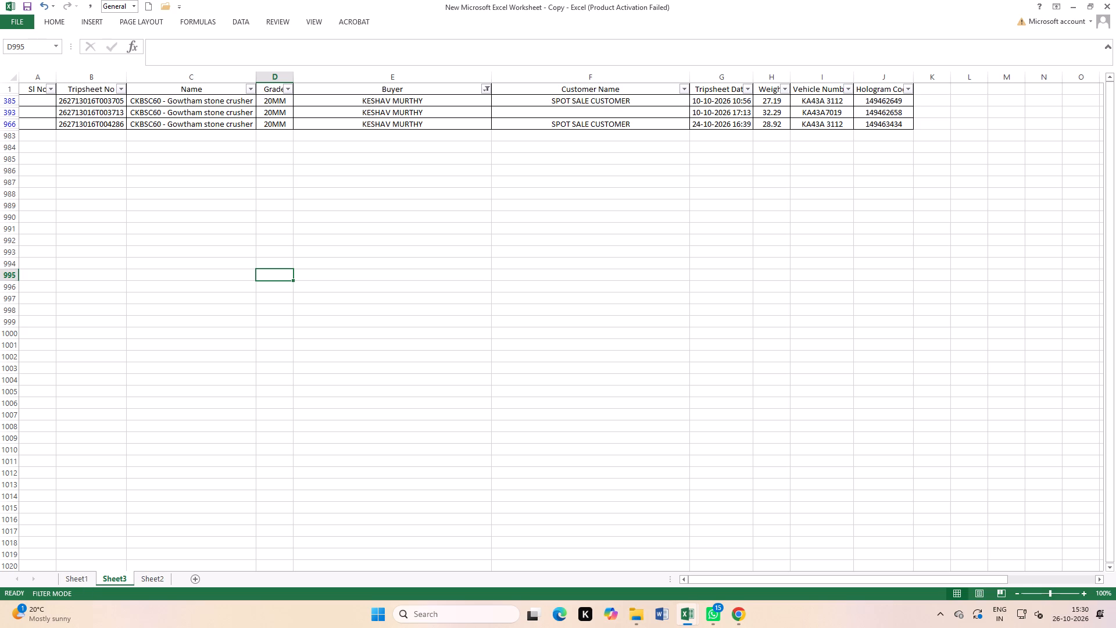
{"action": "key", "text": "ctrl+Tab"}
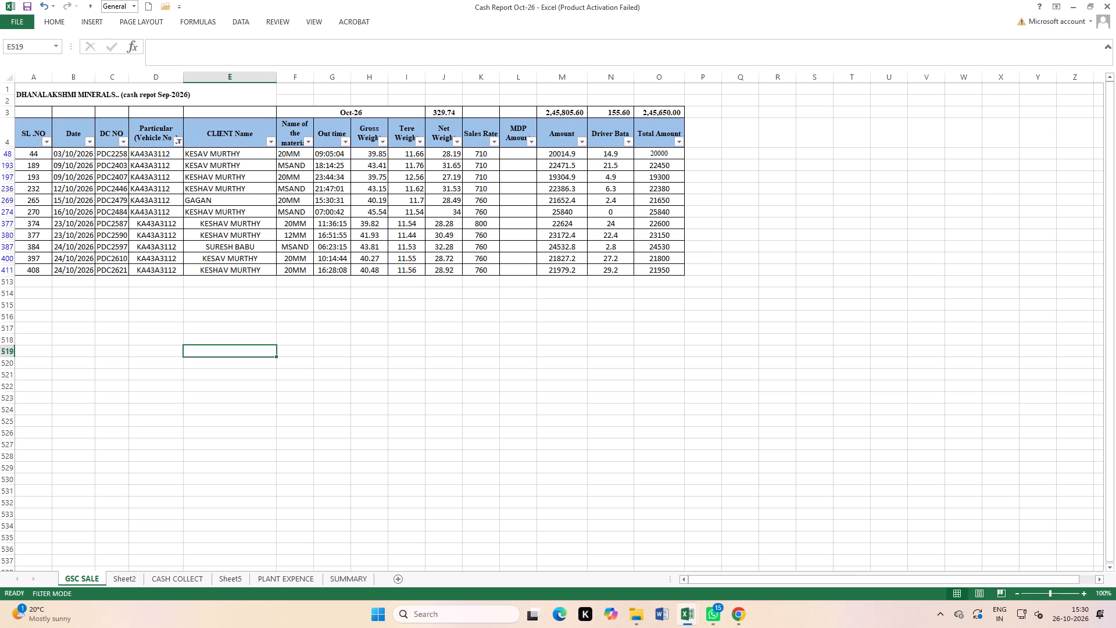
{"action": "left_click", "coordinate": [177, 141]}
{"action": "left_click", "coordinate": [113, 239]}
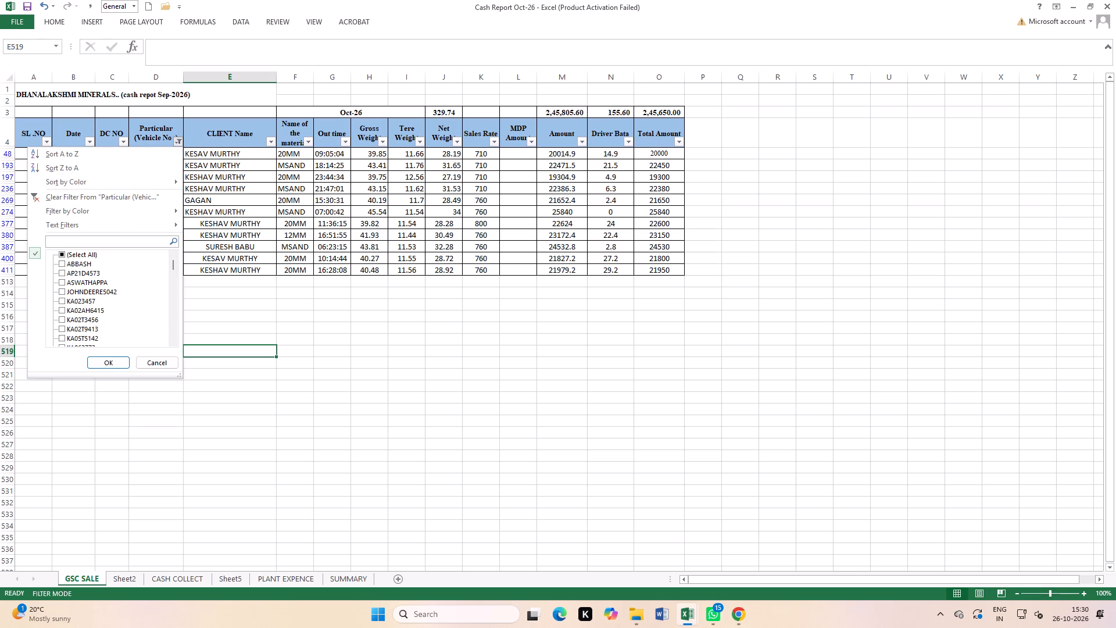
{"action": "type", "text": "7019"}
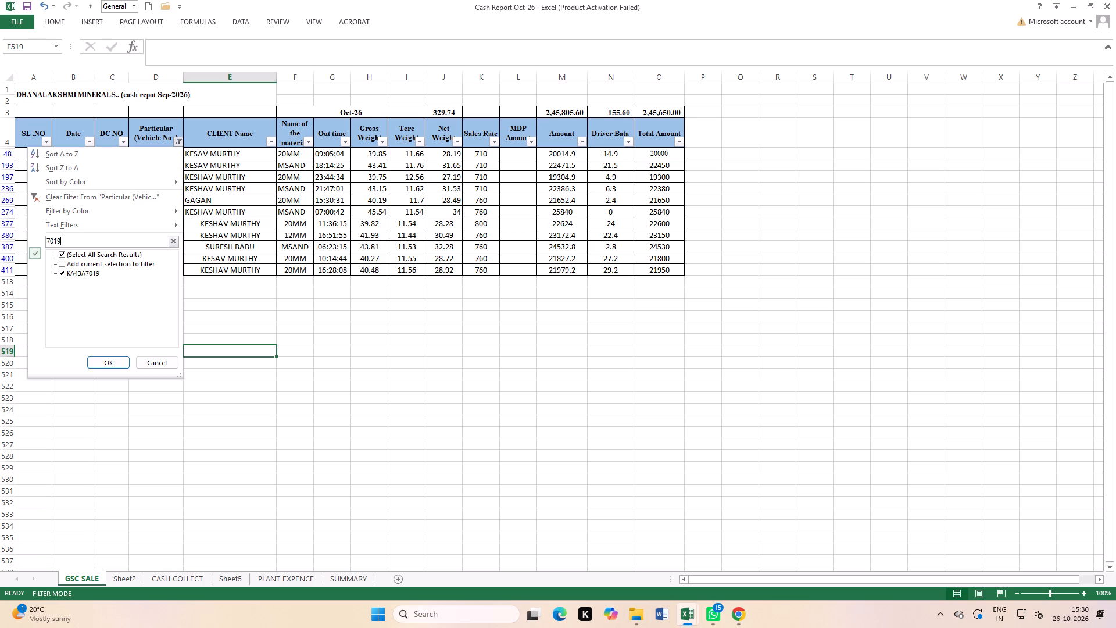
{"action": "left_click", "coordinate": [108, 362]}
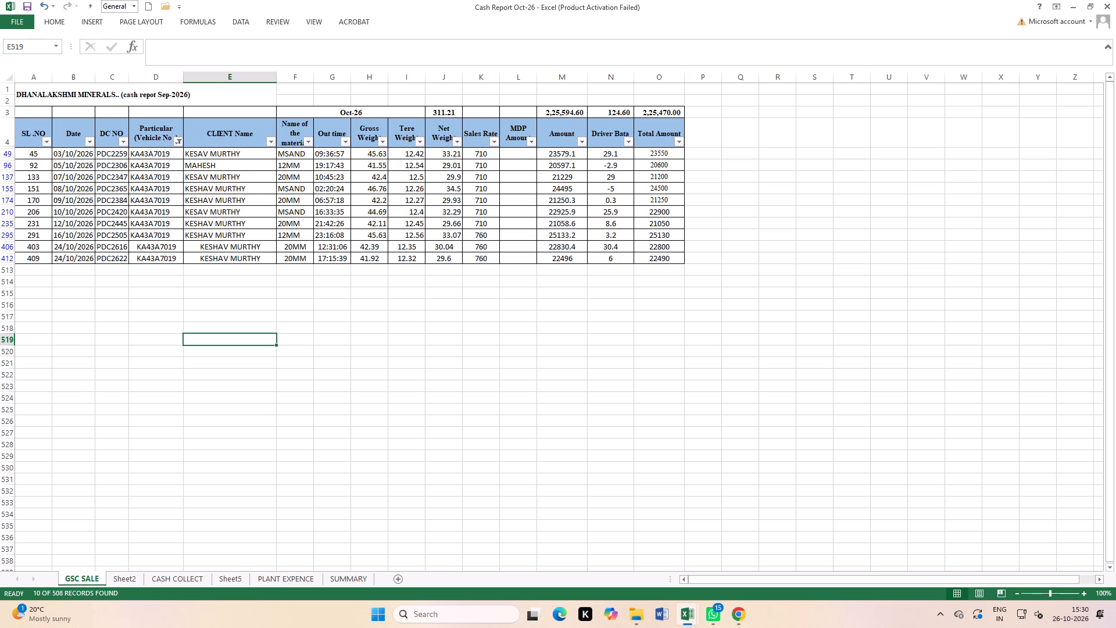
{"action": "key", "text": "ctrl+Tab"}
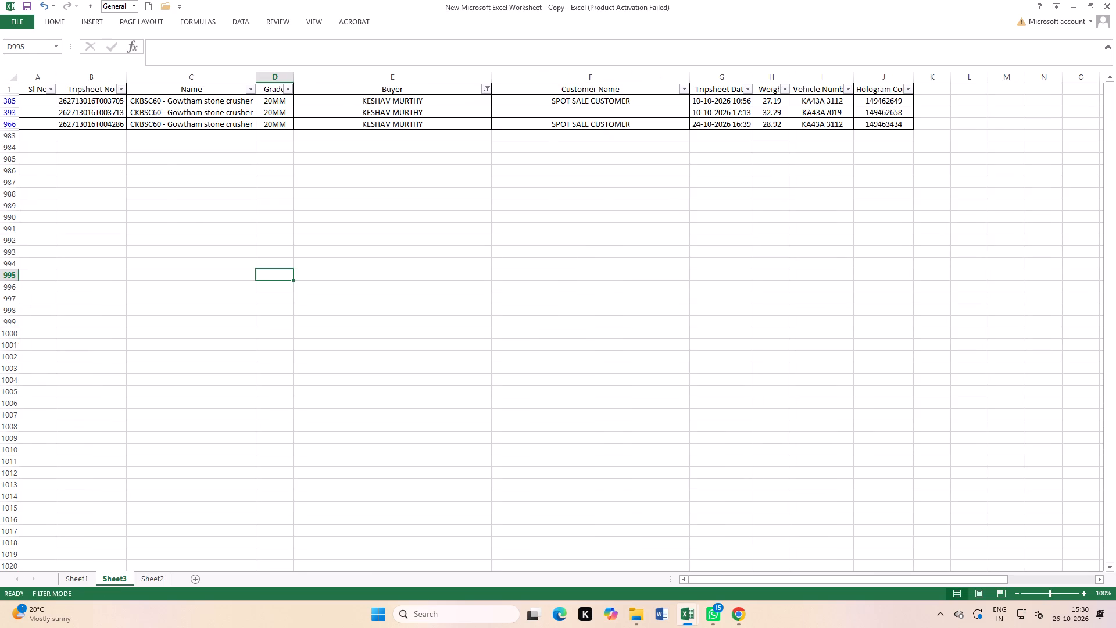
{"action": "key", "text": "ctrl+Tab"}
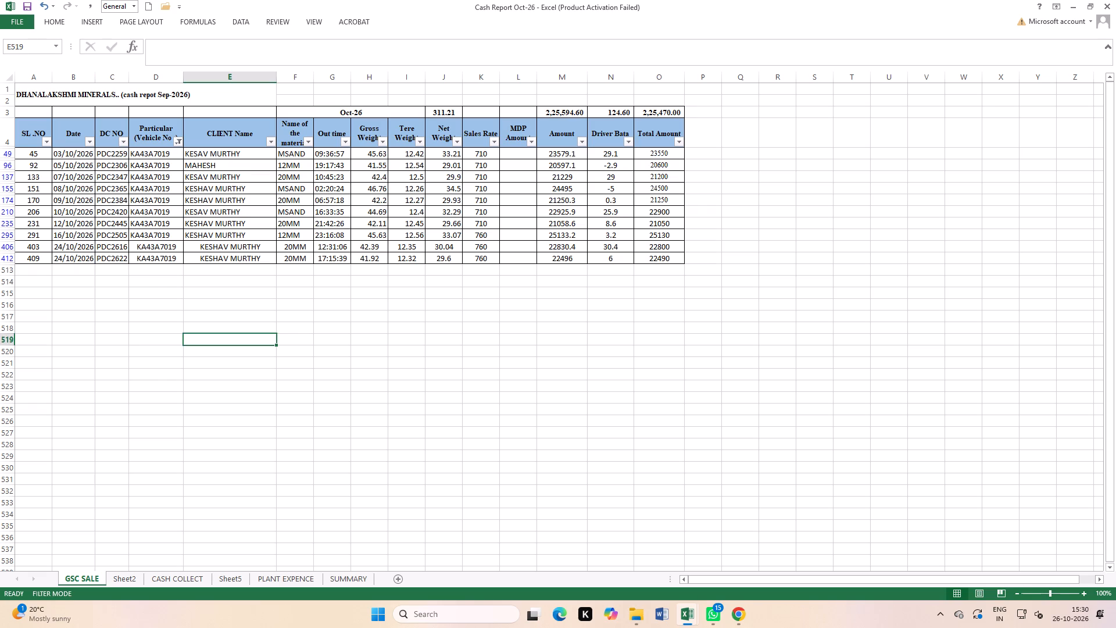
{"action": "left_click", "coordinate": [88, 144]}
{"action": "left_click", "coordinate": [52, 255]}
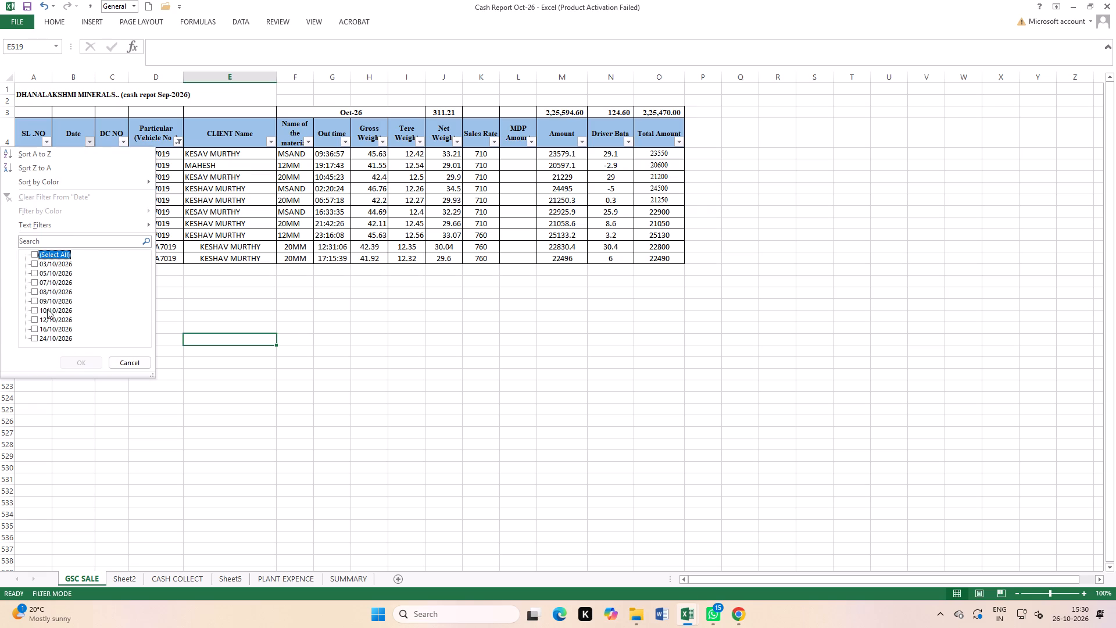
{"action": "left_click", "coordinate": [47, 309]}
{"action": "left_click", "coordinate": [73, 361]}
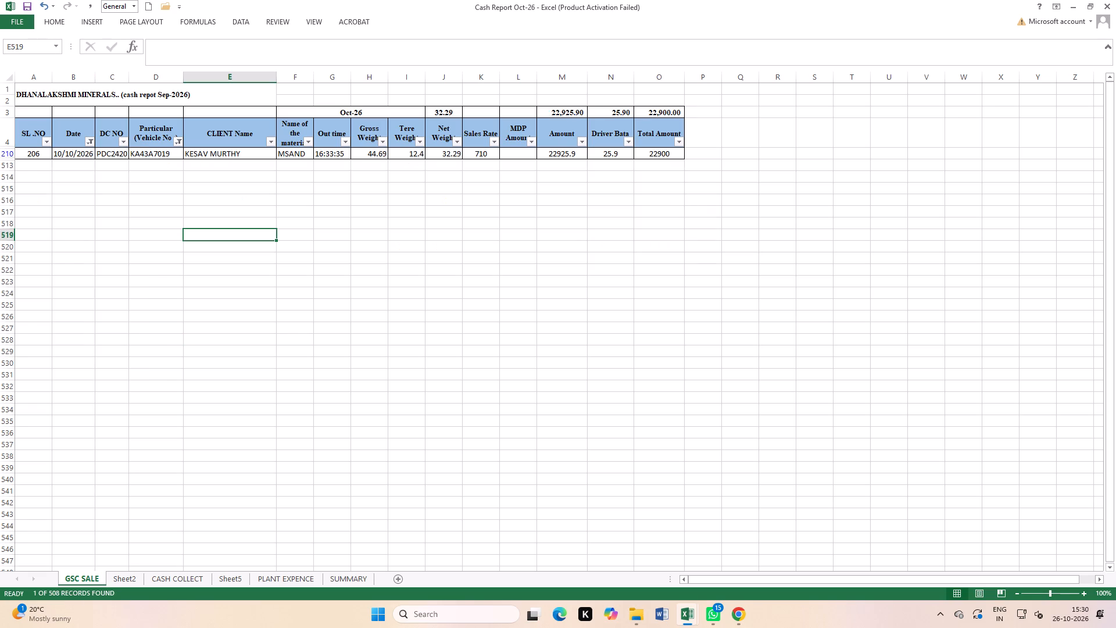
Enter SPOT SALE CUSTOMER as the Customer Name for the vehicle 7019 tripsheet.
{"action": "key", "text": "ctrl+Tab"}
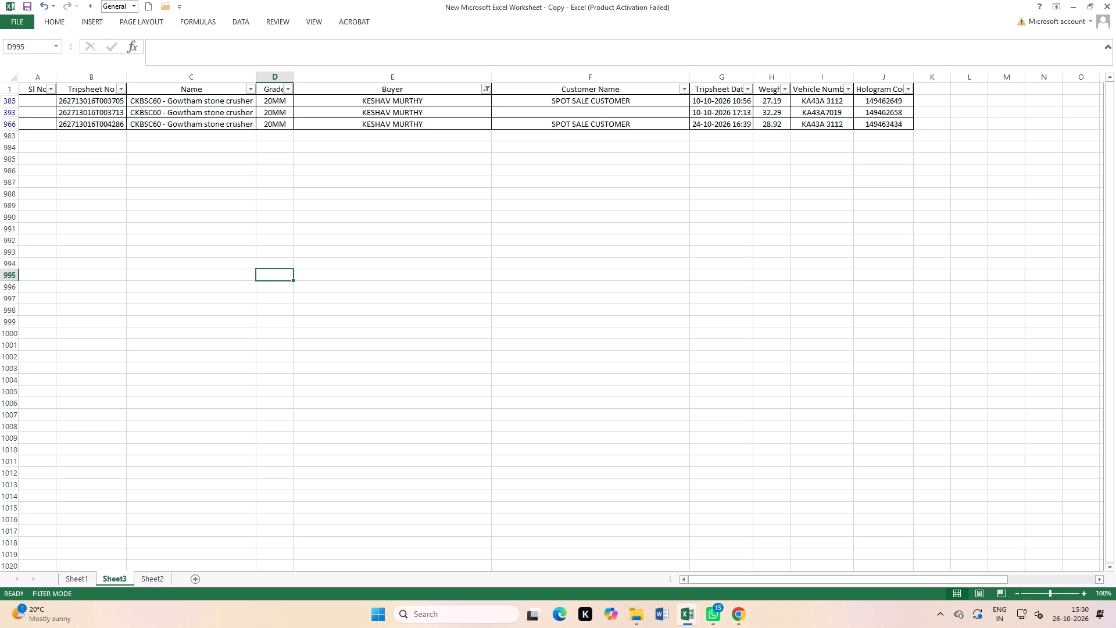
{"action": "left_click", "coordinate": [602, 113]}
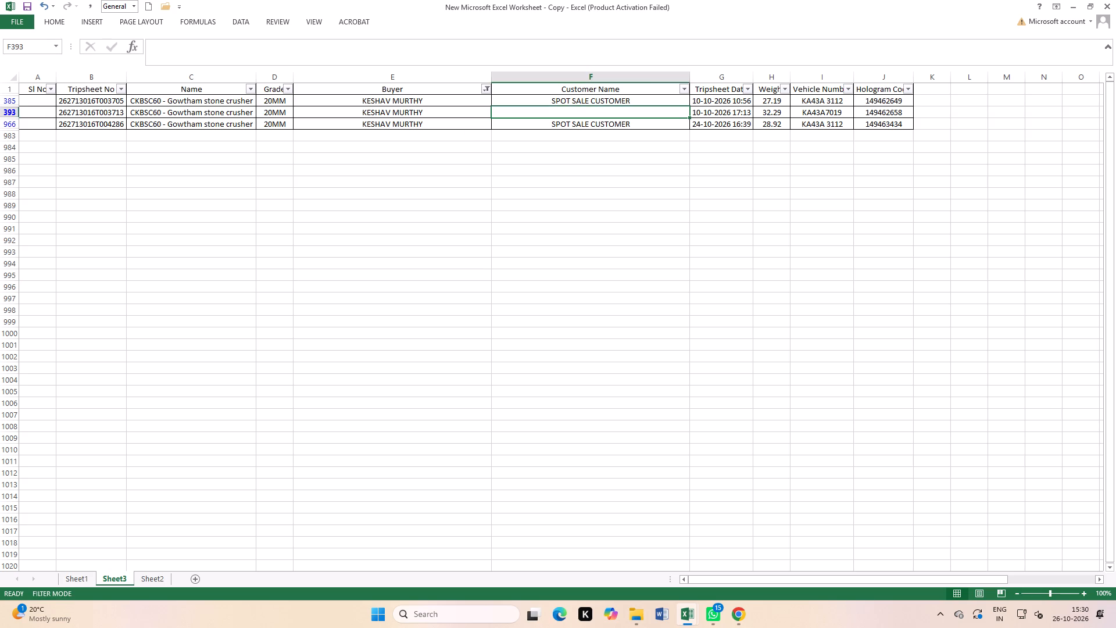
{"action": "key", "text": "s"}
{"action": "left_click", "coordinate": [594, 222]}
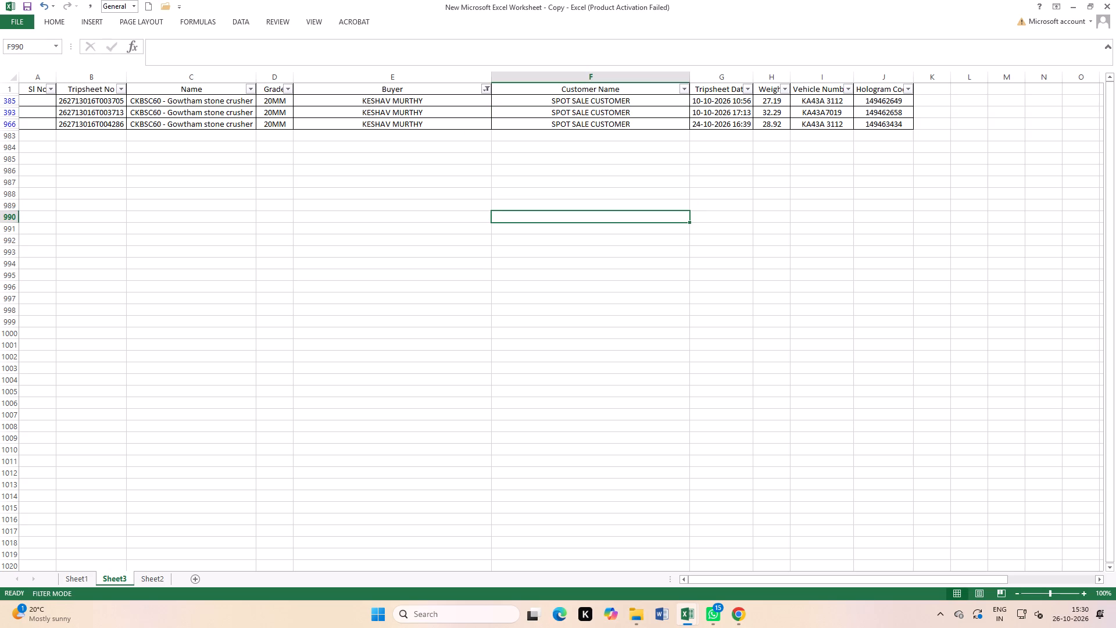
Change the tripsheet table's Buyer filter to show only KRISHNA.
{"action": "left_click", "coordinate": [488, 90]}
{"action": "scroll", "coordinate": [407, 241], "scroll_direction": "down", "scroll_amount": 2}
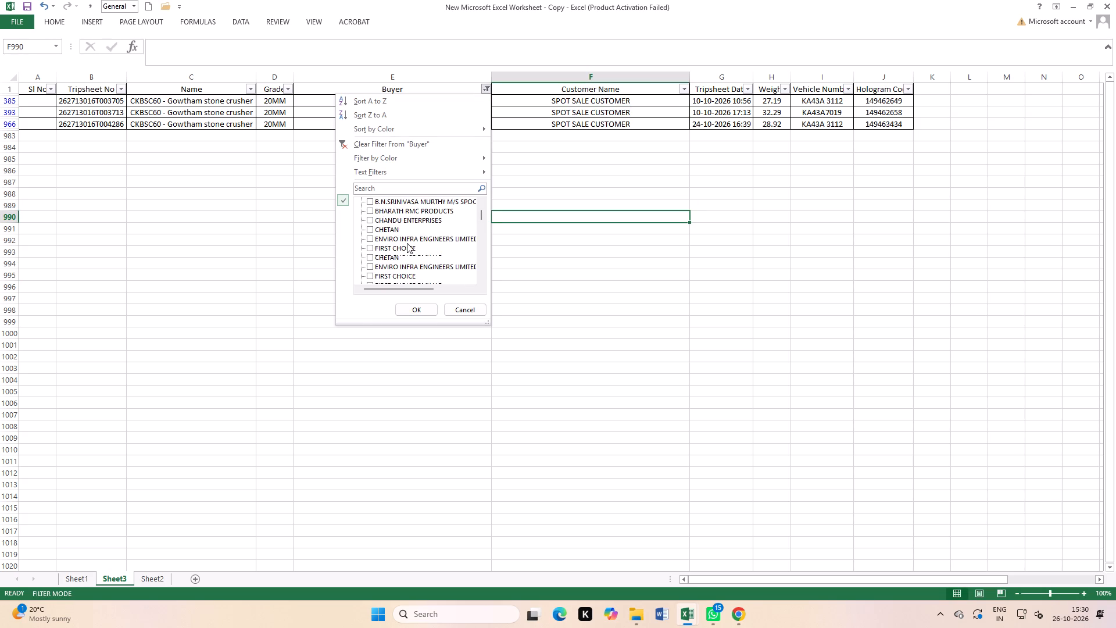
{"action": "scroll", "coordinate": [407, 244], "scroll_direction": "down", "scroll_amount": 4}
{"action": "left_click", "coordinate": [386, 247]}
{"action": "left_click", "coordinate": [387, 257]}
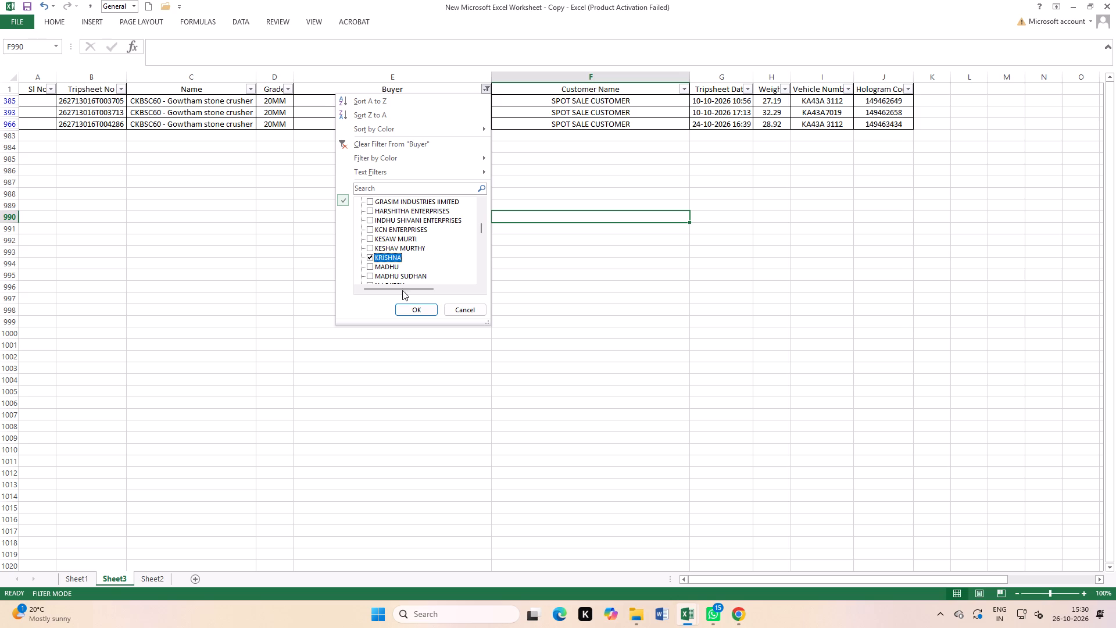
{"action": "left_click", "coordinate": [409, 309]}
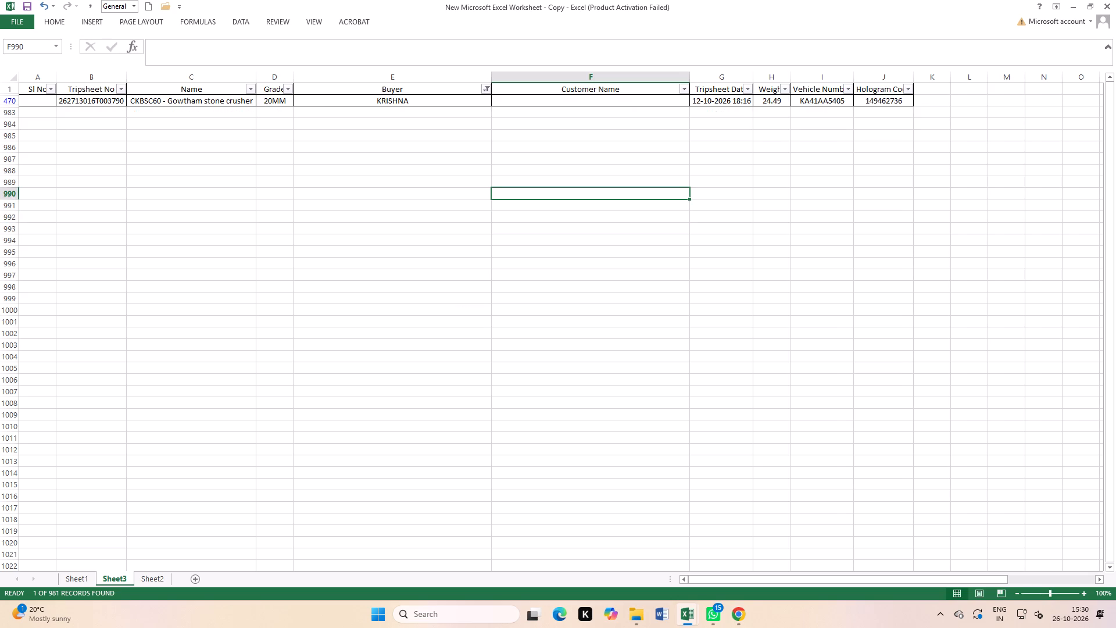
Search the vehicle filter in the cash report's GSC SALE sheet for 5405 to check the KRISHNA tripsheet.
{"action": "key", "text": "ctrl+Tab"}
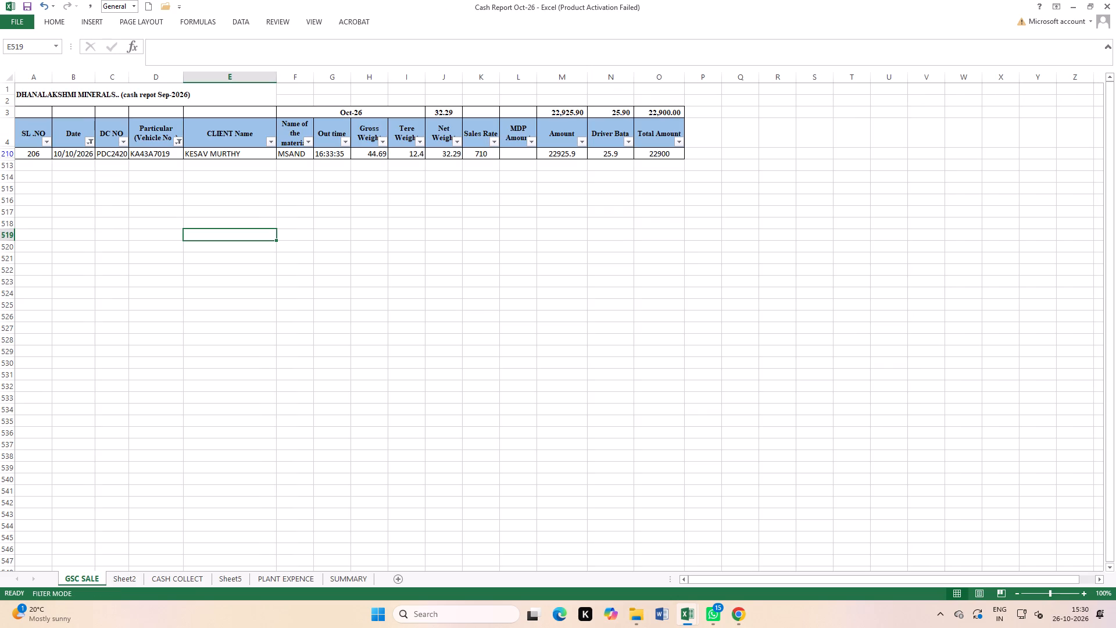
{"action": "left_click", "coordinate": [177, 144]}
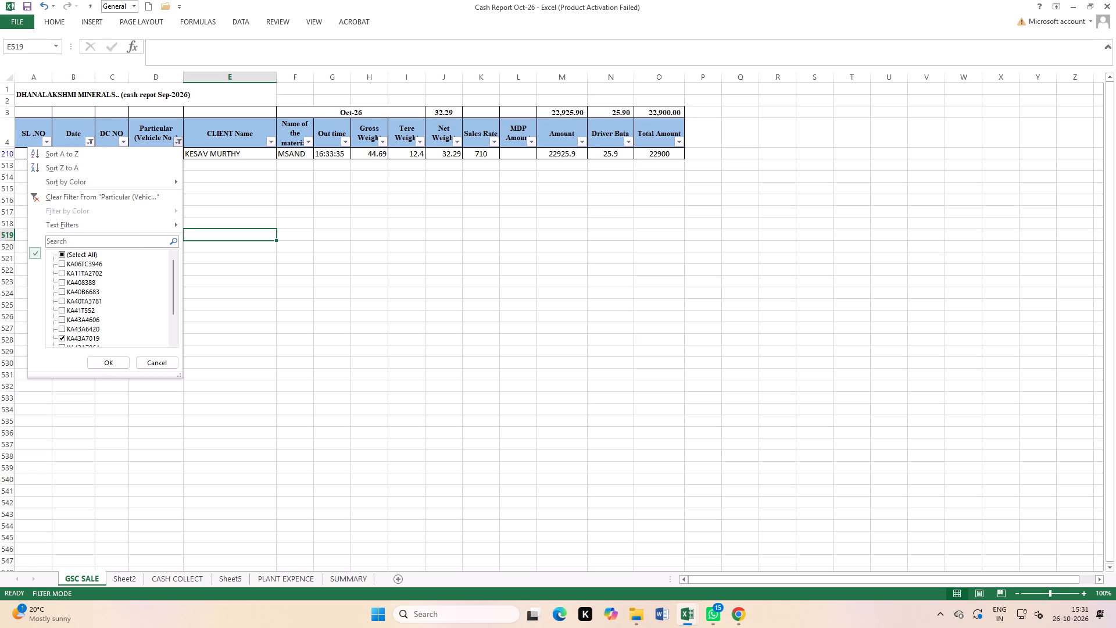
{"action": "left_click", "coordinate": [135, 241]}
{"action": "key", "text": "ctrl+Tab"}
{"action": "left_click", "coordinate": [381, 321]}
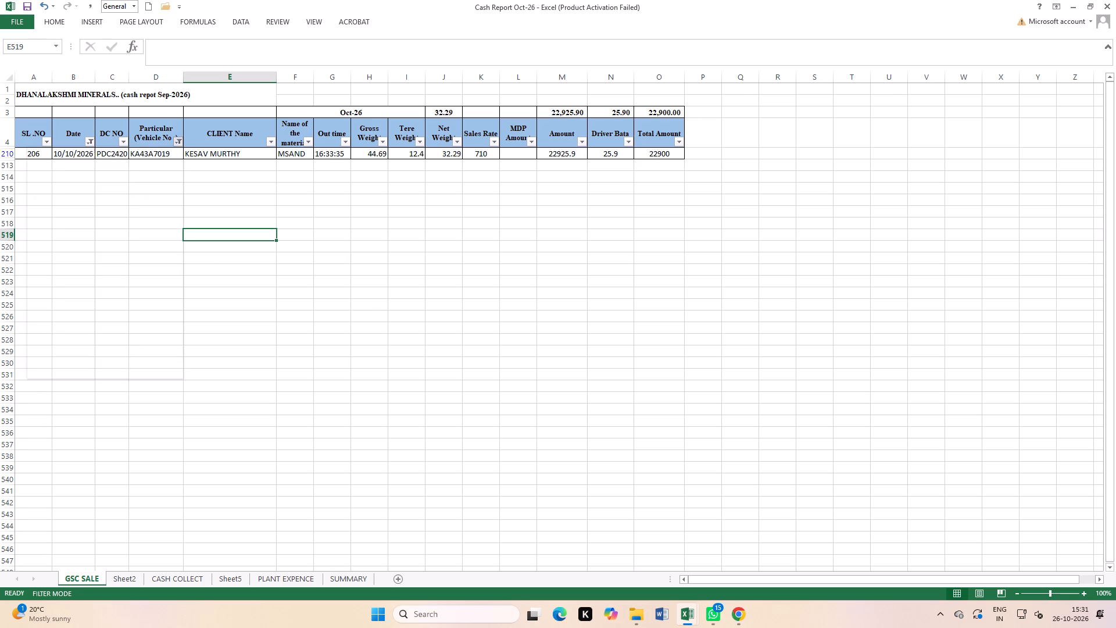
{"action": "key", "text": "ctrl+Tab"}
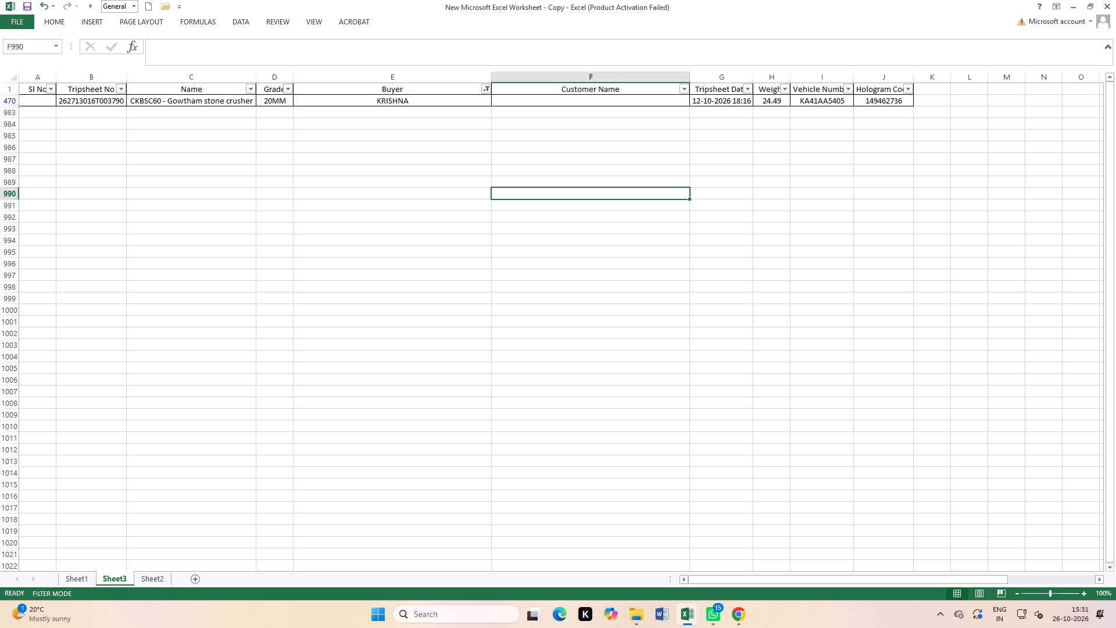
{"action": "key", "text": "ctrl+Tab"}
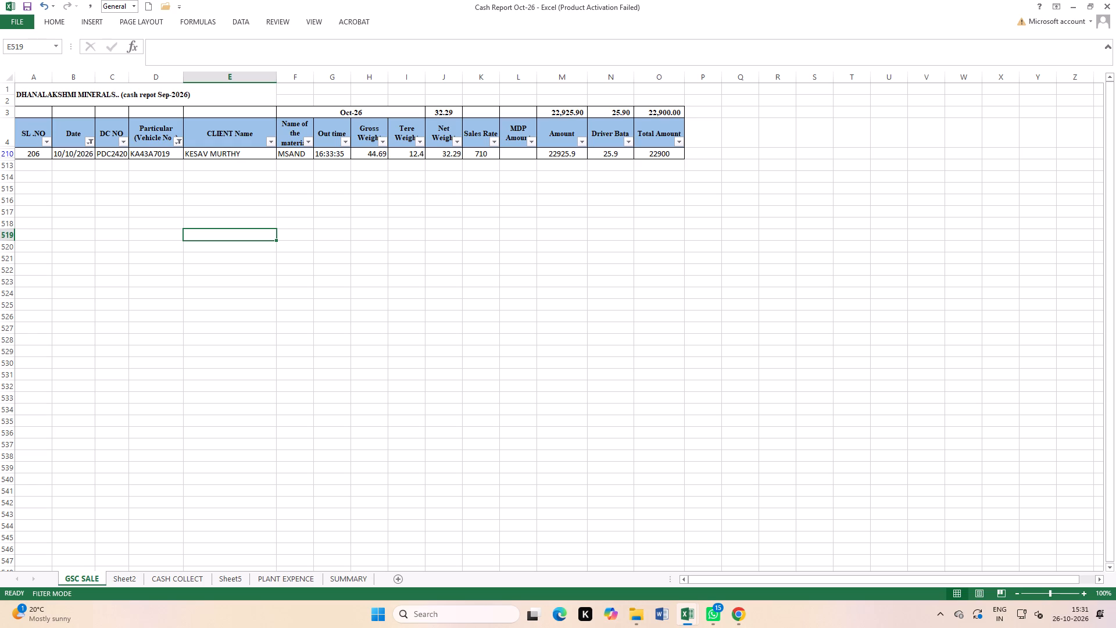
{"action": "left_click", "coordinate": [180, 141]}
{"action": "left_click", "coordinate": [108, 242]}
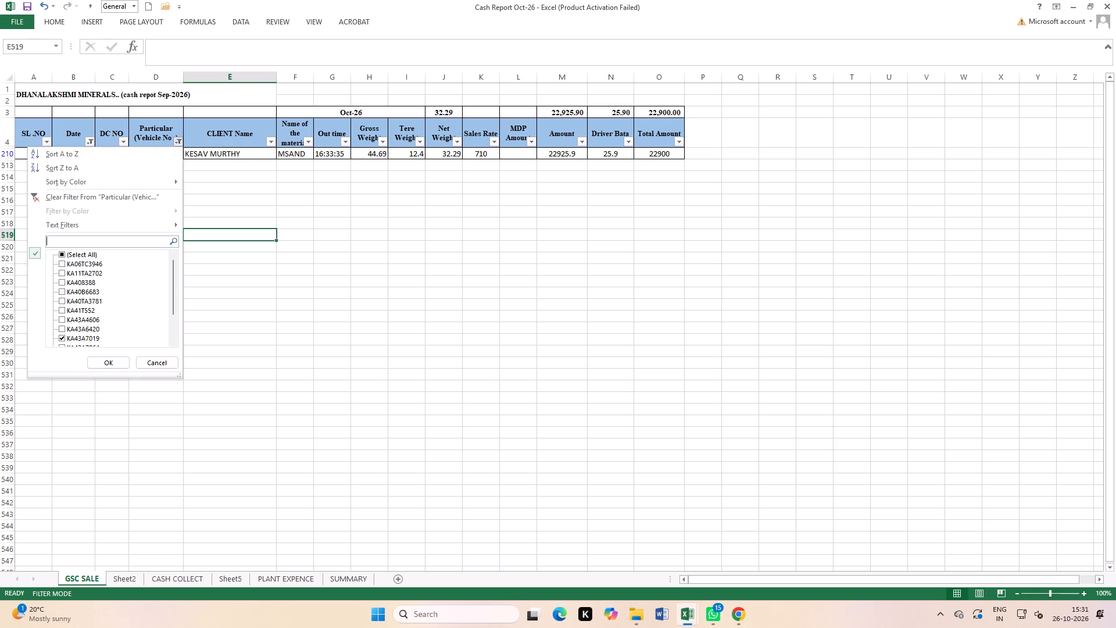
{"action": "type", "text": "5405"}
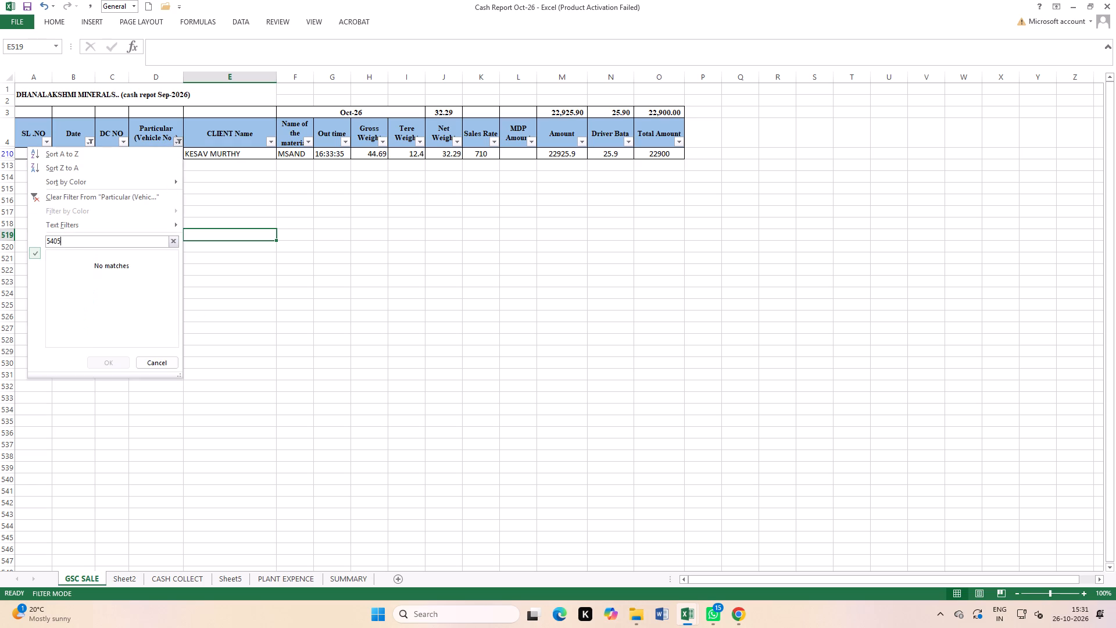
{"action": "key", "text": "BackSpace"}
{"action": "key", "text": "ctrl+Tab"}
{"action": "left_click", "coordinate": [335, 369]}
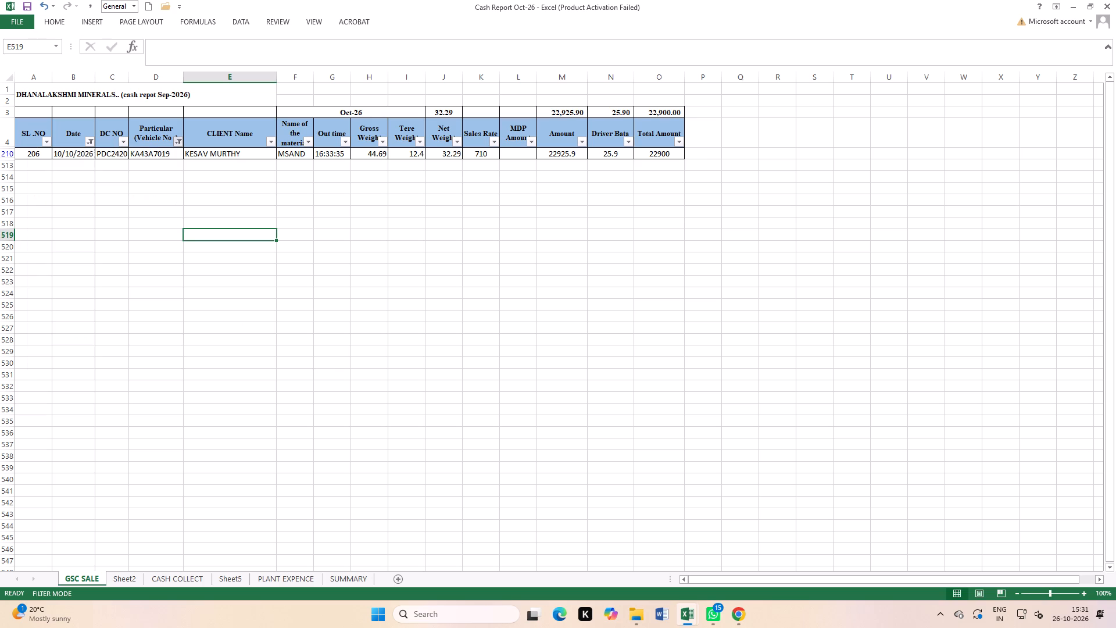
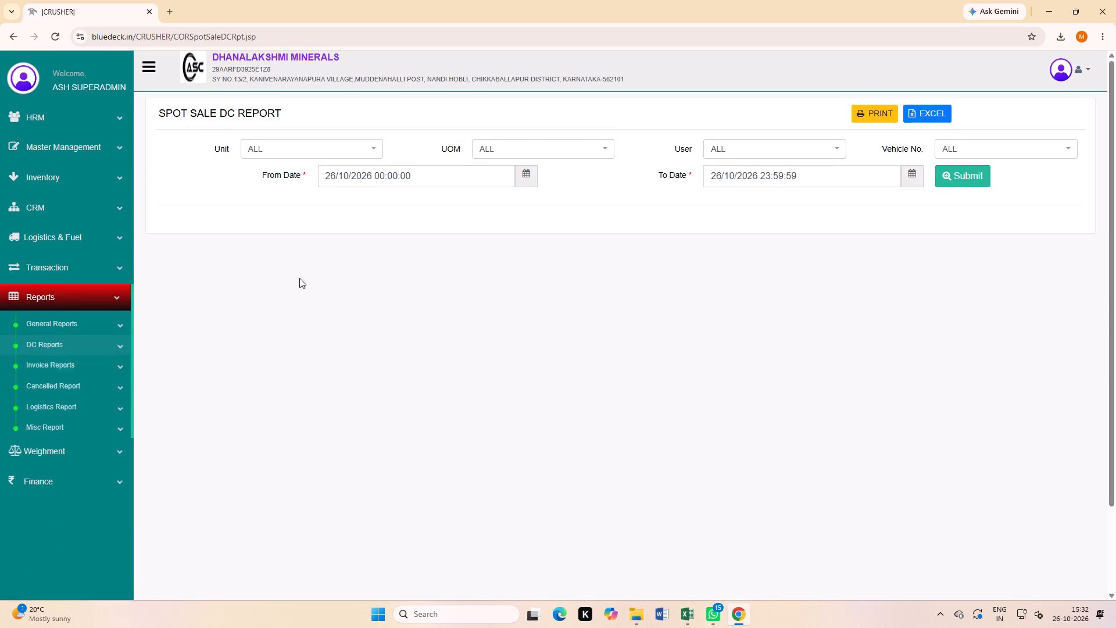
{"action": "left_click", "coordinate": [531, 176]}
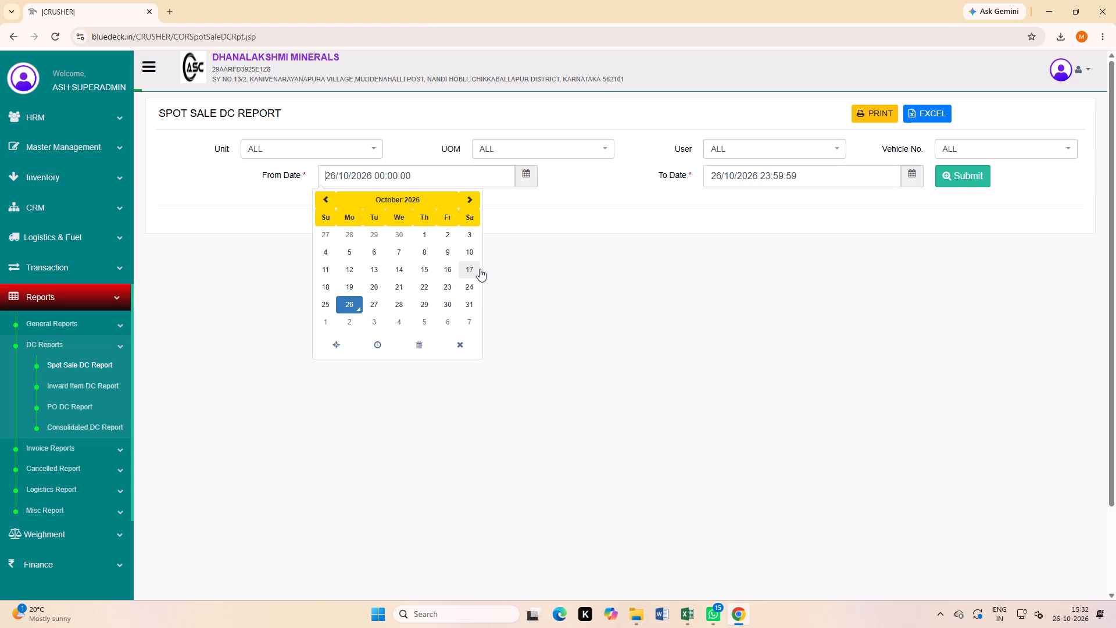
{"action": "left_click", "coordinate": [353, 268]}
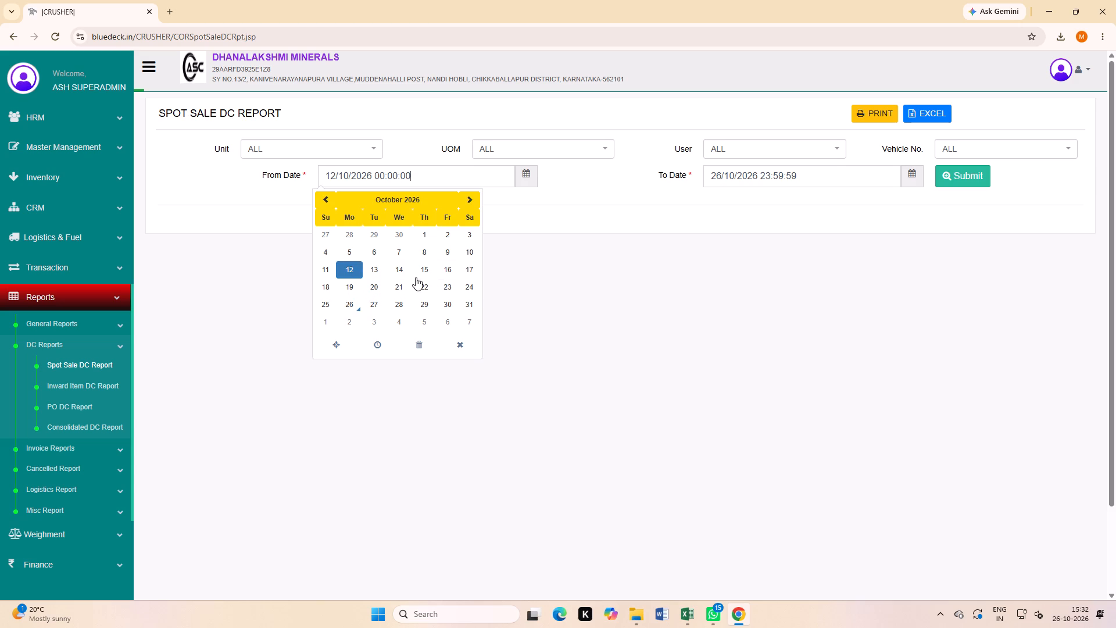
{"action": "left_click", "coordinate": [568, 295]}
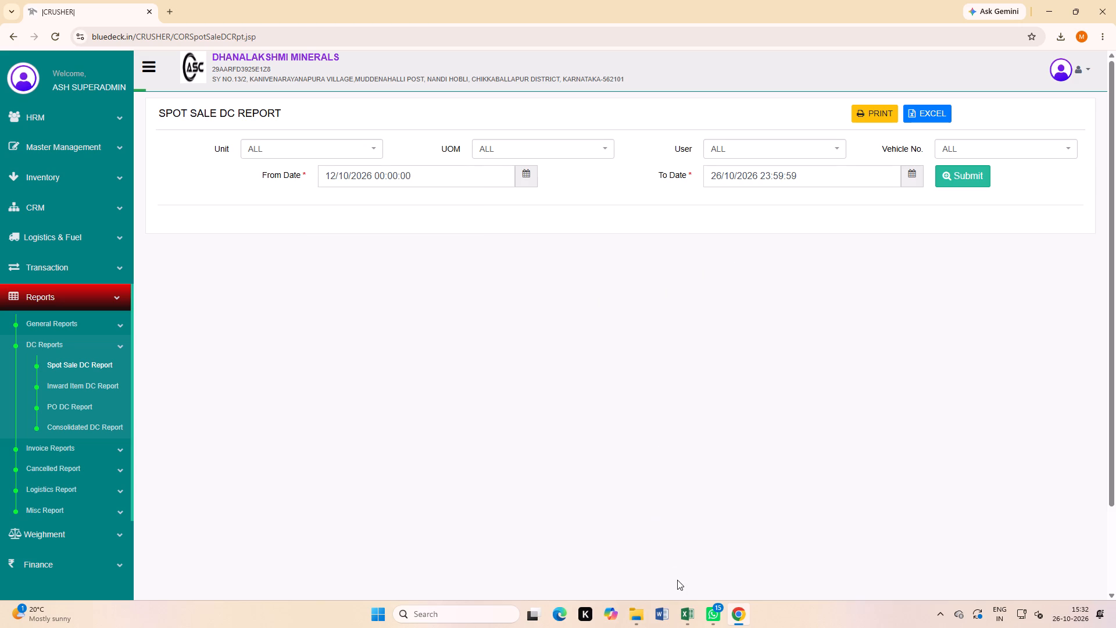
{"action": "left_click", "coordinate": [685, 606]}
{"action": "left_click", "coordinate": [649, 563]}
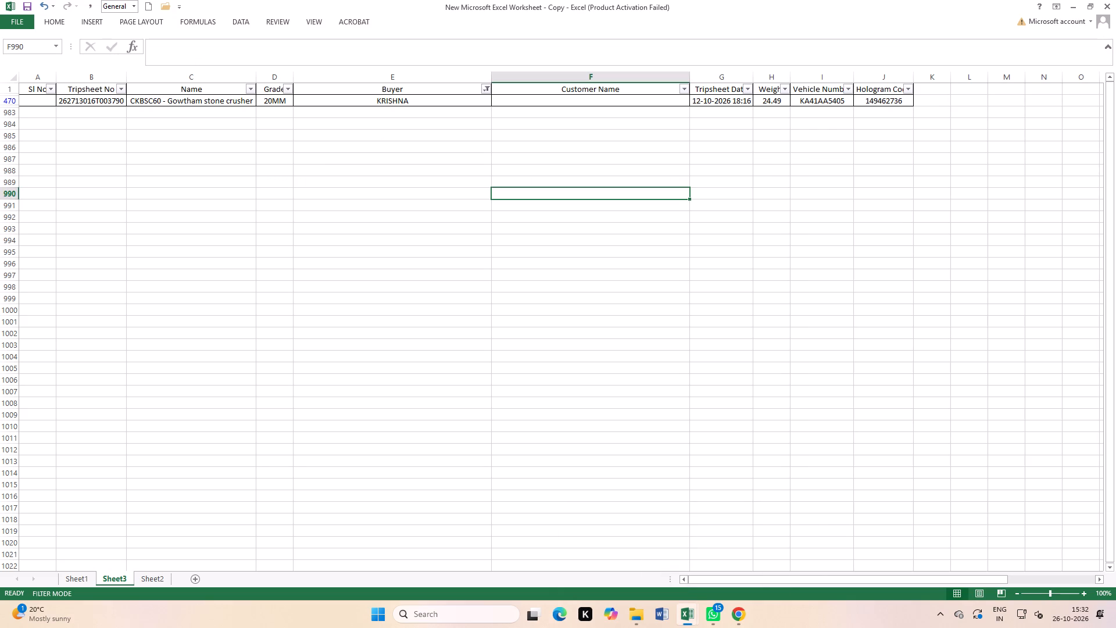
{"action": "left_click", "coordinate": [742, 618]}
{"action": "left_click", "coordinate": [965, 142]}
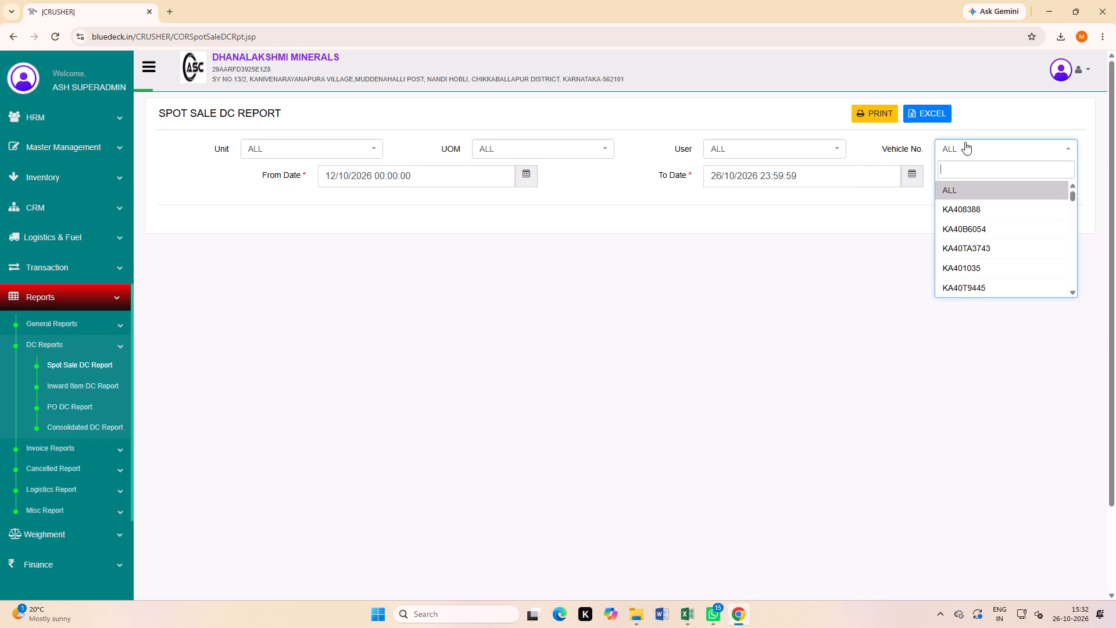
{"action": "type", "text": "5405"}
{"action": "left_click", "coordinate": [957, 191]}
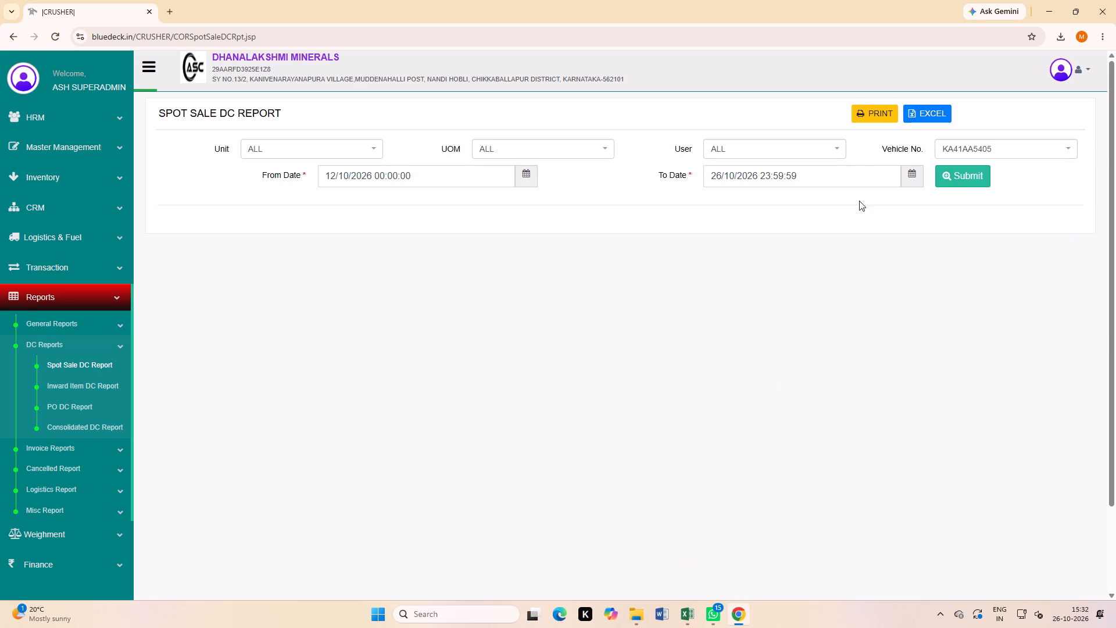
{"action": "left_click", "coordinate": [915, 177]}
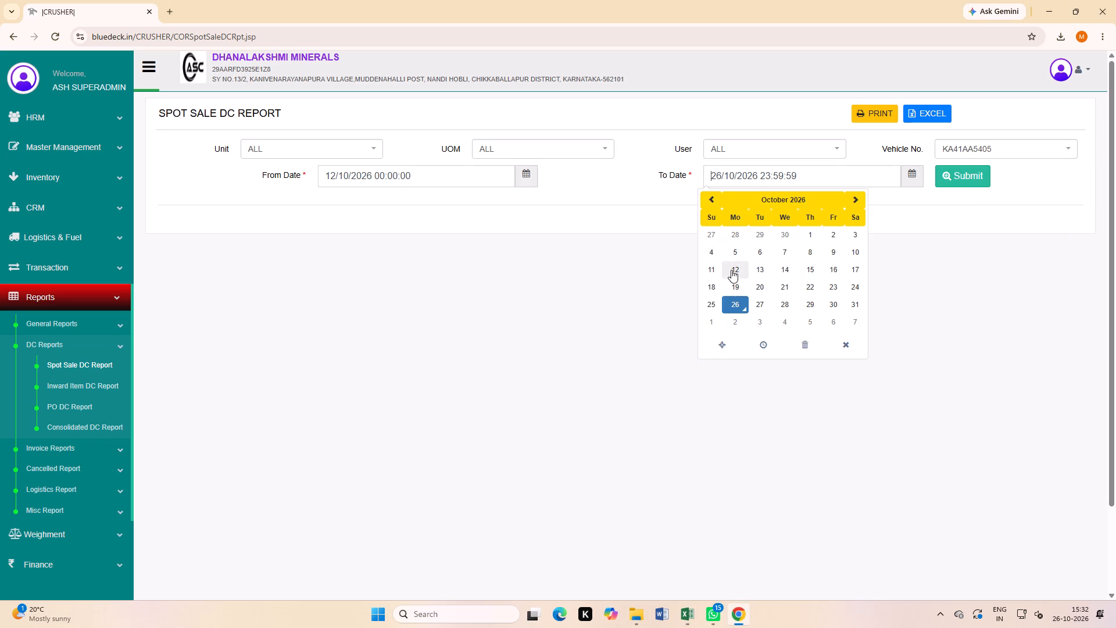
{"action": "left_click", "coordinate": [731, 270]}
{"action": "left_click", "coordinate": [650, 280]}
{"action": "left_click", "coordinate": [950, 174]}
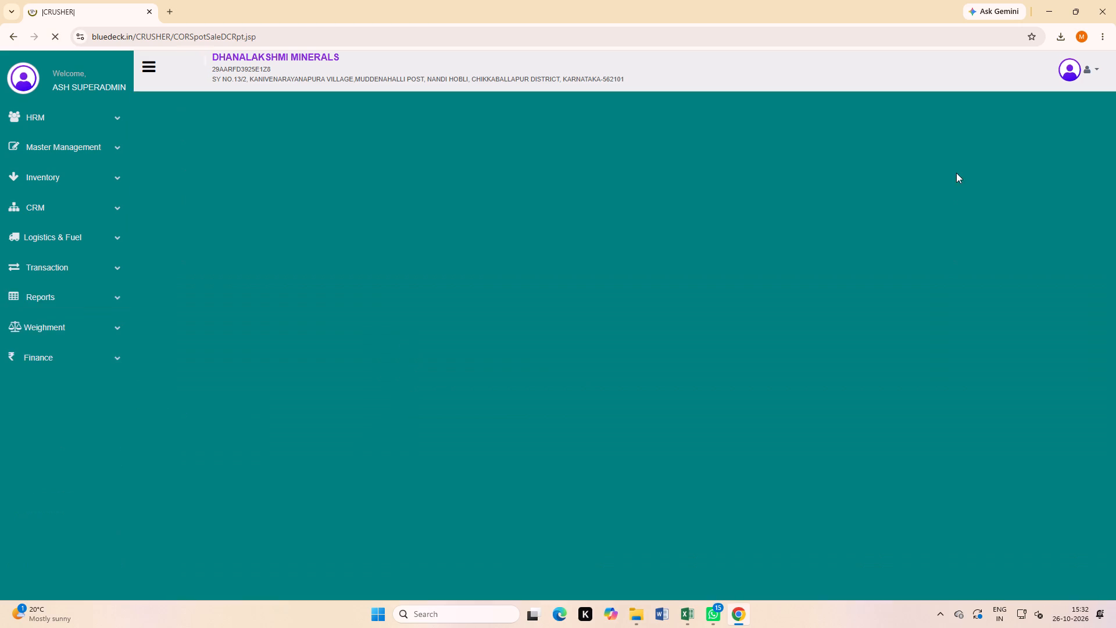
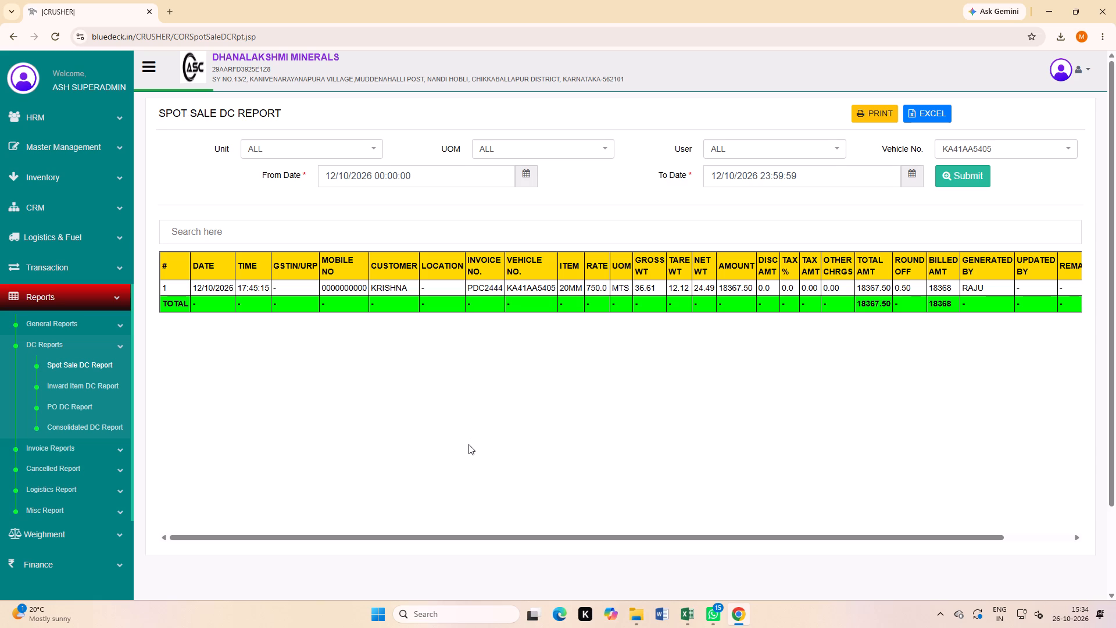
Switch to the tripsheet workbook in Excel and copy the buyer KRISHNA into the Customer Name cell of the same row.
{"action": "key", "text": "ctrl+Tab"}
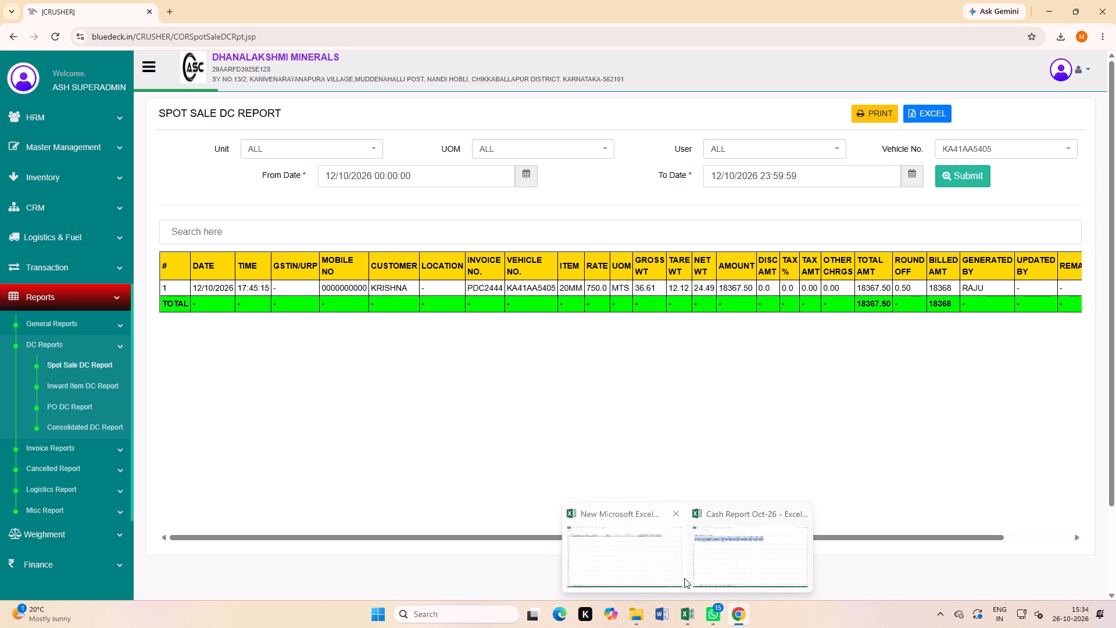
{"action": "left_click", "coordinate": [624, 557]}
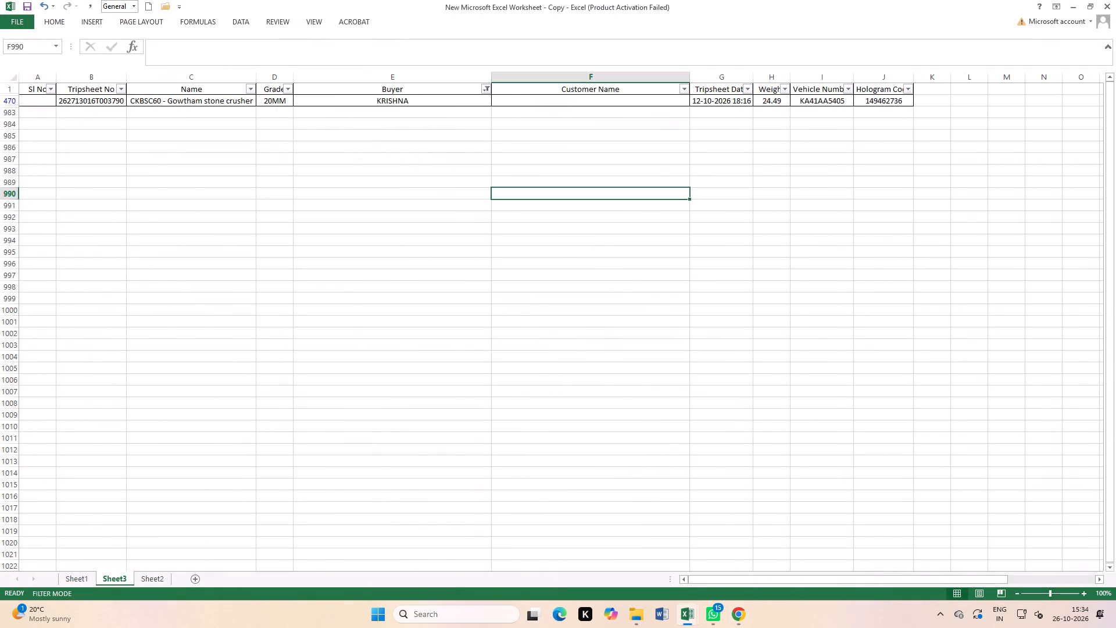
{"action": "left_click", "coordinate": [572, 93]}
{"action": "left_click", "coordinate": [573, 104]}
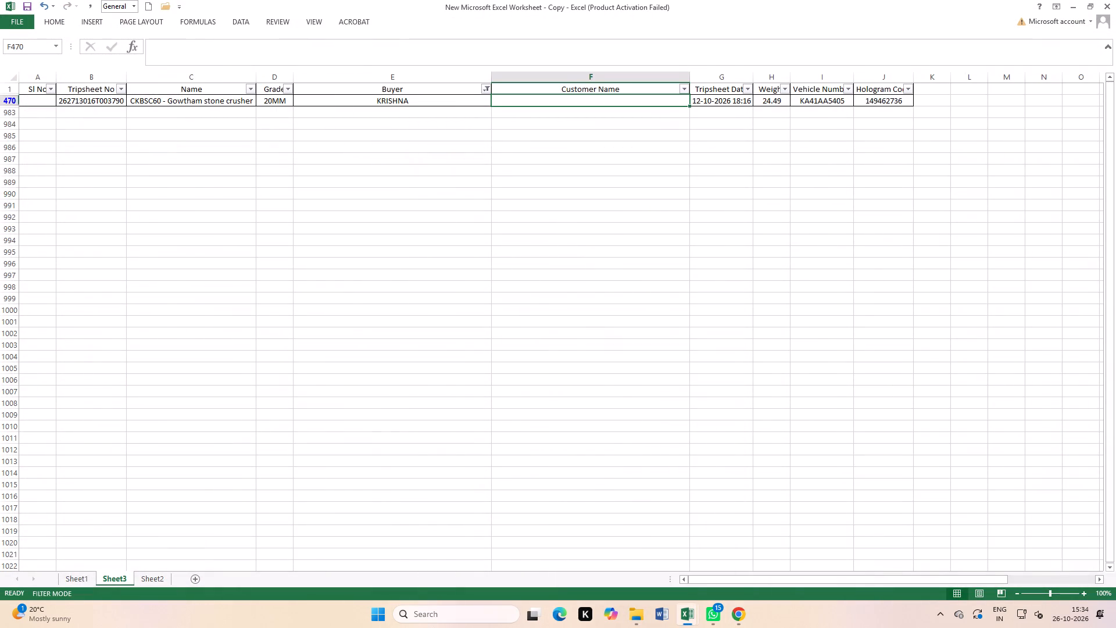
{"action": "left_click", "coordinate": [420, 101]}
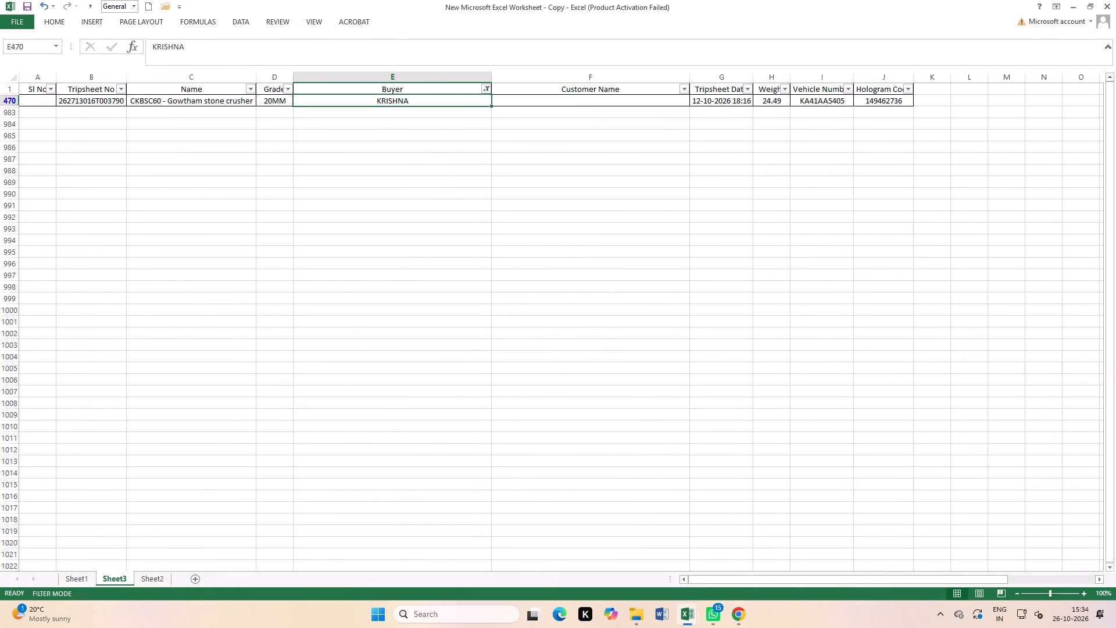
{"action": "key", "text": "ctrl+c"}
{"action": "left_click", "coordinate": [545, 102]}
{"action": "key", "text": "ctrl+v"}
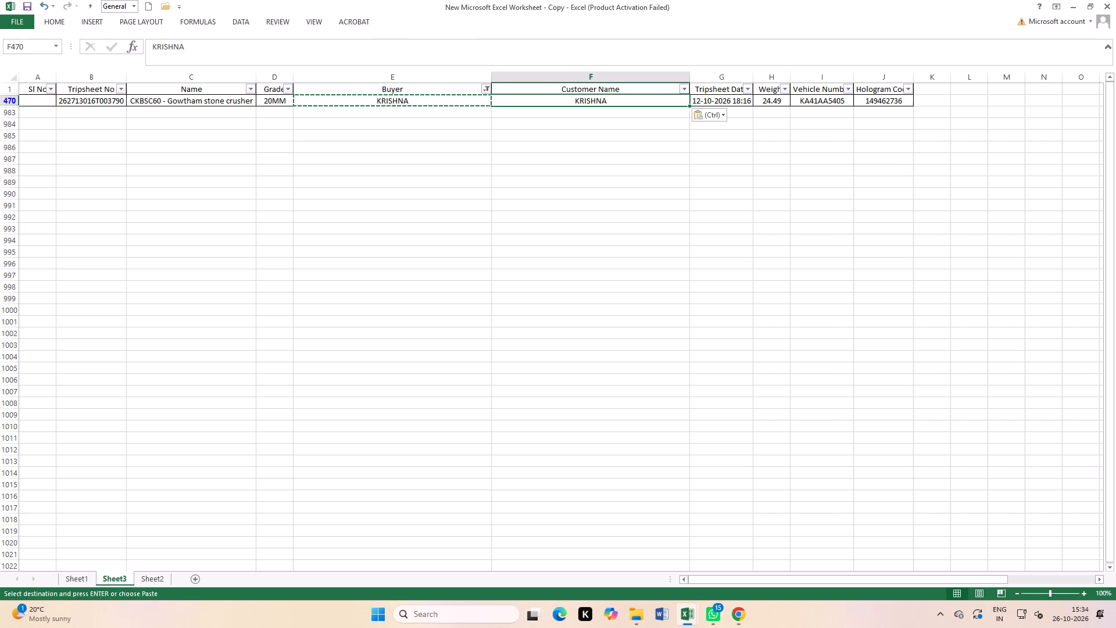
{"action": "left_click", "coordinate": [538, 199]}
Change the tripsheet table's Buyer filter from KRISHNA to show only MADHU.
{"action": "left_click", "coordinate": [489, 87]}
{"action": "scroll", "coordinate": [394, 250], "scroll_direction": "down", "scroll_amount": 2}
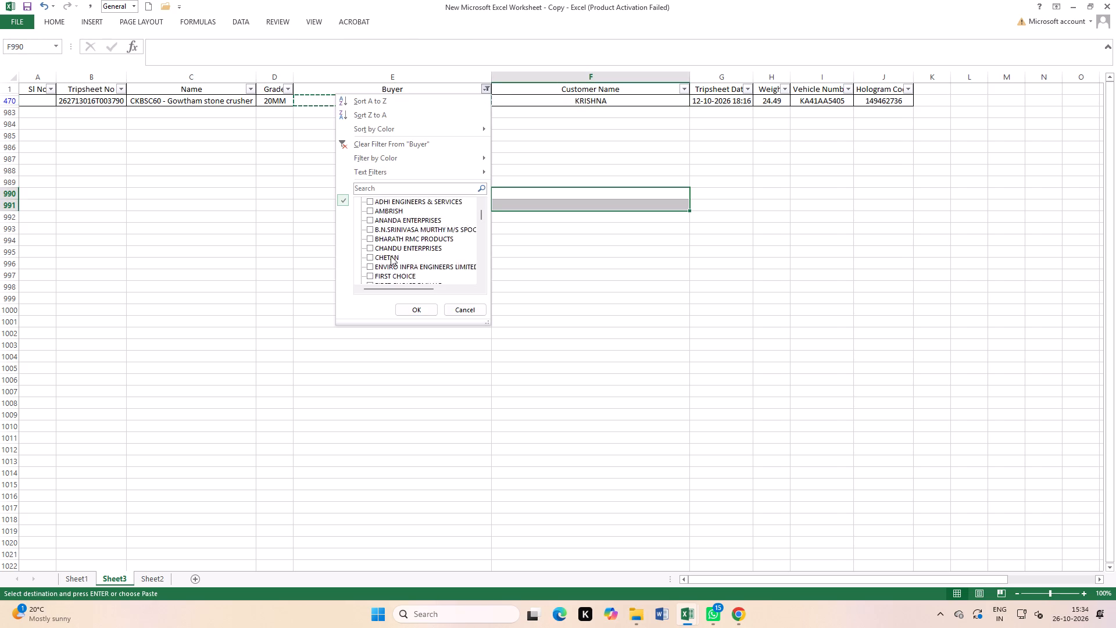
{"action": "scroll", "coordinate": [391, 256], "scroll_direction": "down", "scroll_amount": 5}
{"action": "left_click", "coordinate": [387, 227]}
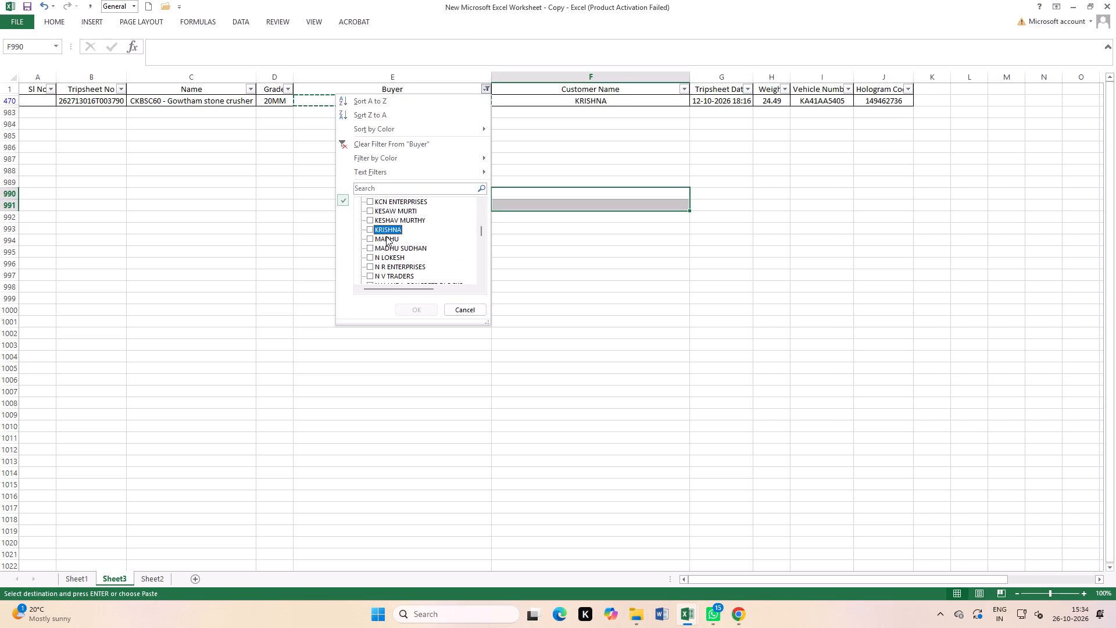
{"action": "left_click", "coordinate": [385, 241]}
{"action": "left_click", "coordinate": [415, 309]}
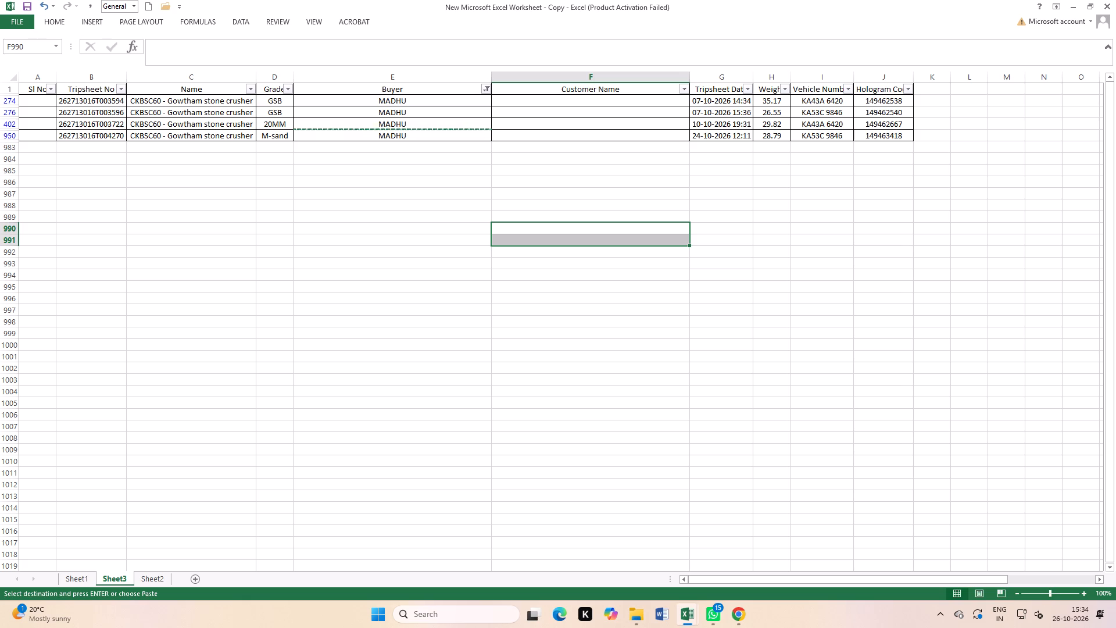
{"action": "key", "text": "ctrl+Tab"}
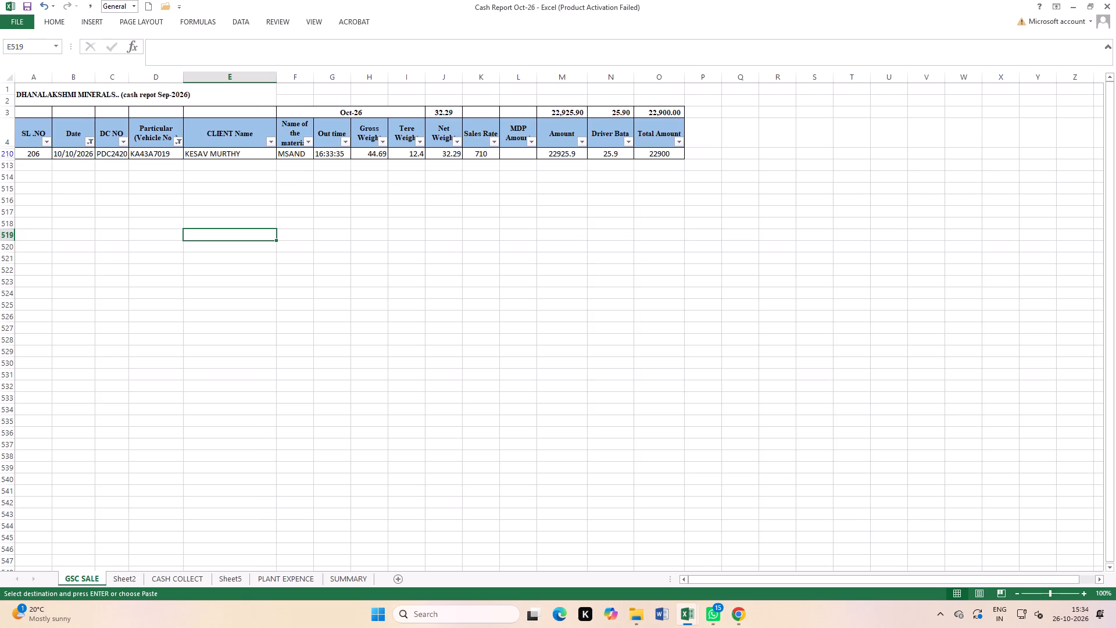
{"action": "left_click", "coordinate": [179, 145]}
{"action": "left_click", "coordinate": [135, 240]}
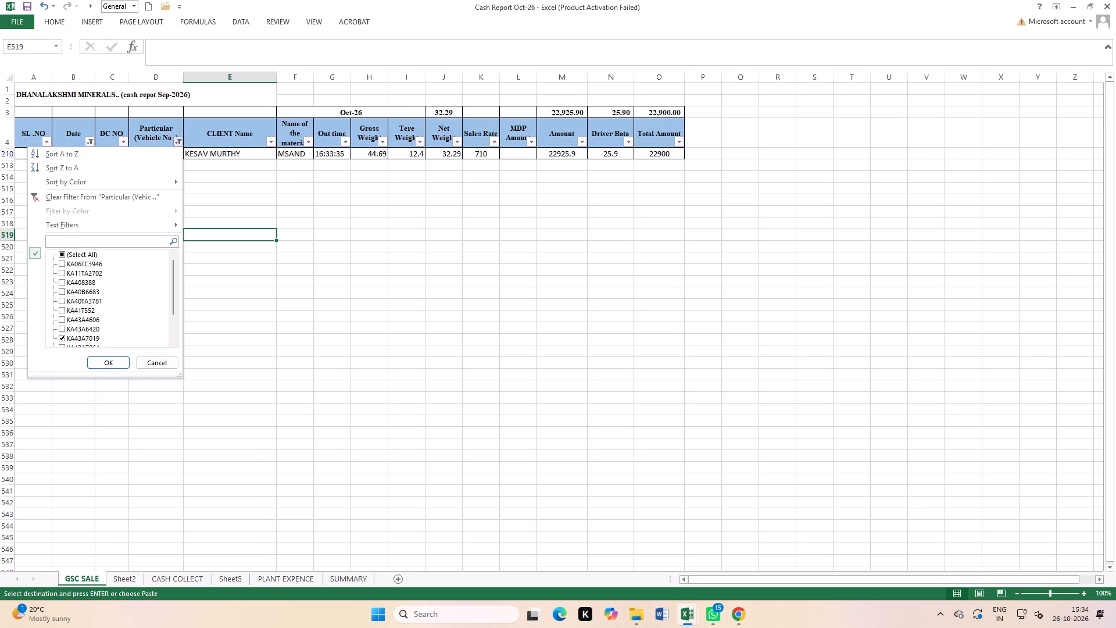
{"action": "type", "text": "6420"}
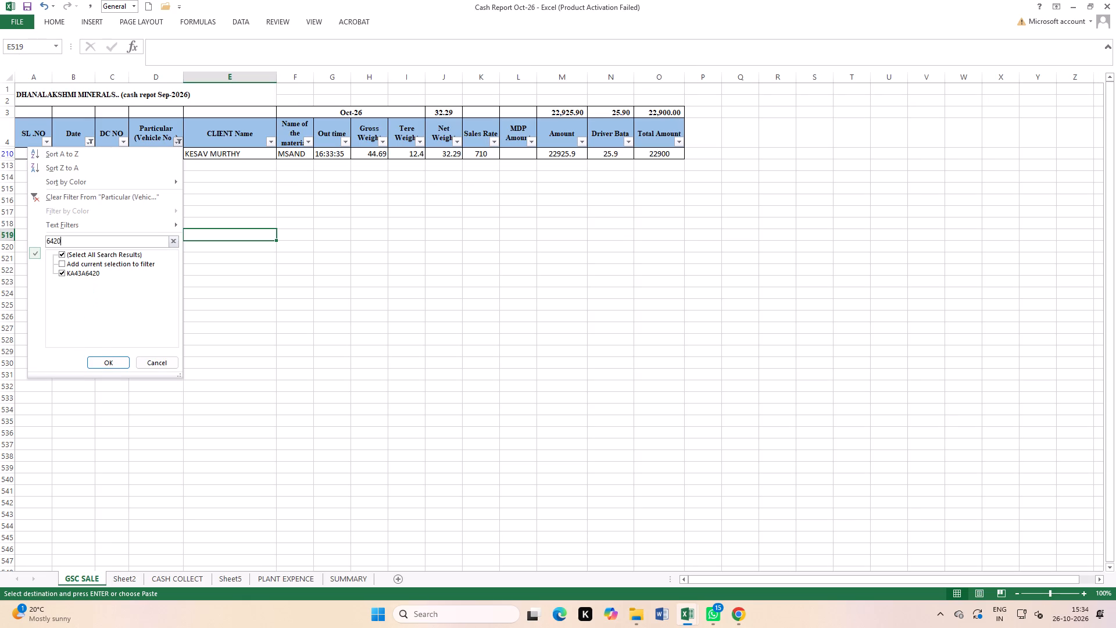
{"action": "left_click", "coordinate": [111, 361]}
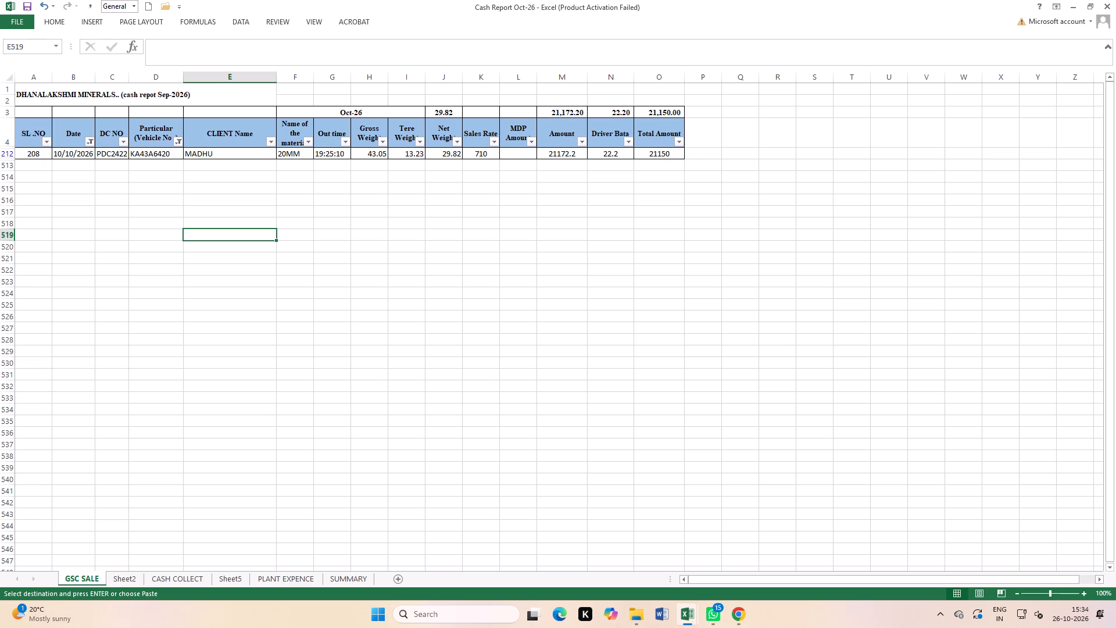
{"action": "left_click", "coordinate": [92, 144]}
{"action": "left_click", "coordinate": [53, 252]}
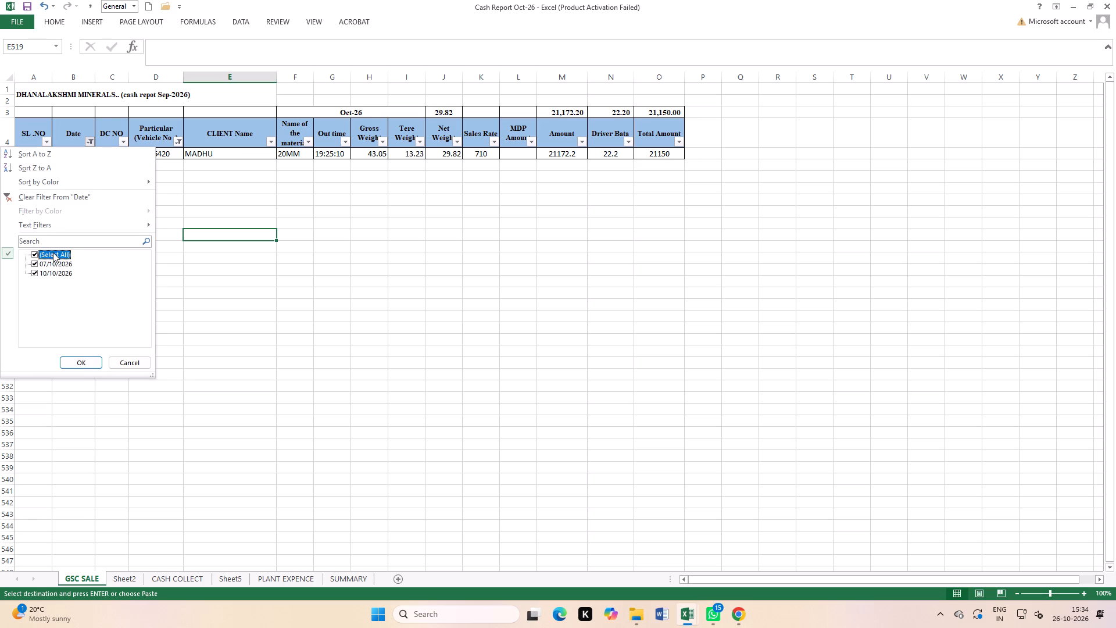
{"action": "left_click", "coordinate": [76, 362]}
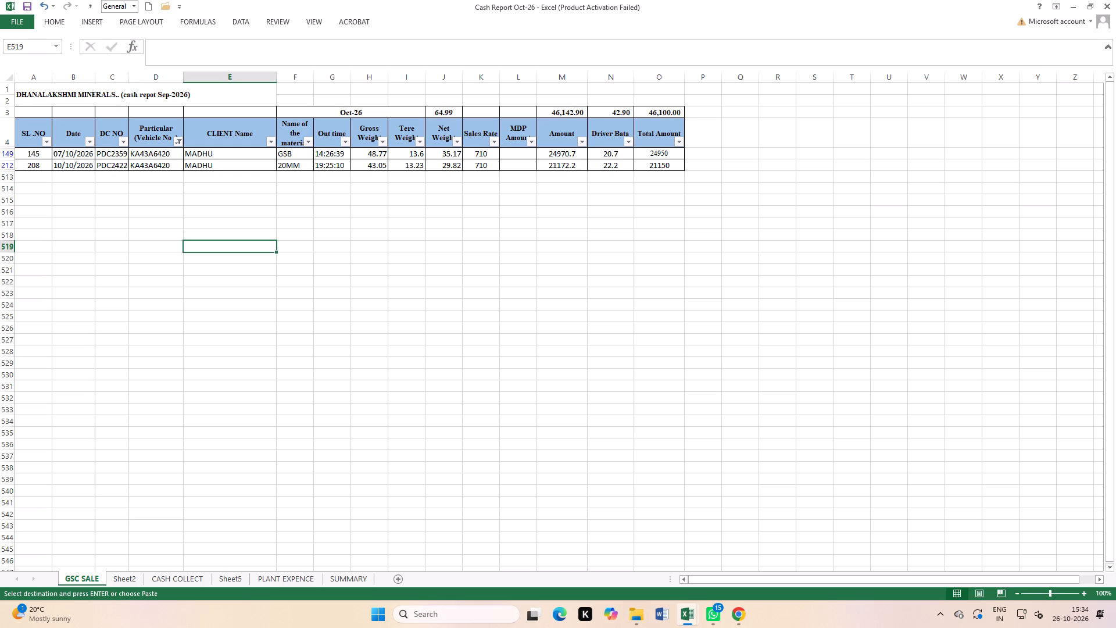
{"action": "key", "text": "ctrl+Tab"}
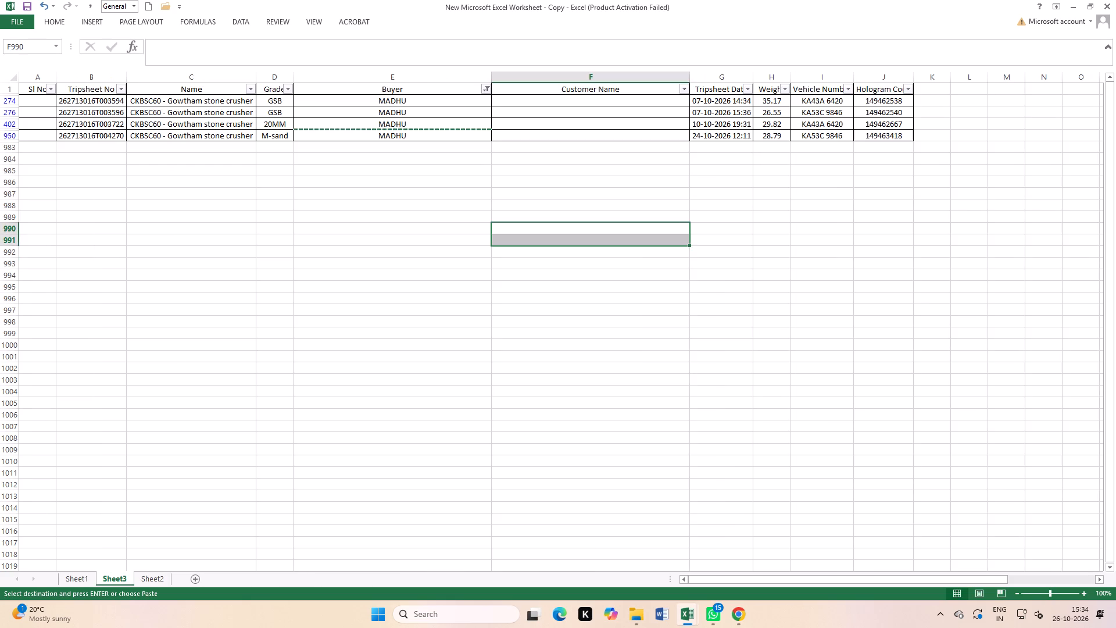
{"action": "left_click", "coordinate": [651, 104]}
{"action": "key", "text": "s"}
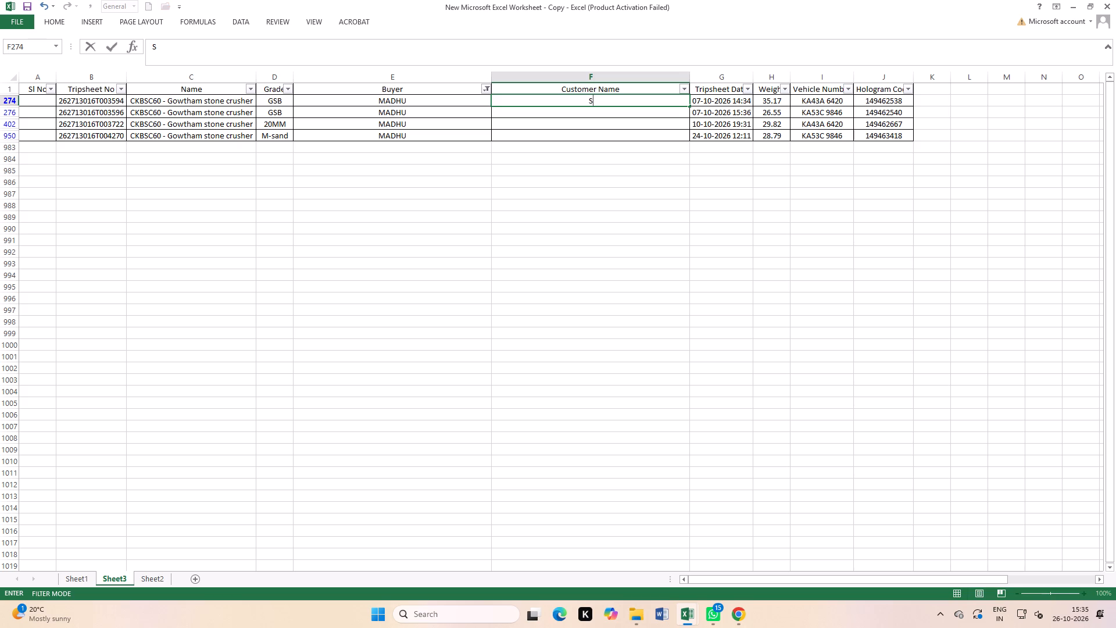
{"action": "key", "text": "p"}
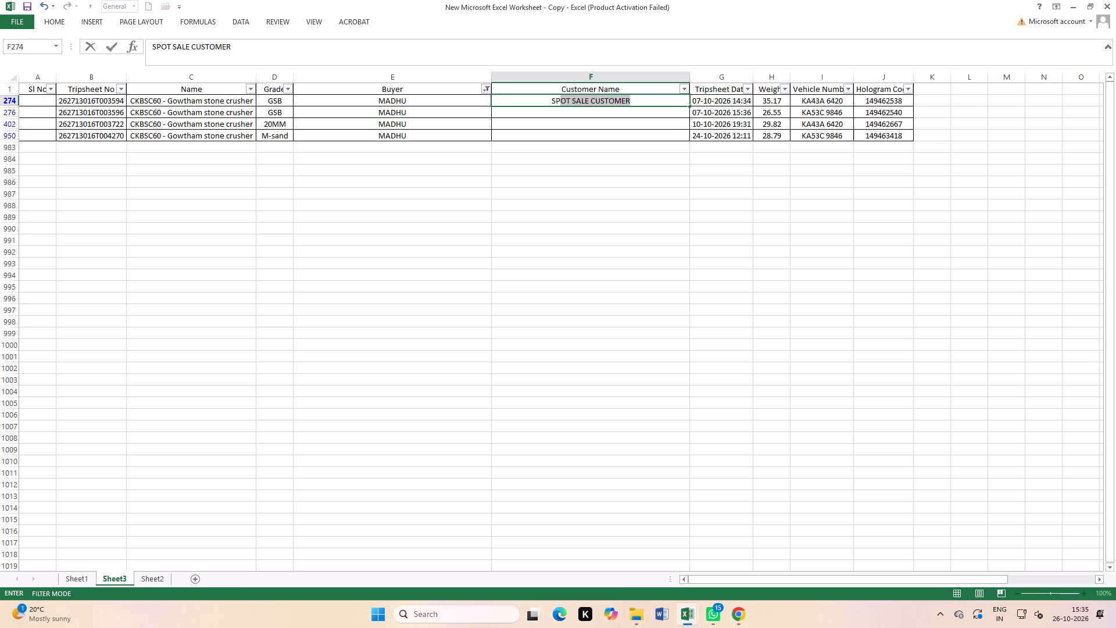
{"action": "left_click", "coordinate": [777, 166]}
{"action": "left_click", "coordinate": [649, 126]}
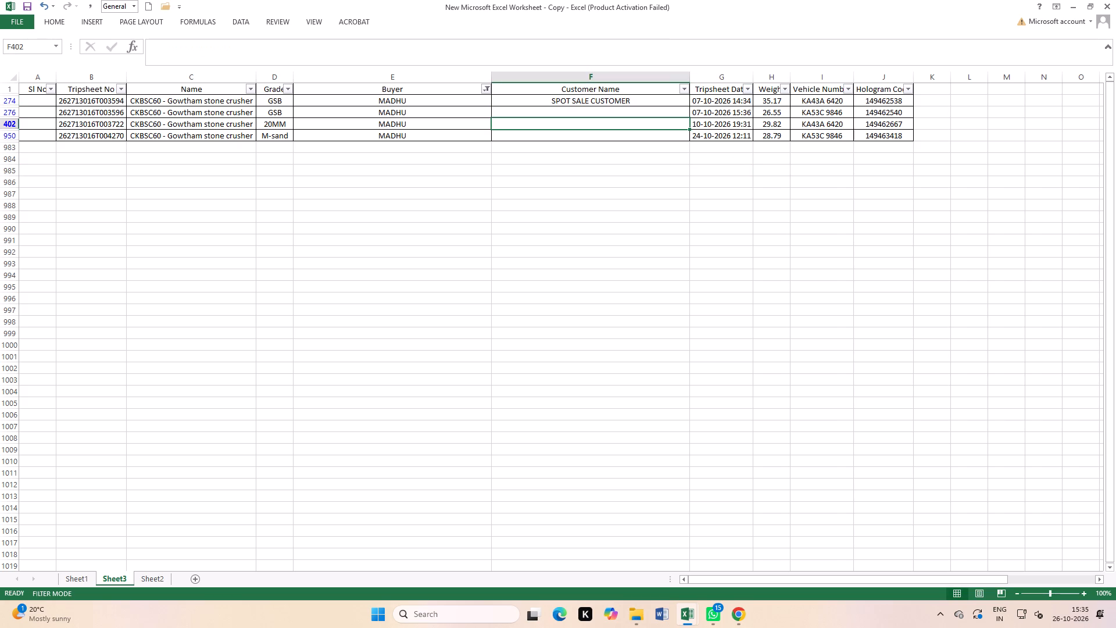
{"action": "key", "text": "s"}
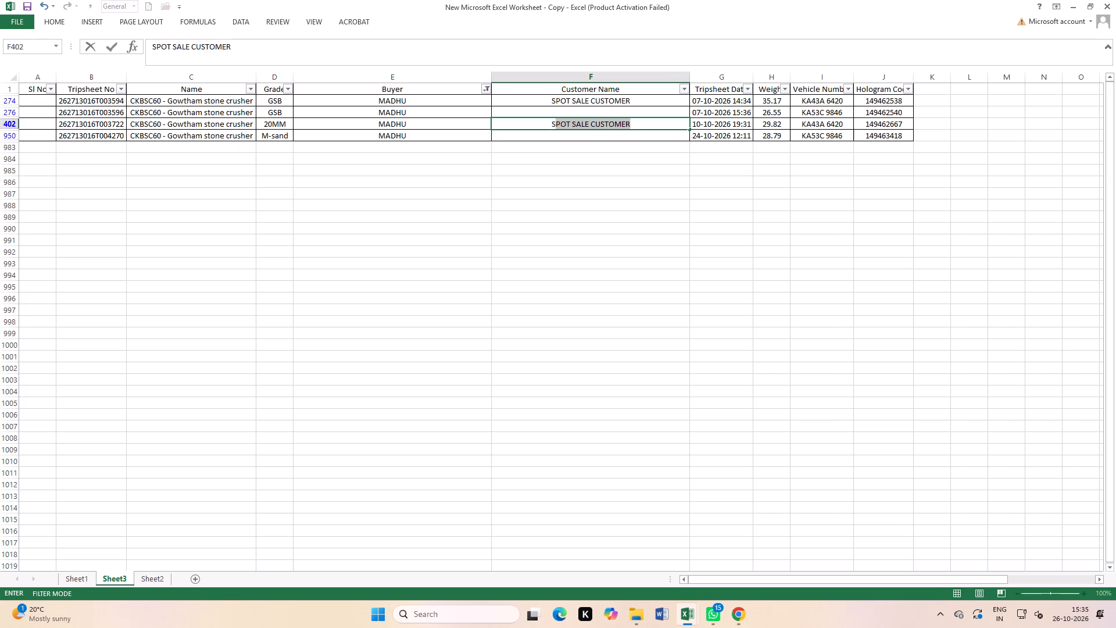
{"action": "left_click", "coordinate": [671, 191]}
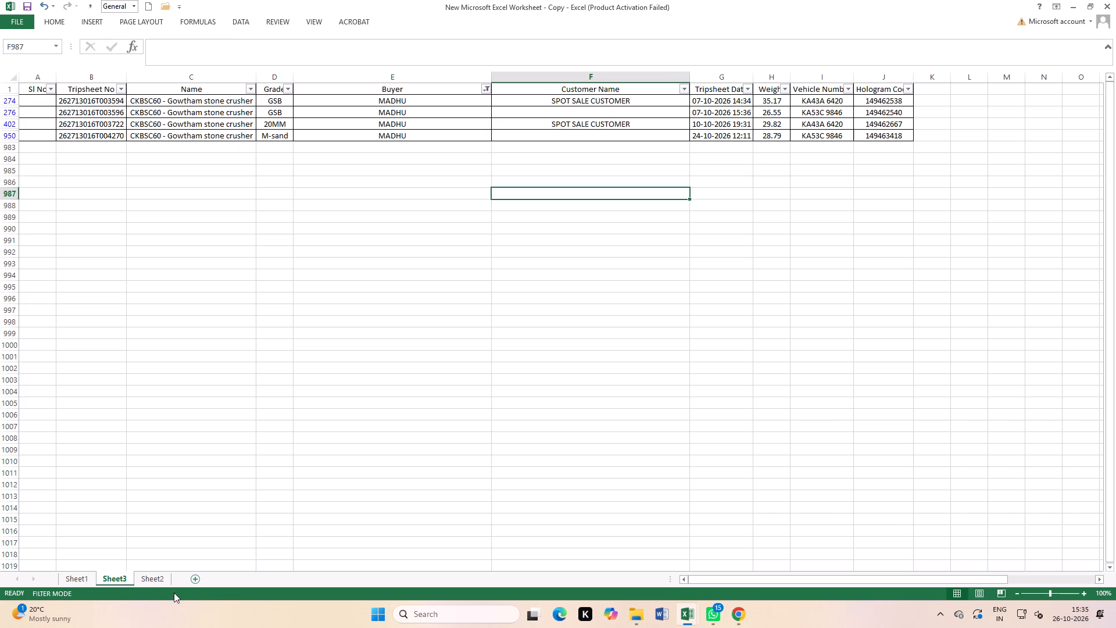
{"action": "key", "text": "ctrl+Tab"}
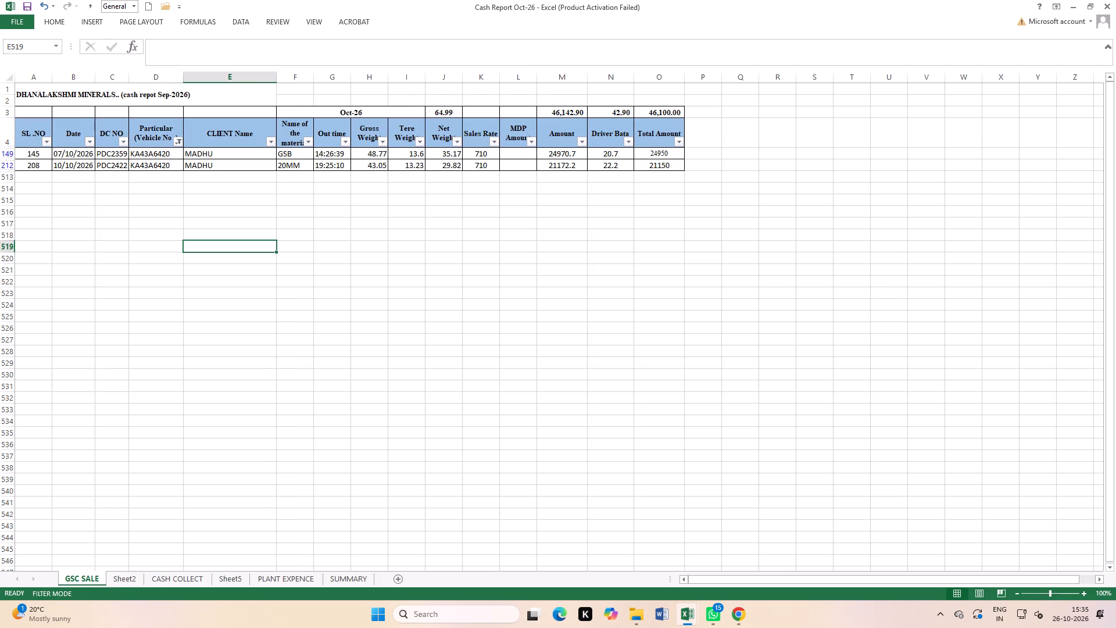
{"action": "left_click", "coordinate": [174, 143]}
{"action": "left_click", "coordinate": [121, 236]}
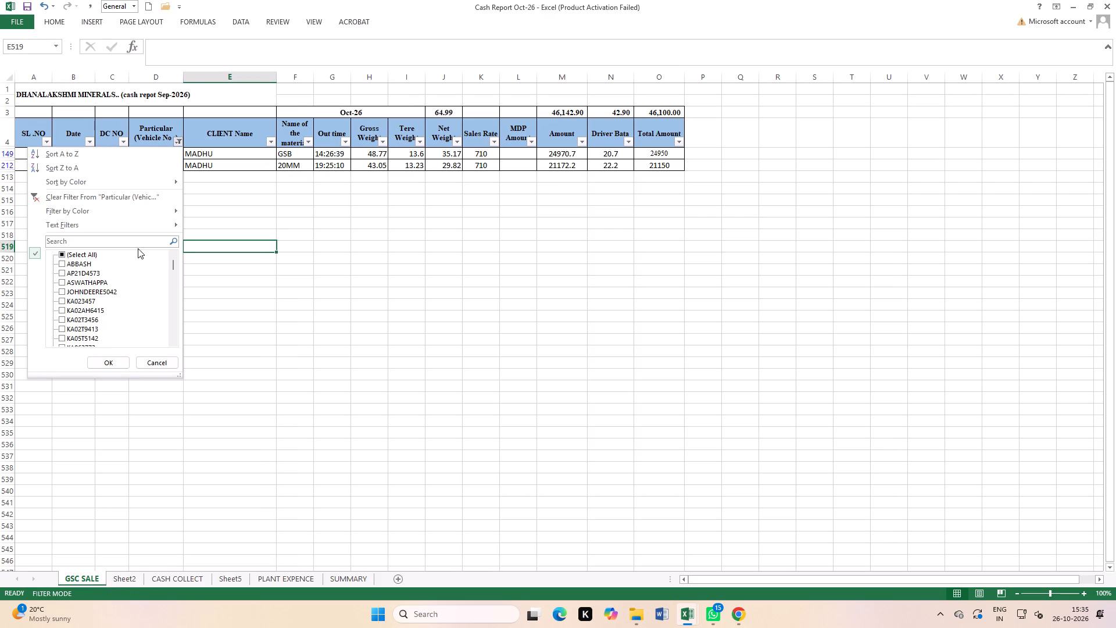
{"action": "left_click", "coordinate": [142, 242]}
{"action": "type", "text": "9846"}
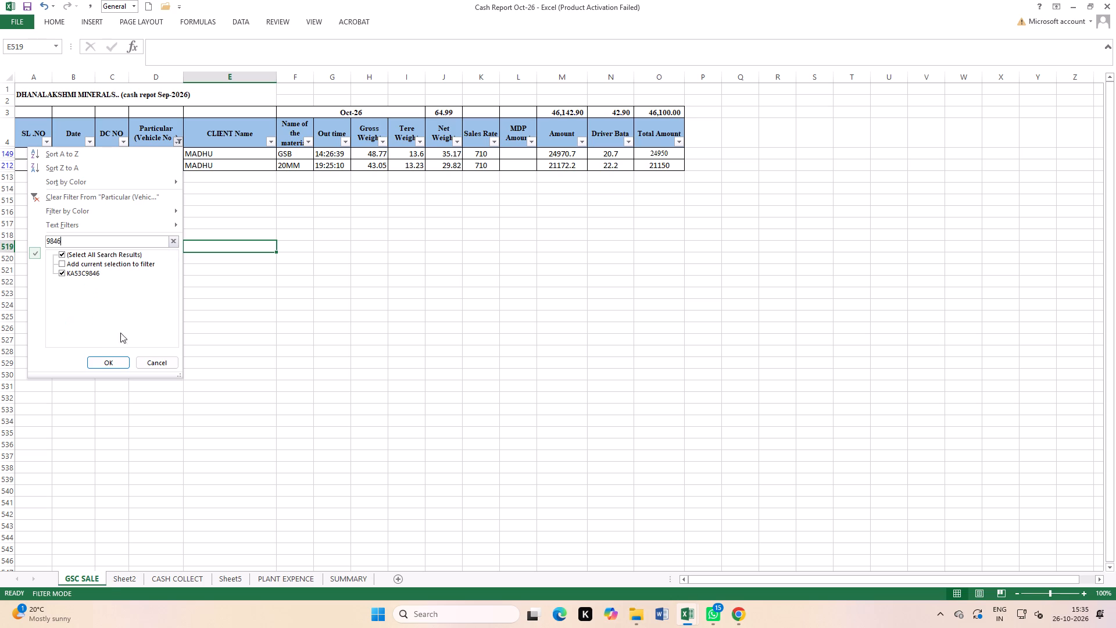
{"action": "left_click", "coordinate": [114, 366]}
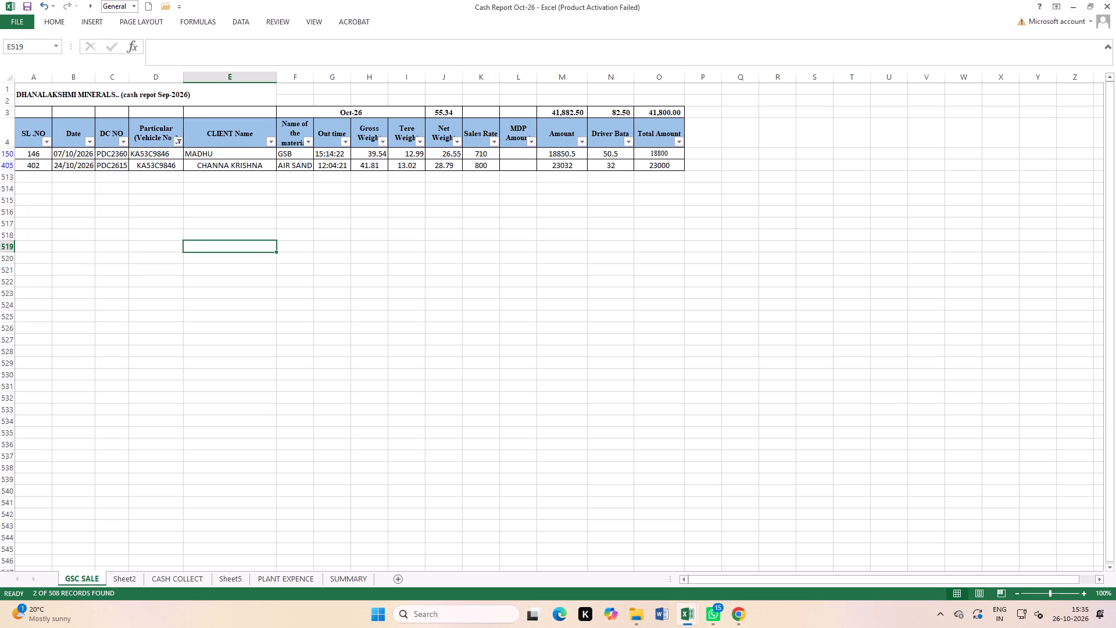
{"action": "key", "text": "ctrl+Tab"}
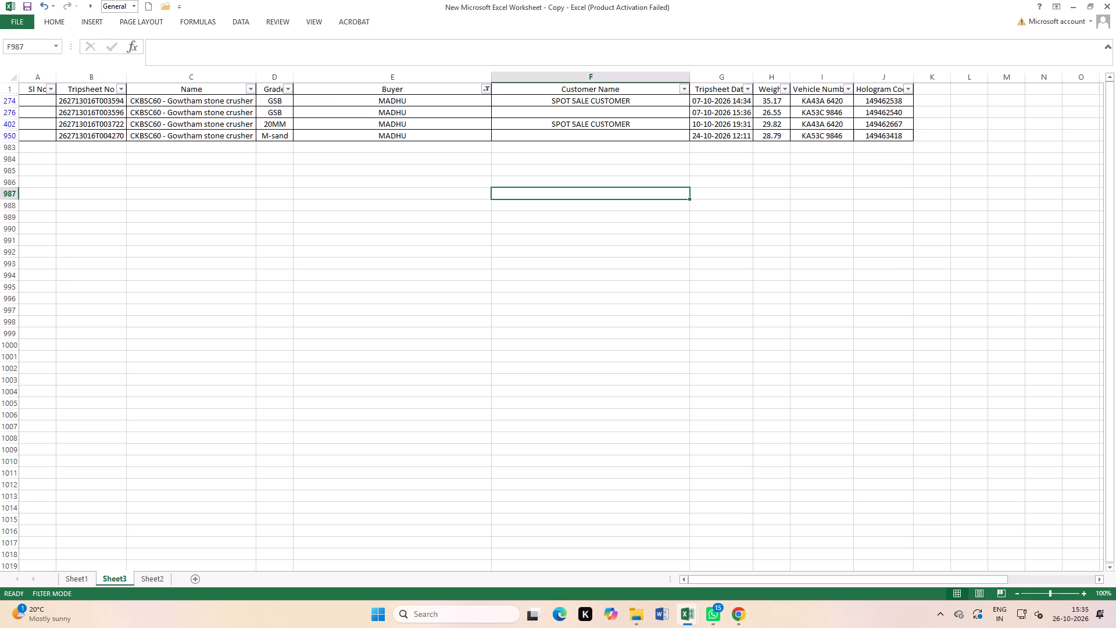
{"action": "left_click", "coordinate": [616, 113]}
{"action": "key", "text": "s"}
{"action": "left_click", "coordinate": [609, 136]}
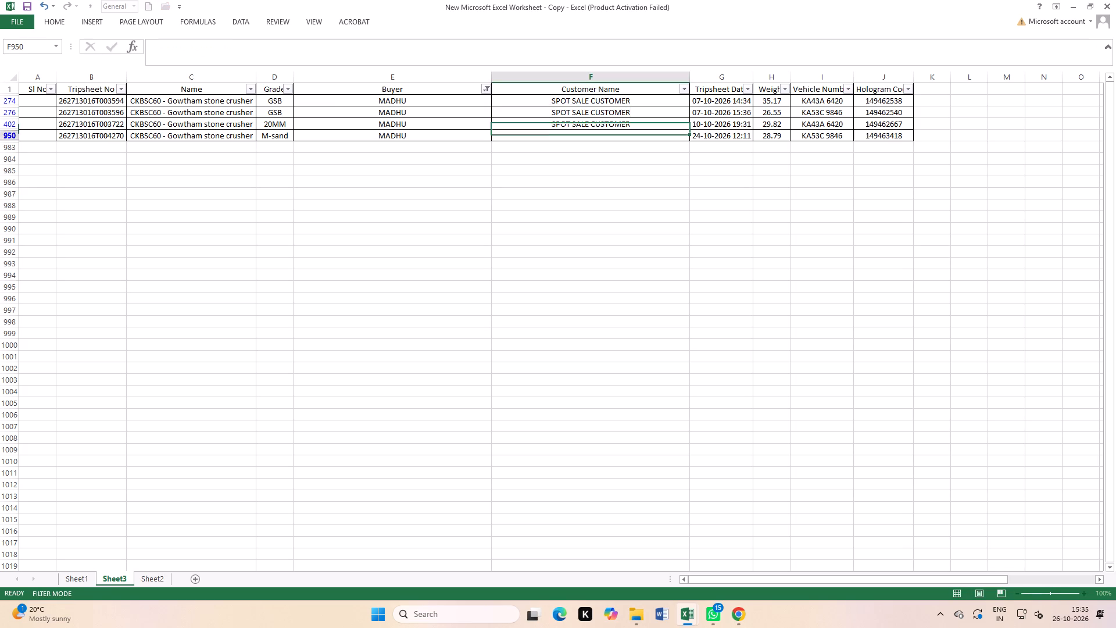
{"action": "key", "text": "s"}
{"action": "left_click", "coordinate": [618, 194]}
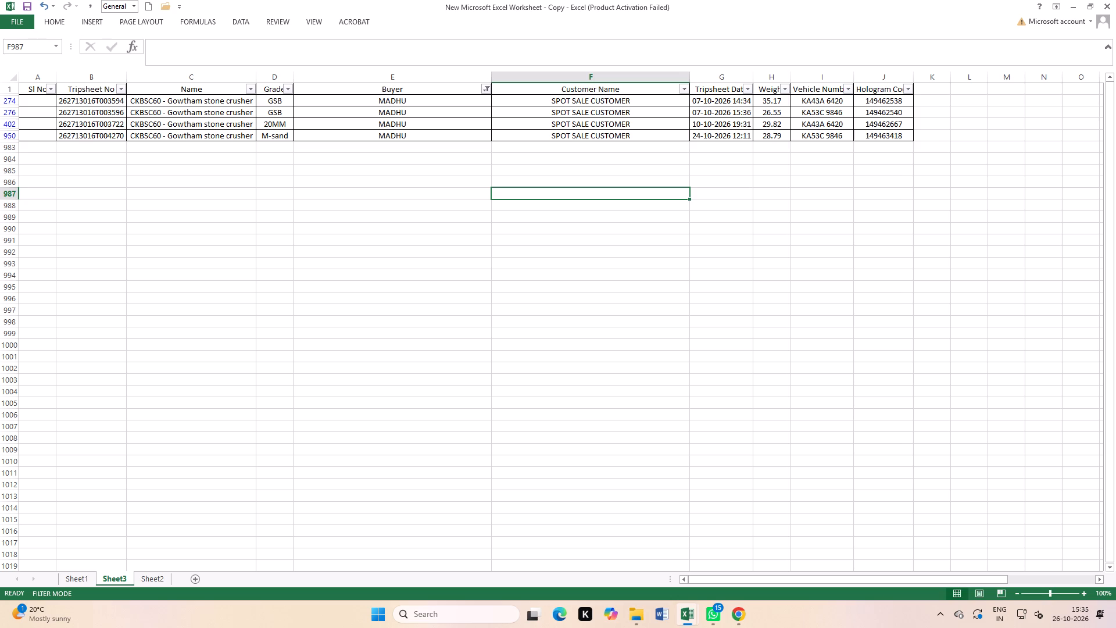
Change the tripsheet table's Buyer filter from MADHU to only the buyer listed directly after it.
{"action": "left_click", "coordinate": [491, 88]}
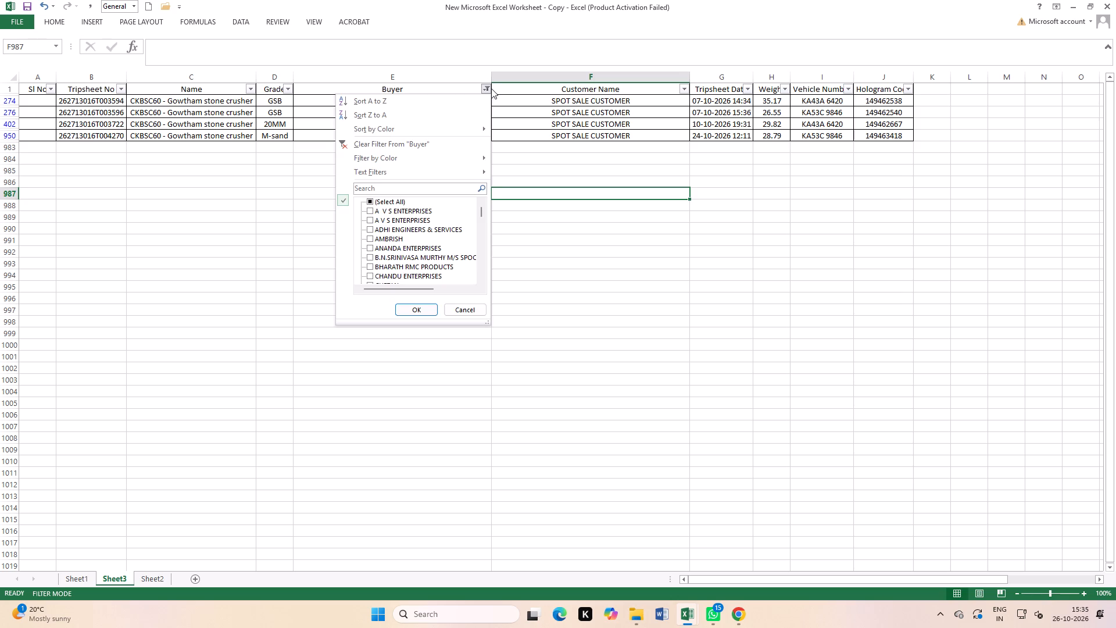
{"action": "scroll", "coordinate": [399, 251], "scroll_direction": "down", "scroll_amount": 7}
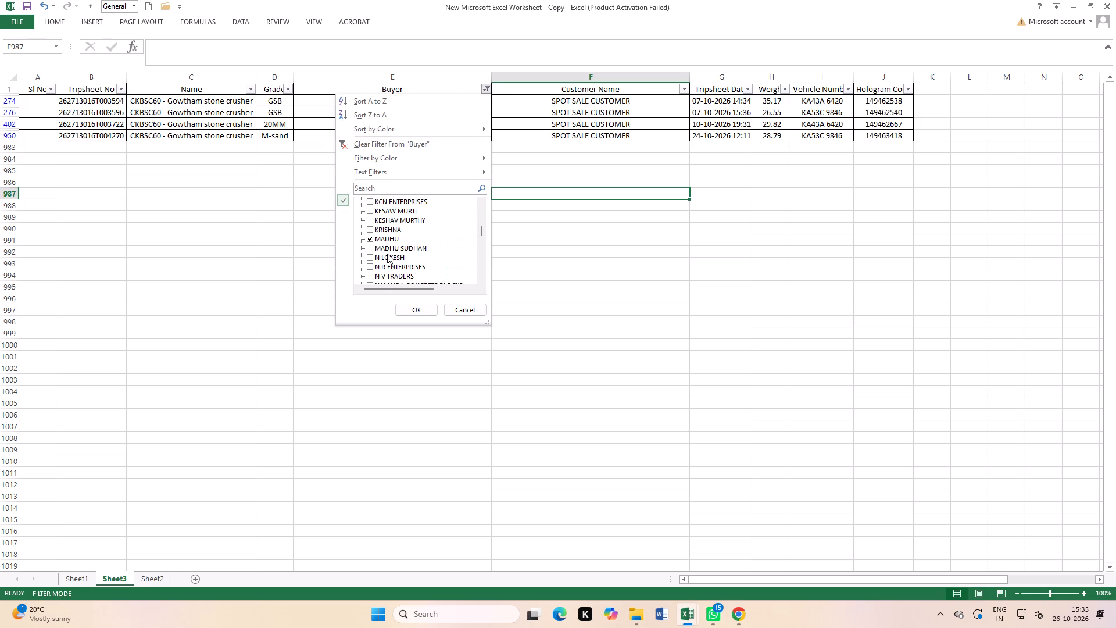
{"action": "left_click", "coordinate": [387, 237]}
{"action": "left_click", "coordinate": [395, 247]}
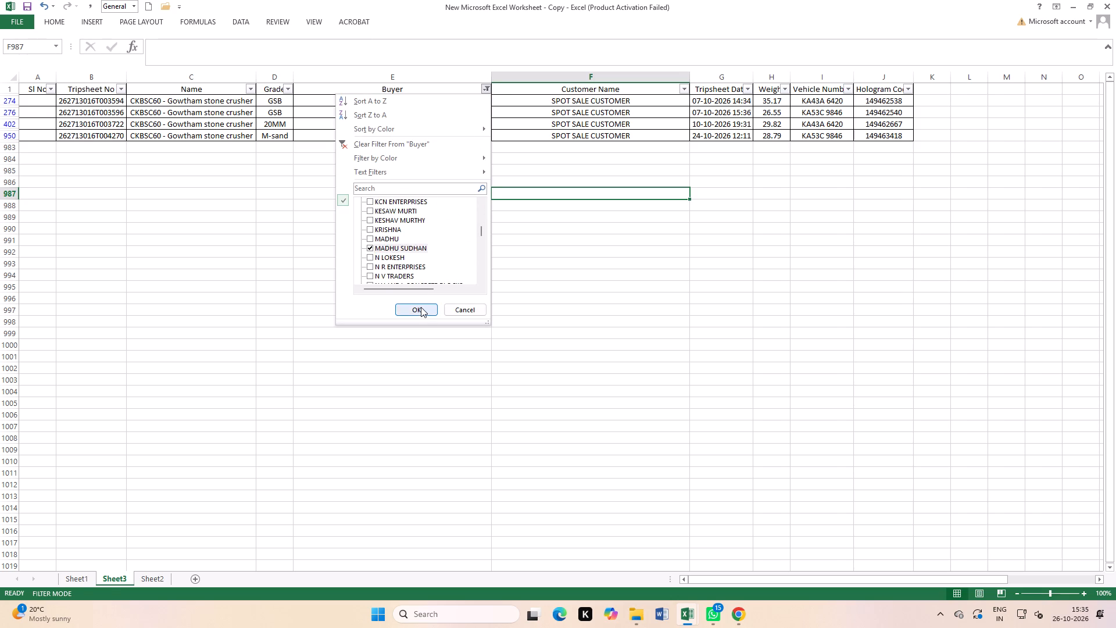
{"action": "left_click", "coordinate": [421, 307]}
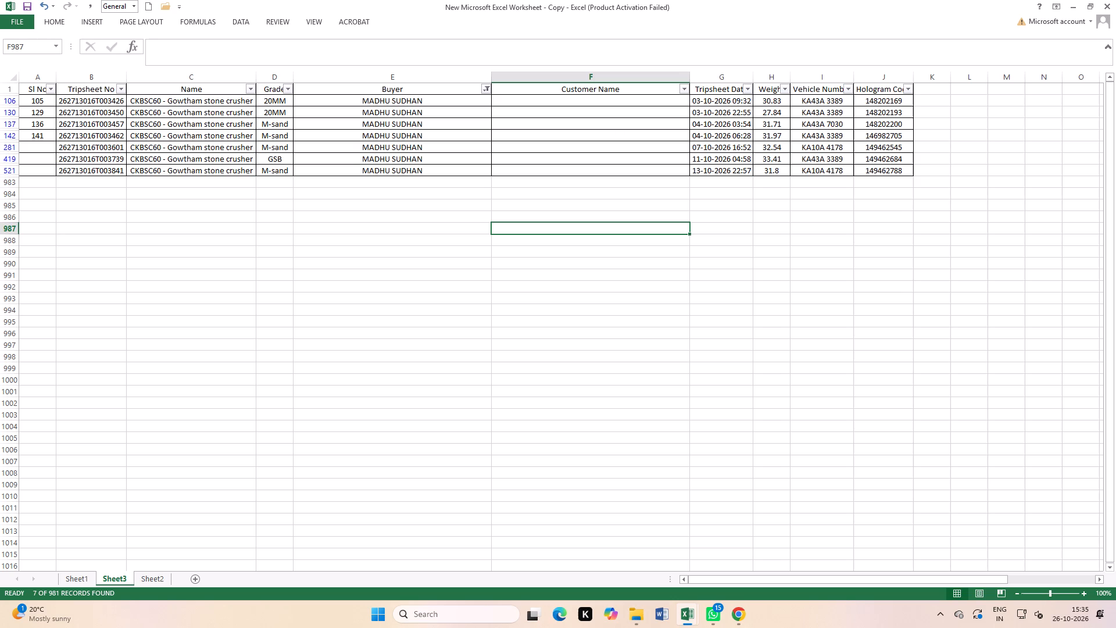
Switch to Chrome, where the Spot Sale DC Report is open.
{"action": "left_click", "coordinate": [744, 619]}
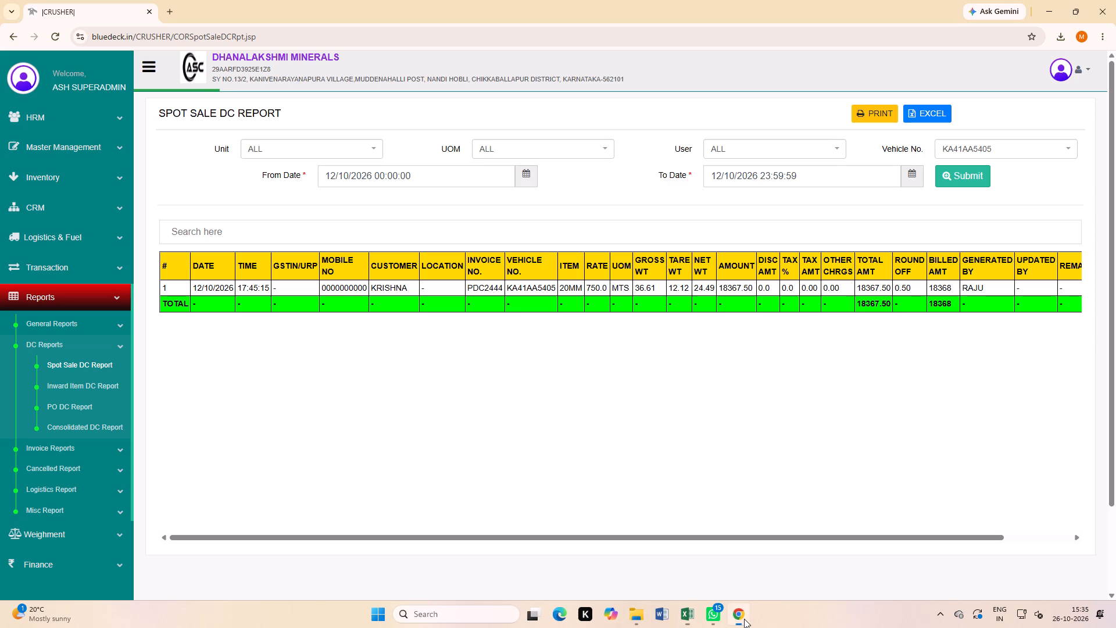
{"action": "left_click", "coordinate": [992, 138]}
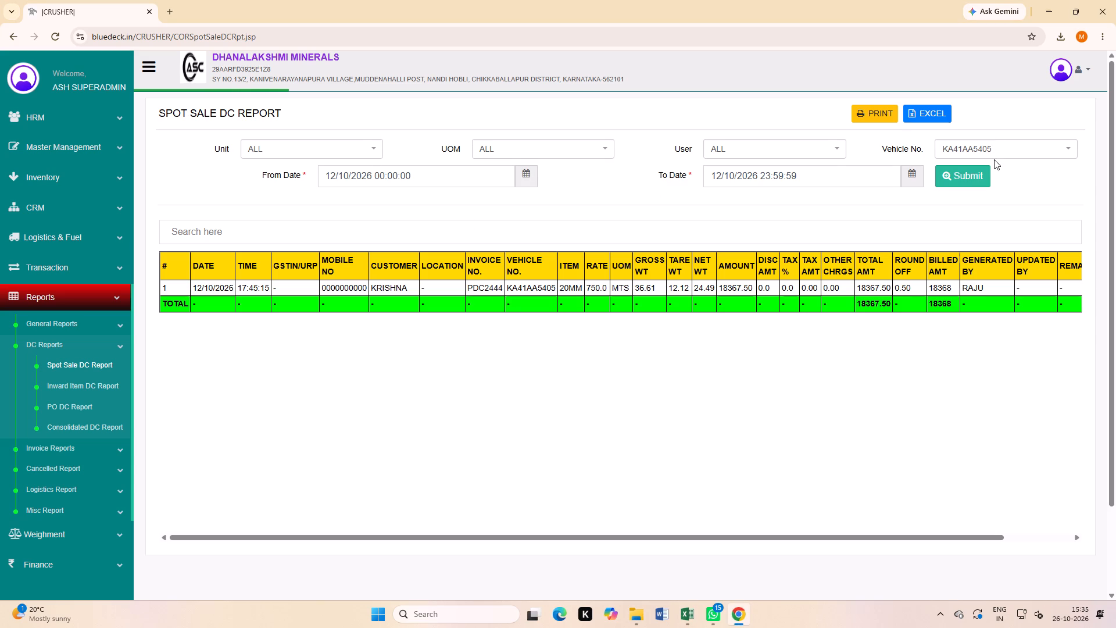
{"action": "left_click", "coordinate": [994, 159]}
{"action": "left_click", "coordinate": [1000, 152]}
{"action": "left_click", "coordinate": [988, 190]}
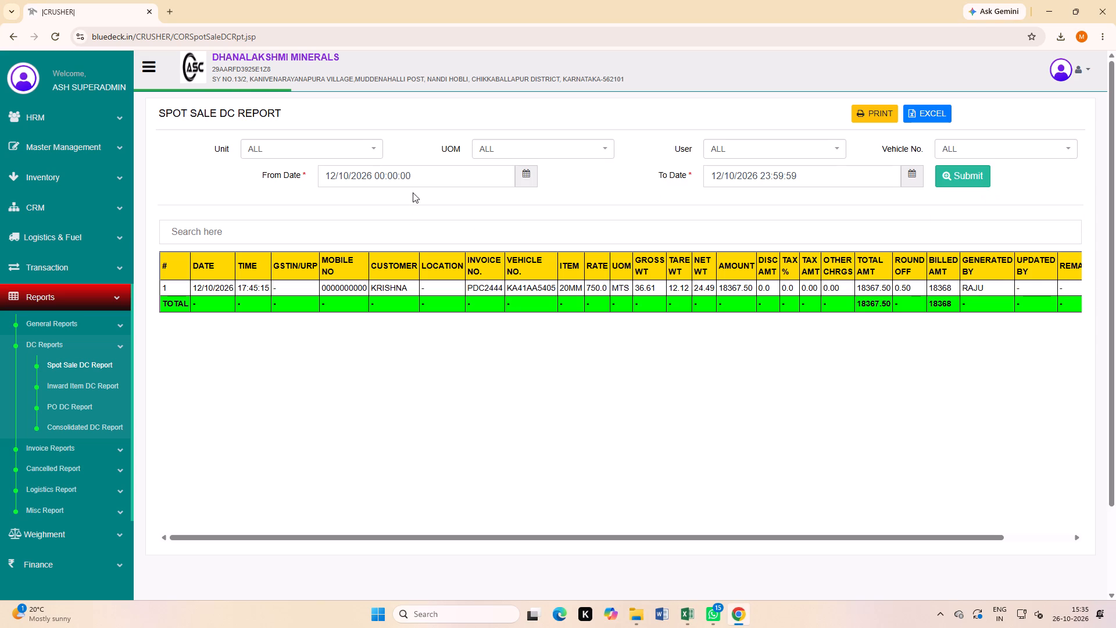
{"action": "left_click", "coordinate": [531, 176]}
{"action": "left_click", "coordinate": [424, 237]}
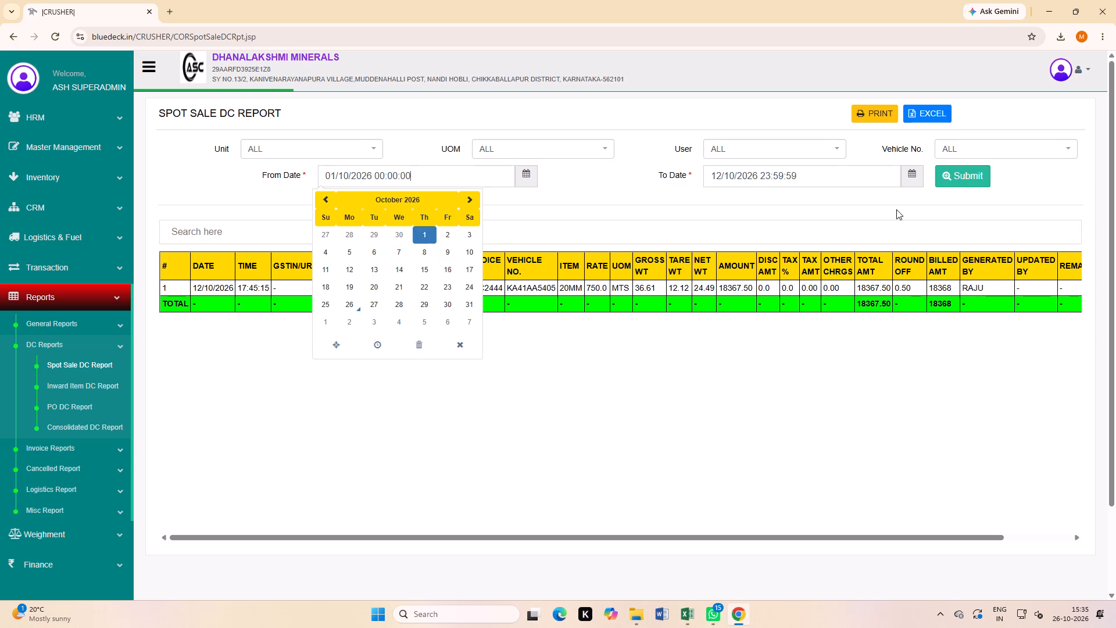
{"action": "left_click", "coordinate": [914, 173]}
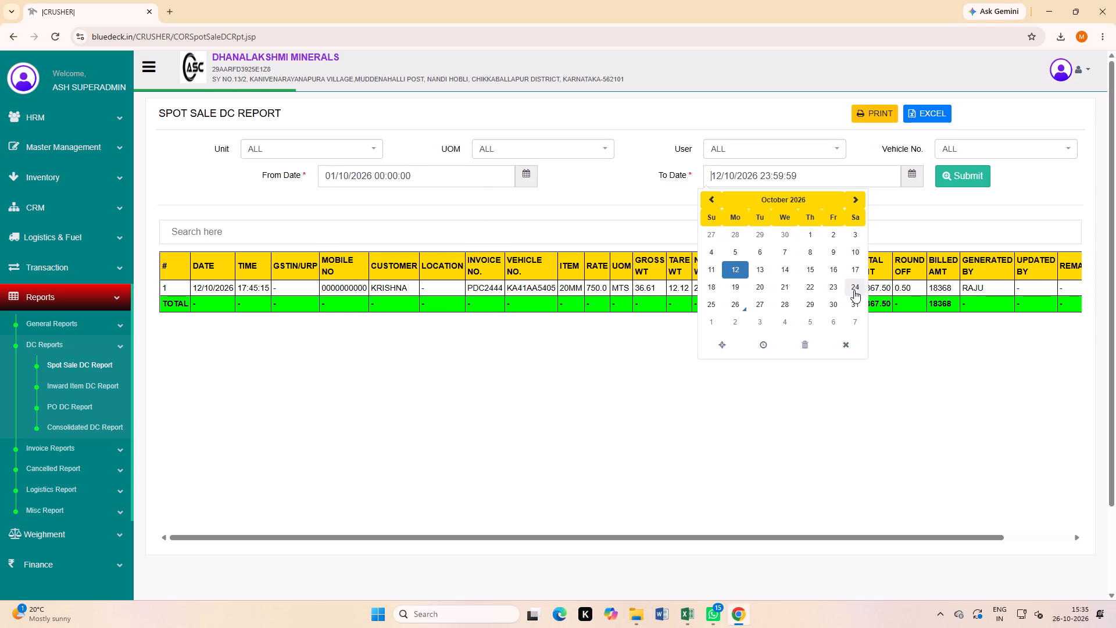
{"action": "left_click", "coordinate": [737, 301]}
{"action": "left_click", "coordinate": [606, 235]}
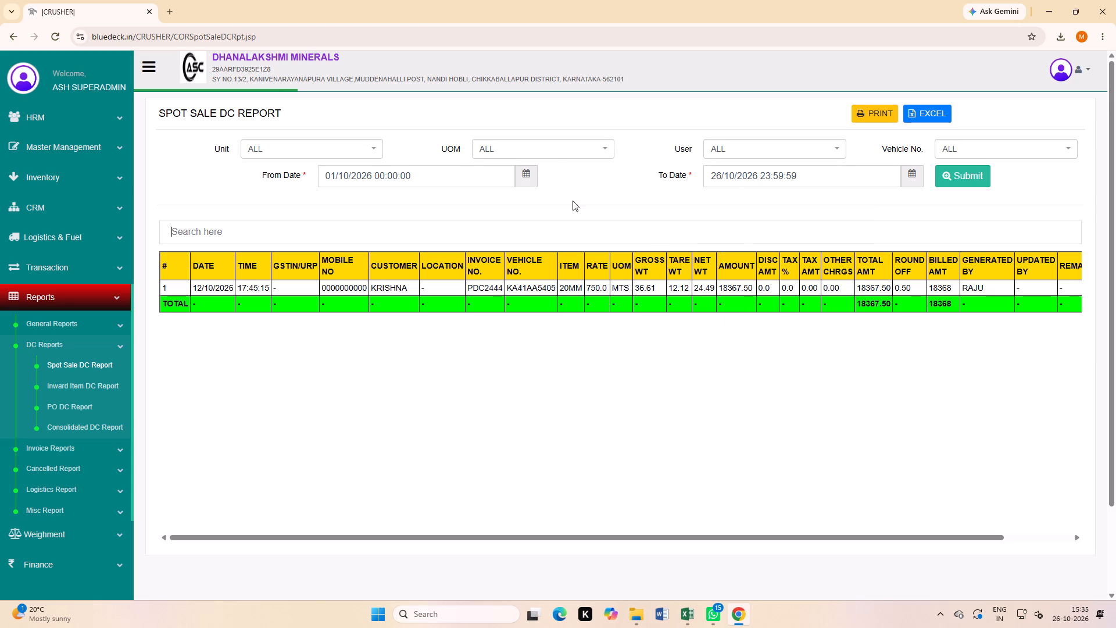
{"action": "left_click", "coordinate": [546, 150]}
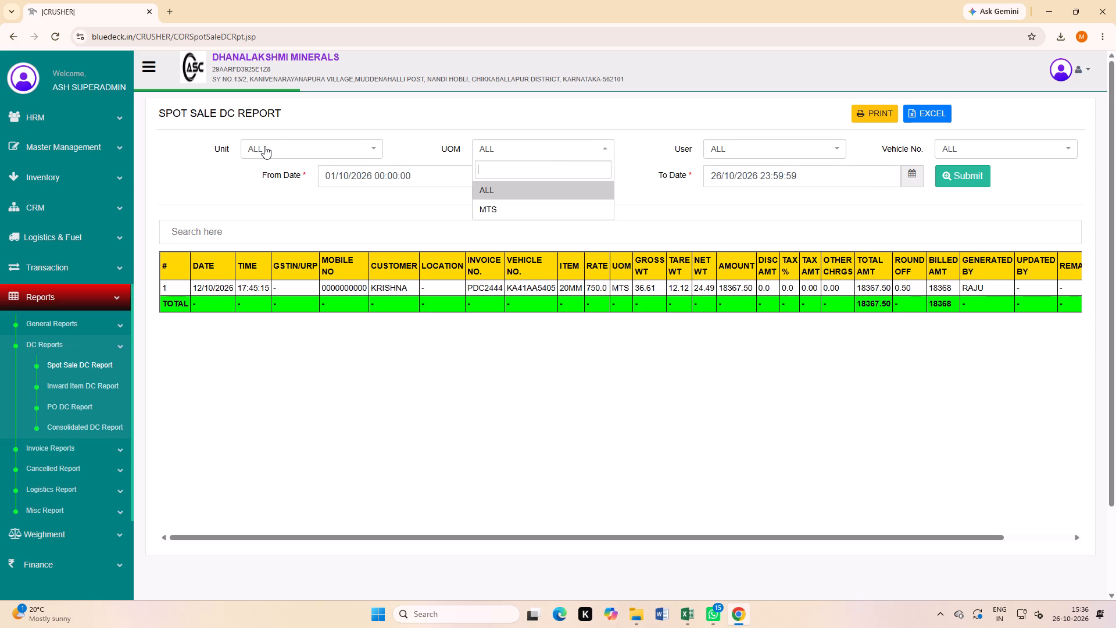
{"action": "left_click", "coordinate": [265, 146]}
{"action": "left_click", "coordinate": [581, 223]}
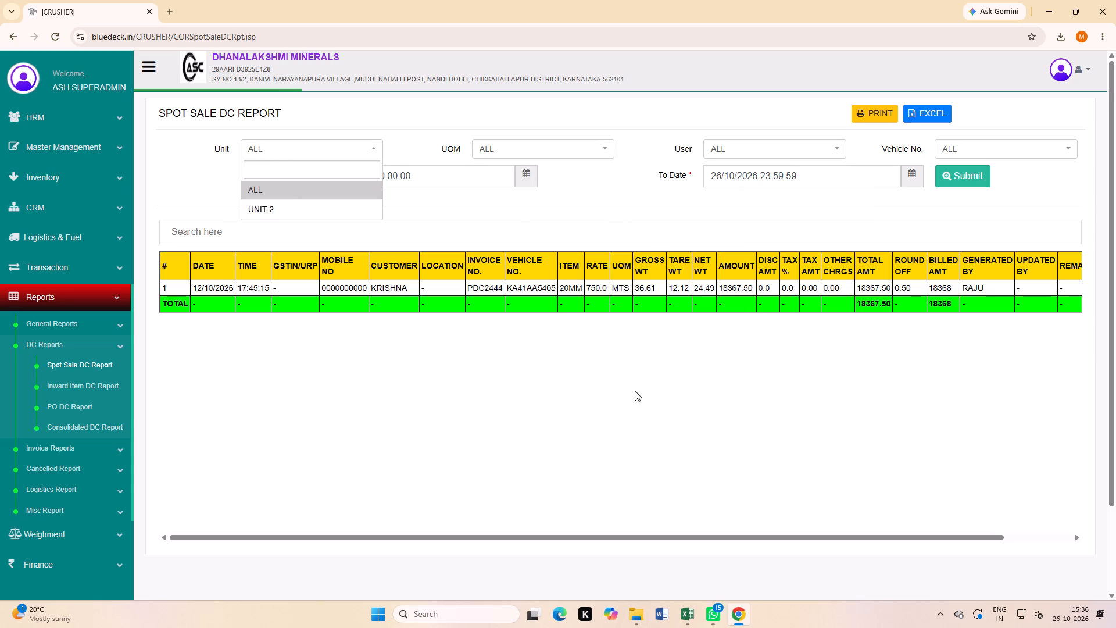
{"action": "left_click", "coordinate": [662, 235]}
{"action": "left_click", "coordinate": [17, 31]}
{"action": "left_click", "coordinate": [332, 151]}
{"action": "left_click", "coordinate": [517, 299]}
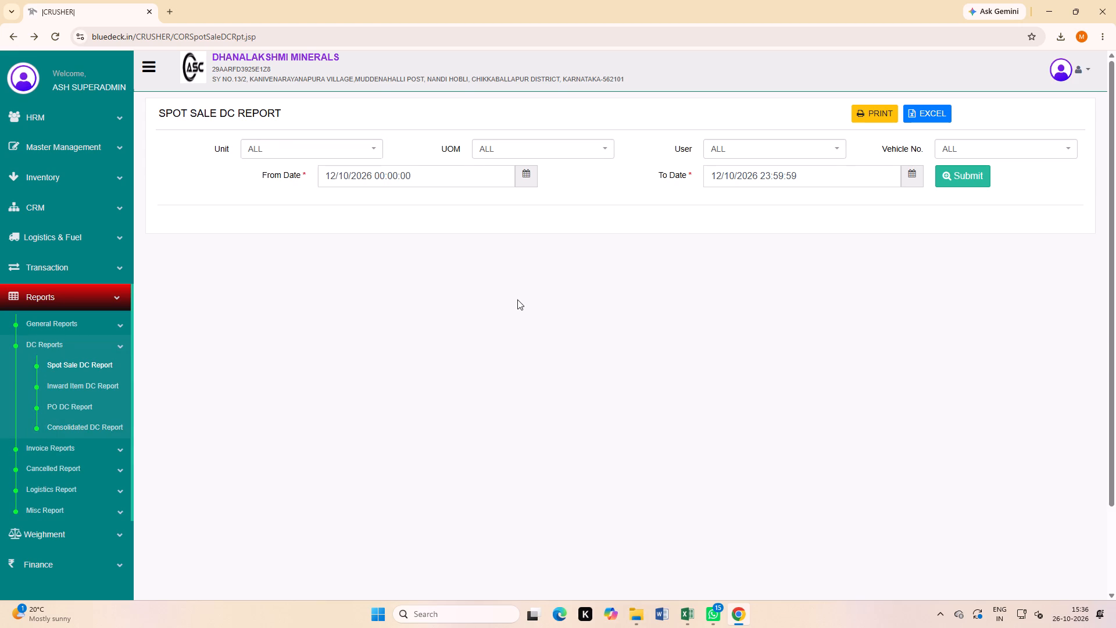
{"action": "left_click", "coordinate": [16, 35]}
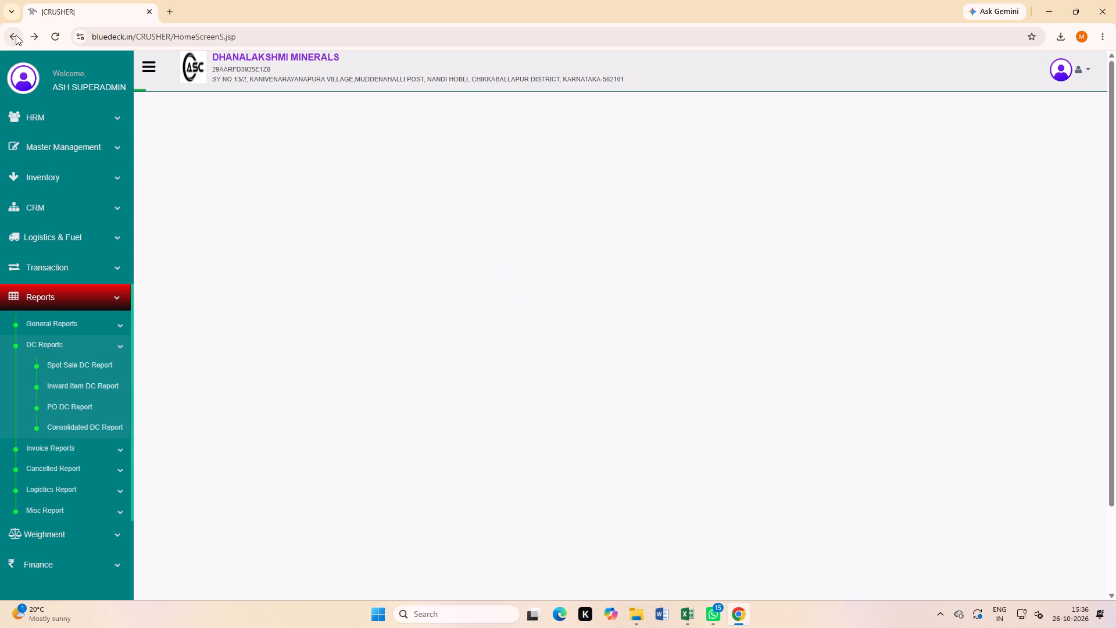
Run the PO DC Report for the buyer currently filtered in the tripsheet table, with DC type DC, from 01/10/2026 to 26/10/2026.
{"action": "left_click", "coordinate": [74, 410]}
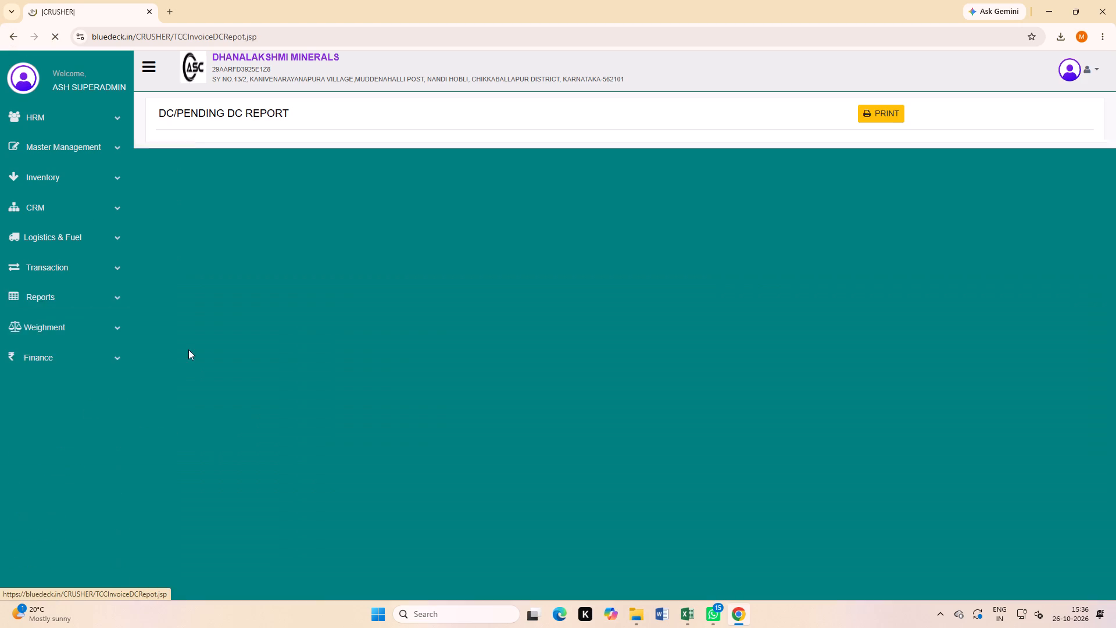
{"action": "left_click", "coordinate": [289, 180]}
{"action": "left_click", "coordinate": [285, 206]}
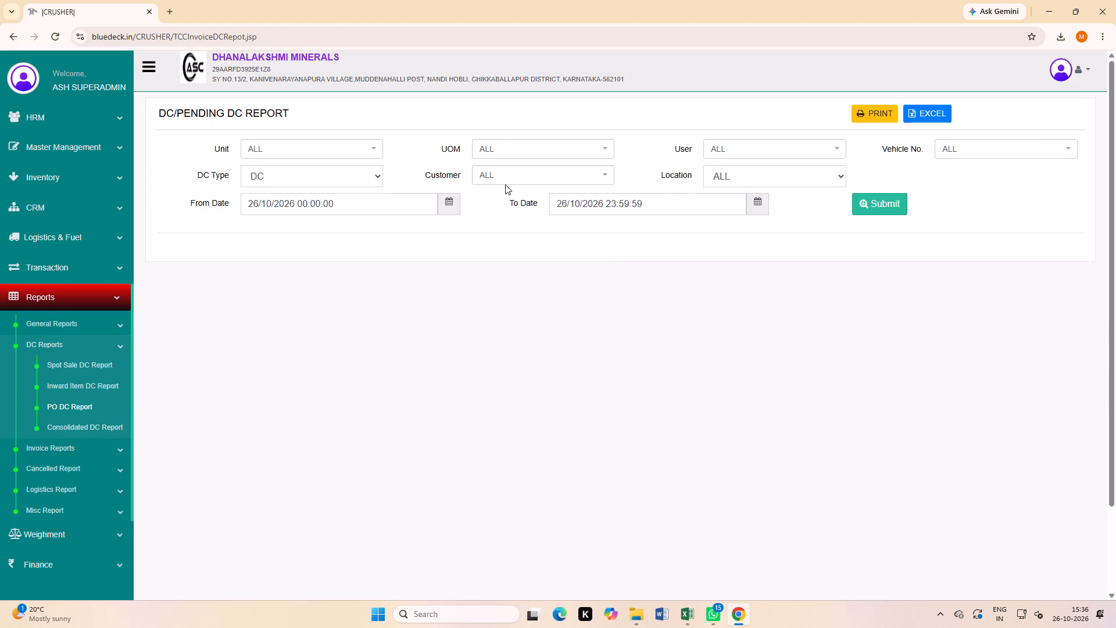
{"action": "left_click", "coordinate": [507, 166]}
{"action": "key", "text": "comma"}
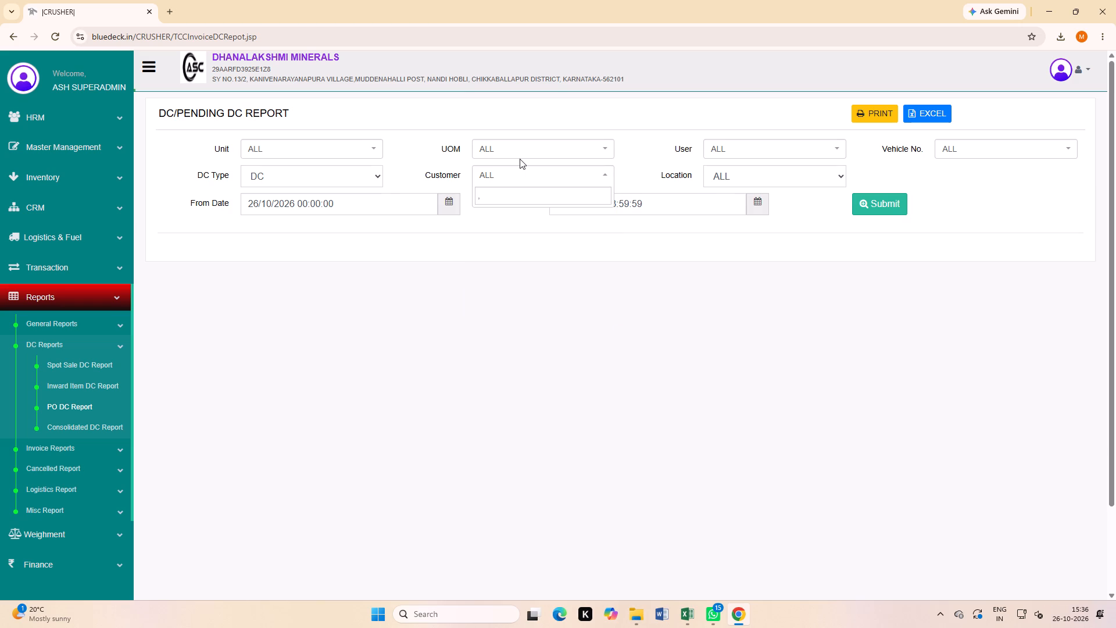
{"action": "key", "text": "BackSpace"}
{"action": "type", "text": "MA"}
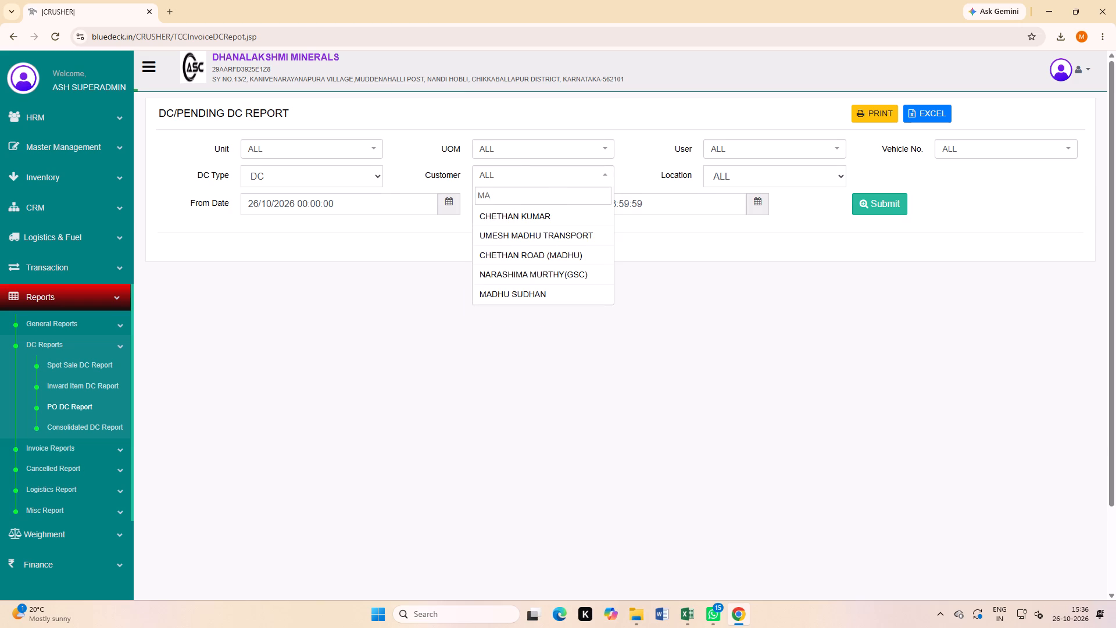
{"action": "left_click", "coordinate": [535, 291]}
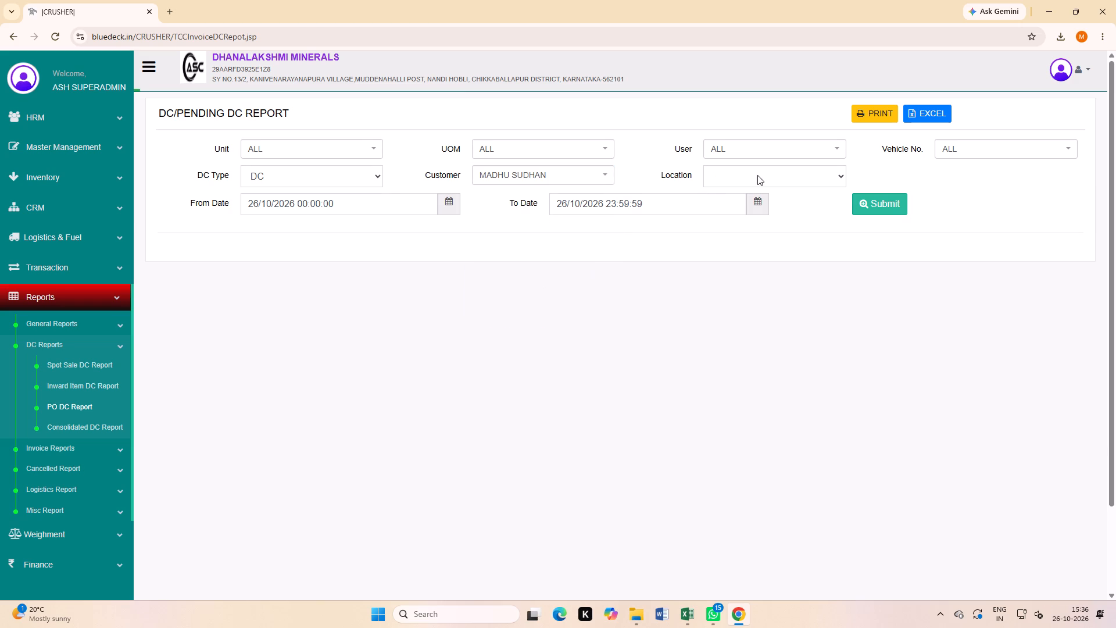
{"action": "left_click", "coordinate": [443, 197]}
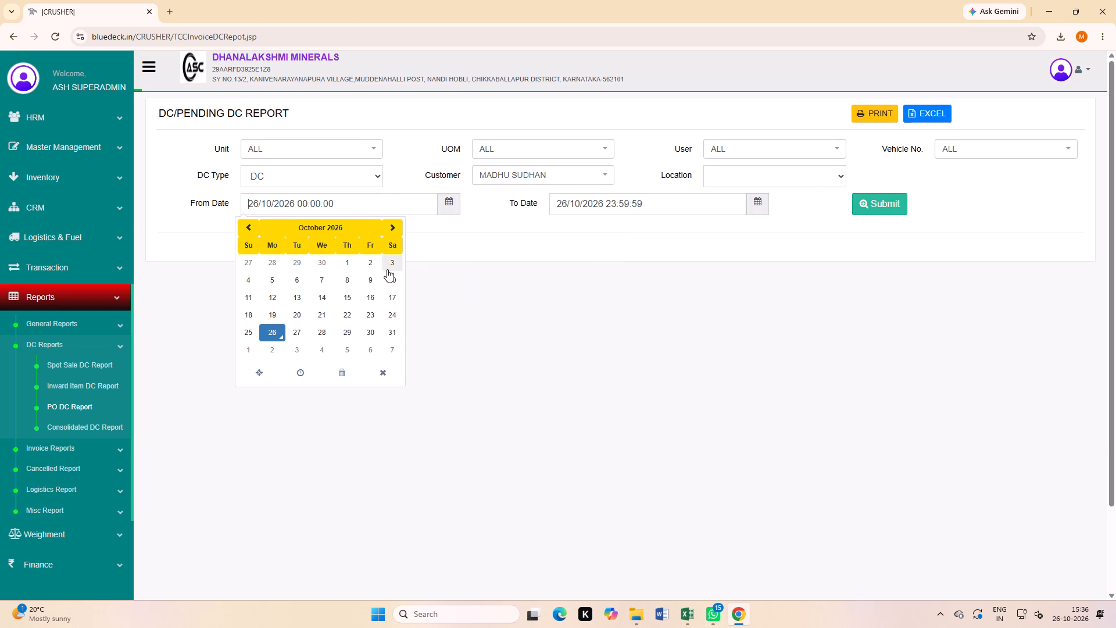
{"action": "left_click", "coordinate": [356, 263]}
{"action": "left_click", "coordinate": [681, 320]}
{"action": "left_click", "coordinate": [878, 207]}
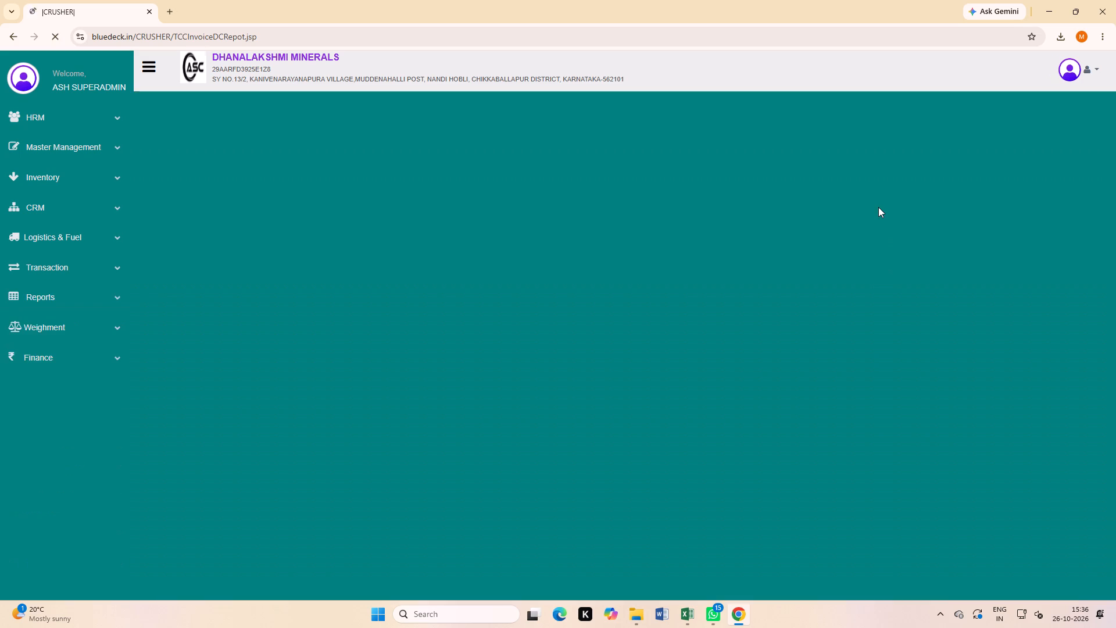
{"action": "left_click", "coordinate": [868, 208]}
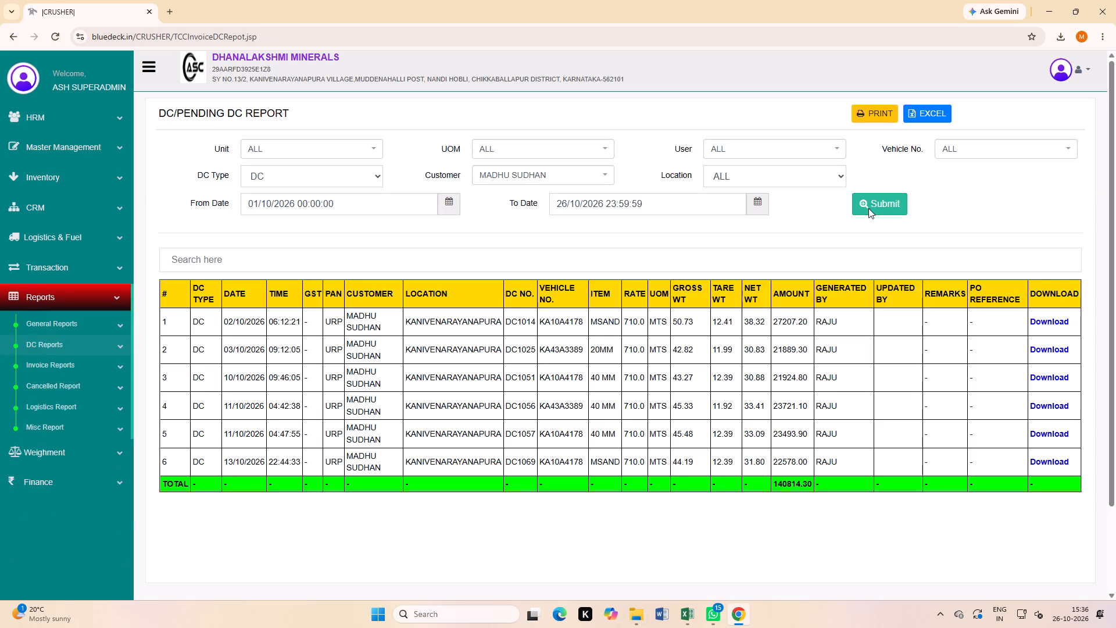
Compare the dates, weights and vehicles of the buyer's DC entries with the filtered rows in the tripsheet table.
{"action": "scroll", "coordinate": [559, 352], "scroll_direction": "down", "scroll_amount": 6}
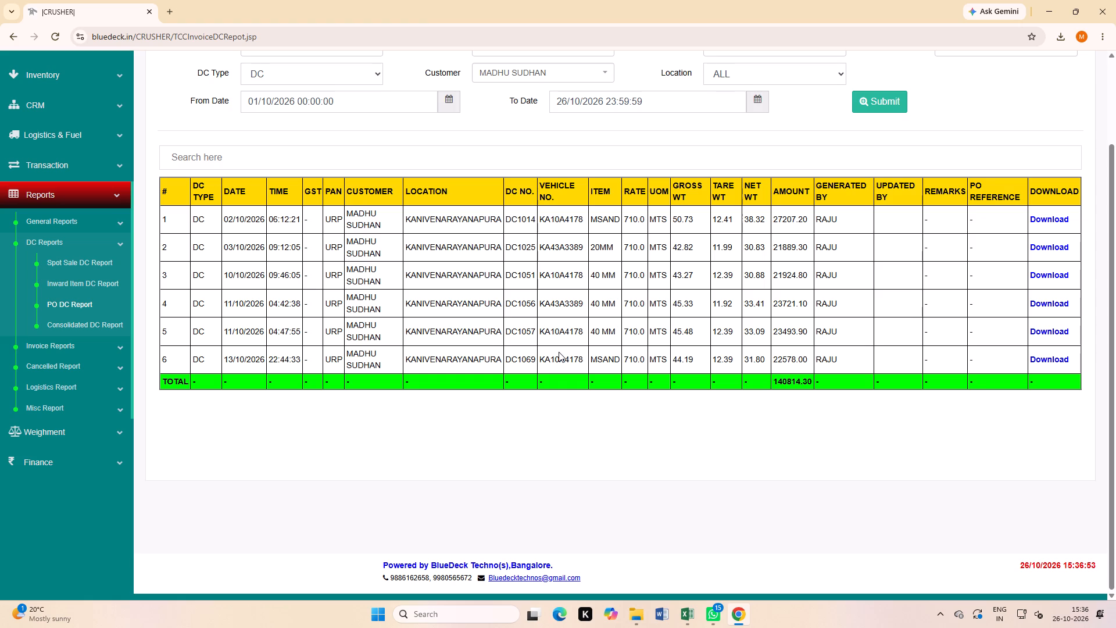
{"action": "scroll", "coordinate": [296, 405], "scroll_direction": "down", "scroll_amount": 2}
{"action": "left_click", "coordinate": [678, 609]}
{"action": "left_click", "coordinate": [643, 563]}
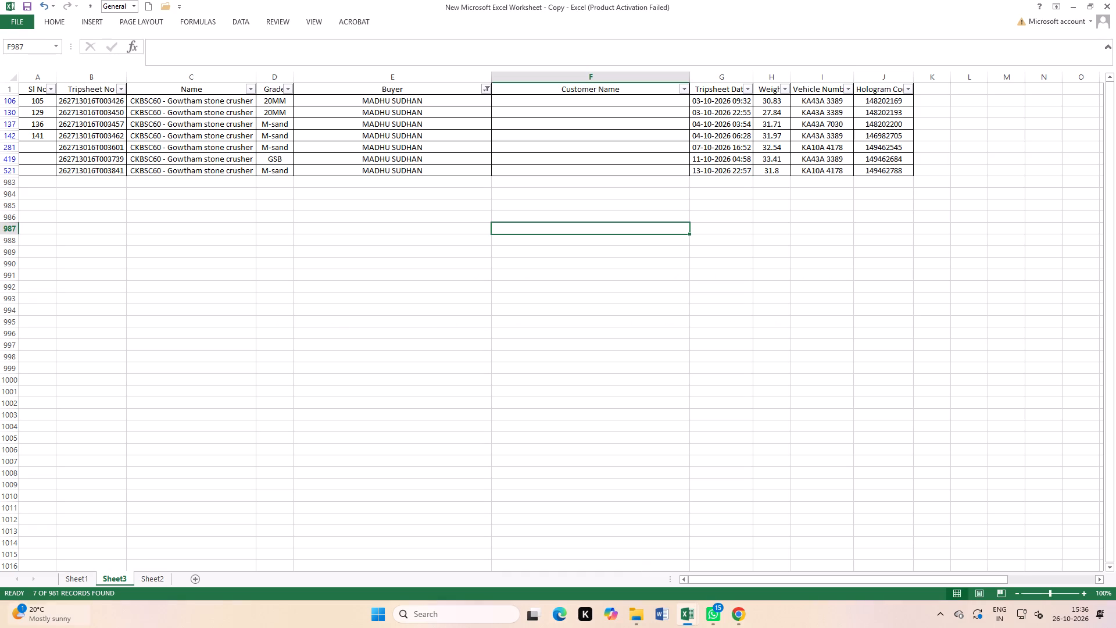
{"action": "left_click_drag", "start_coordinate": [732, 98], "coordinate": [732, 169]}
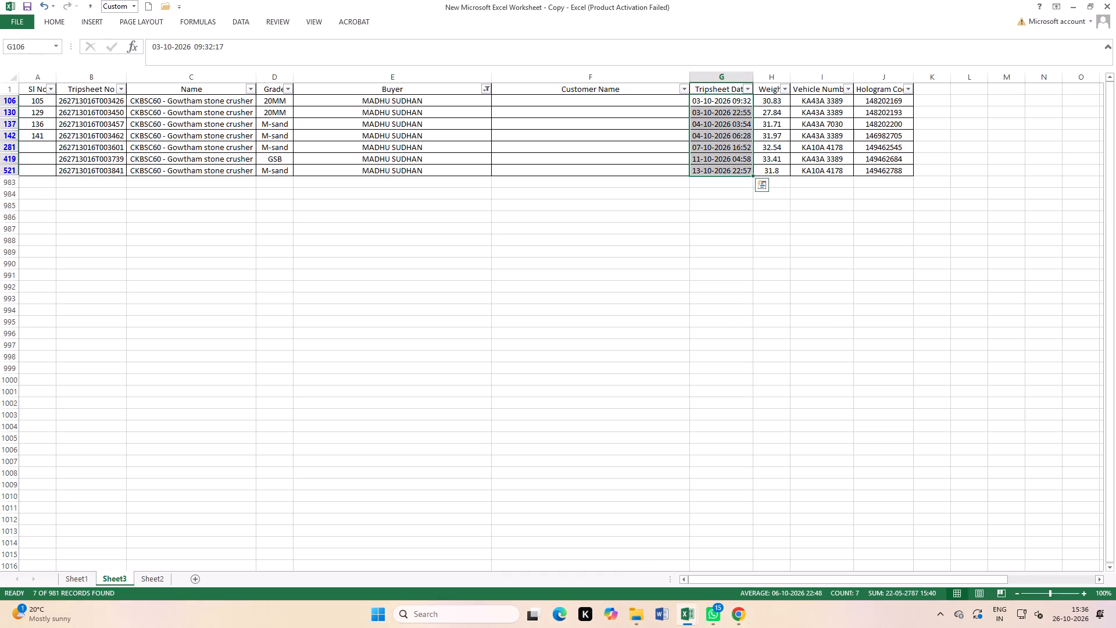
{"action": "left_click", "coordinate": [789, 217]}
{"action": "left_click", "coordinate": [782, 106]}
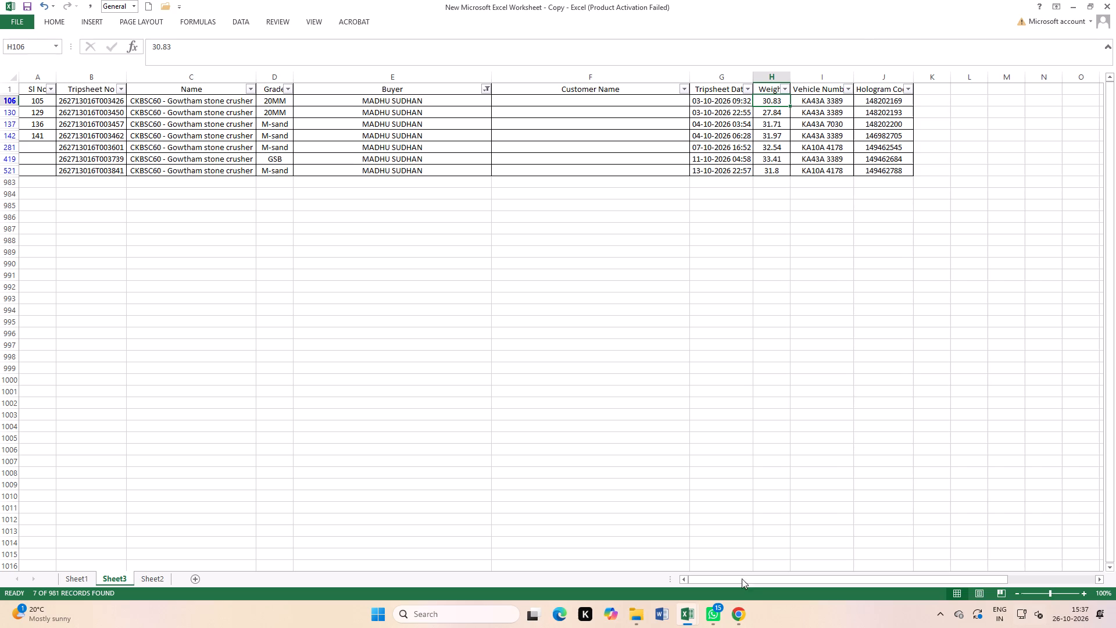
{"action": "left_click", "coordinate": [740, 620]}
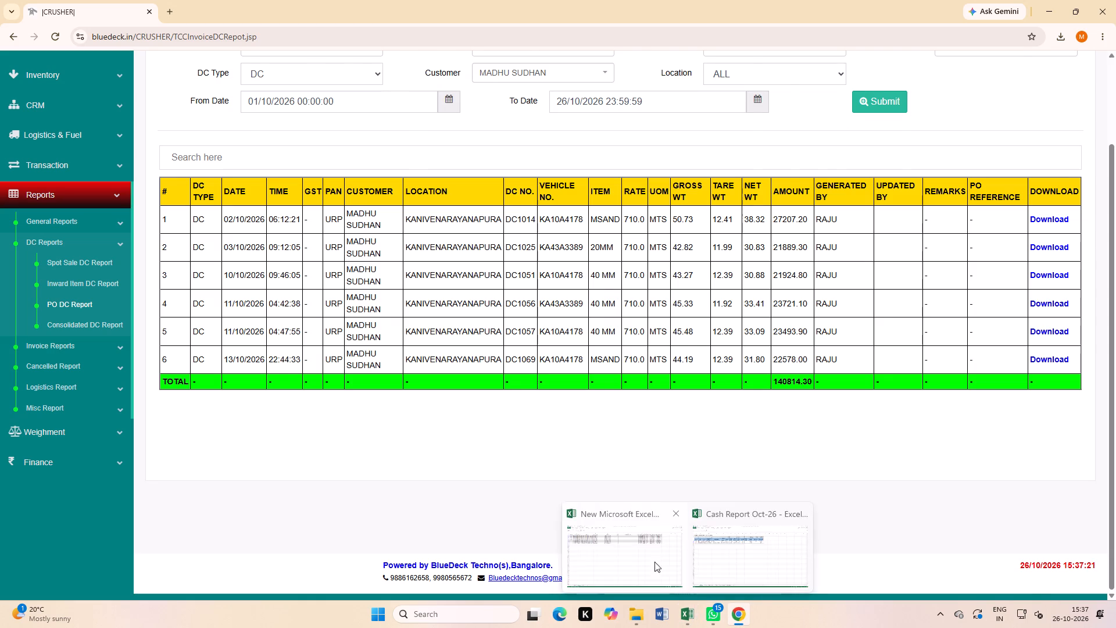
Back in the tripsheet table, copy the buyer's name into Customer Name for the rows weighing 30.83, 33.41 and 31.8.
{"action": "left_click", "coordinate": [650, 559]}
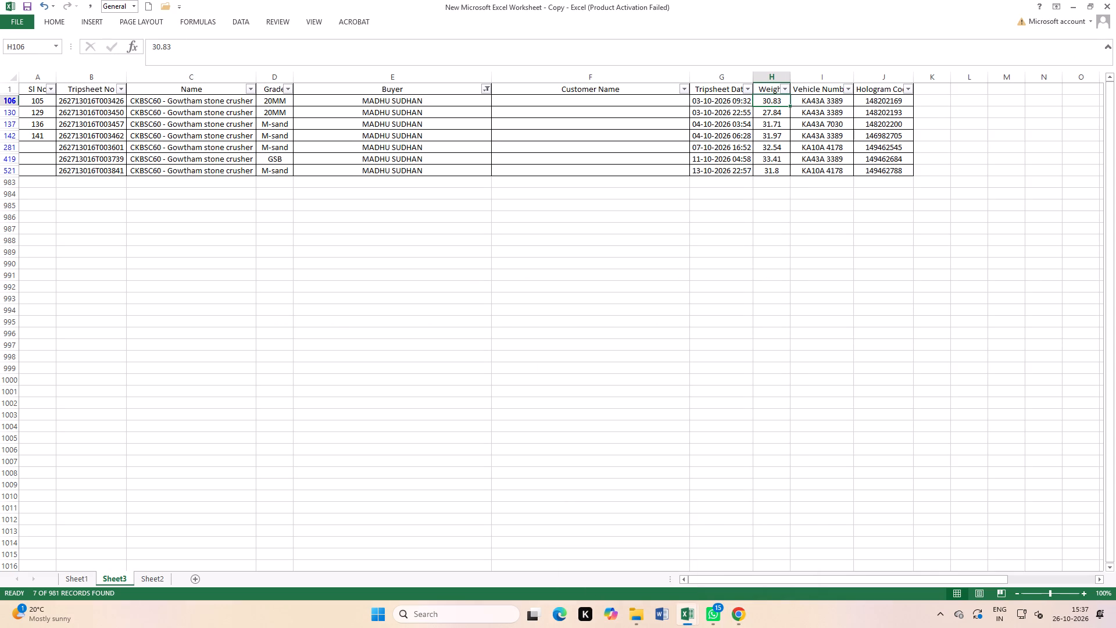
{"action": "left_click", "coordinate": [417, 105]}
{"action": "key", "text": "ctrl+c"}
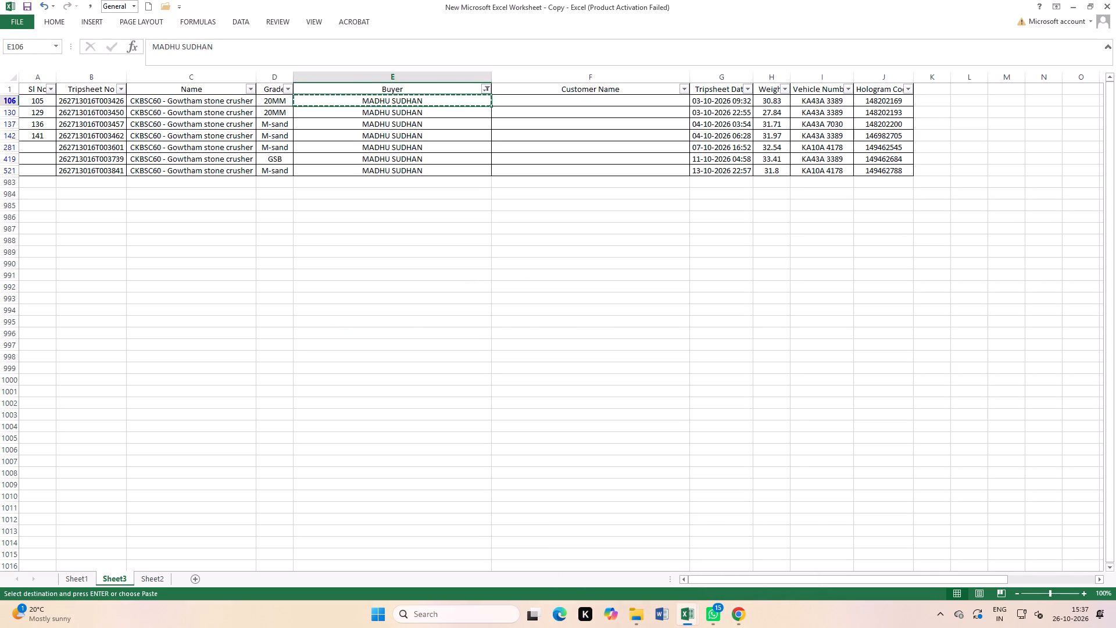
{"action": "left_click", "coordinate": [601, 104]}
{"action": "key", "text": "ctrl+v"}
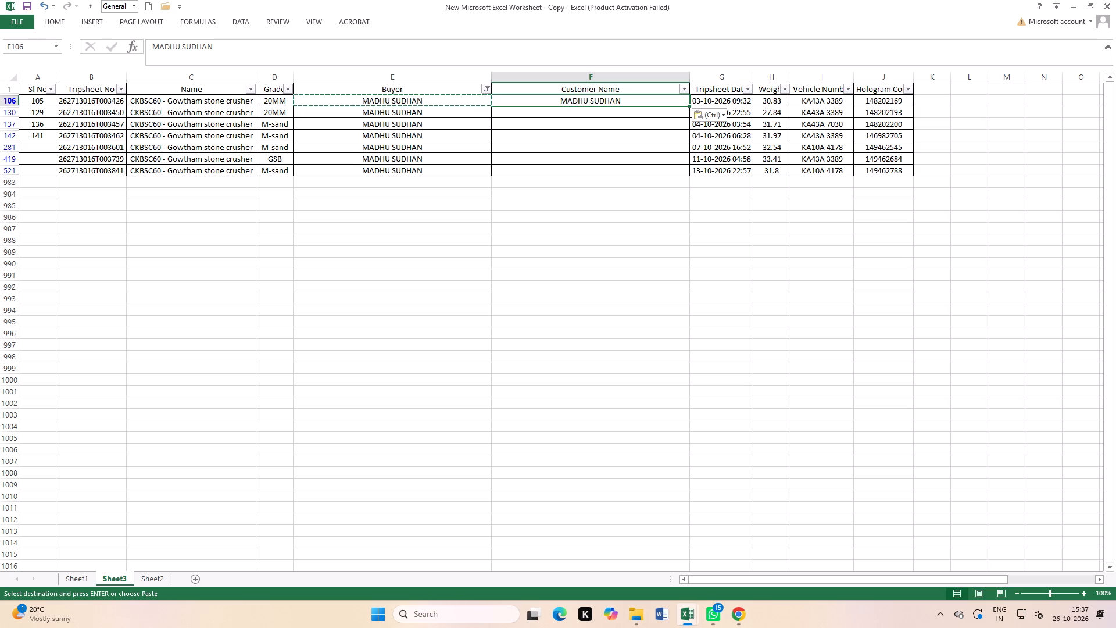
{"action": "left_click", "coordinate": [681, 156]}
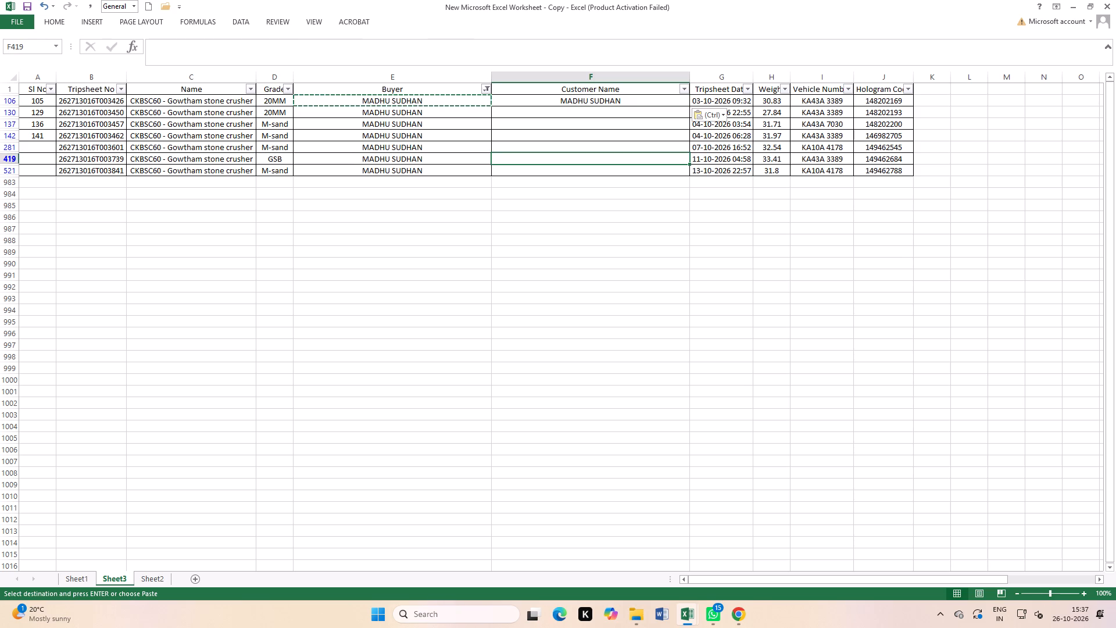
{"action": "key", "text": "ctrl+v"}
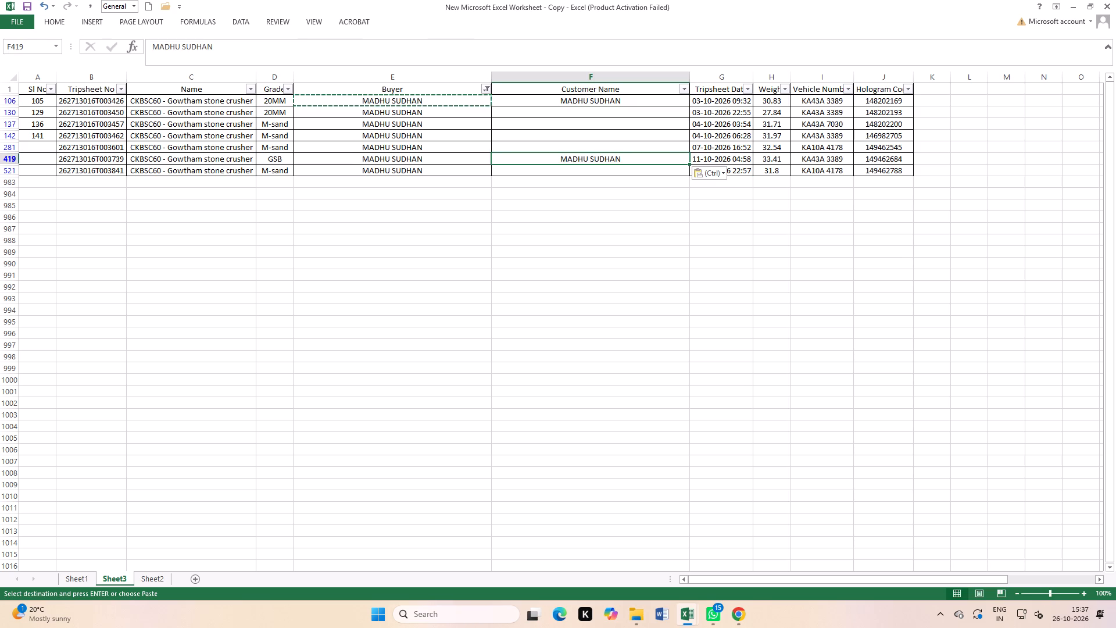
{"action": "left_click", "coordinate": [784, 256]}
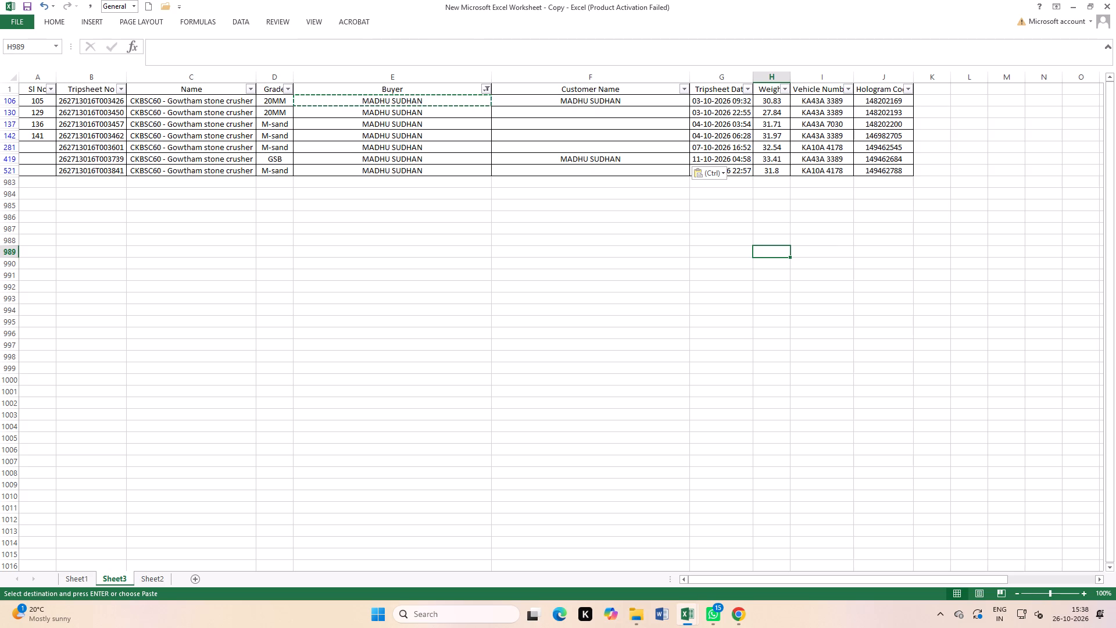
{"action": "left_click", "coordinate": [665, 173]}
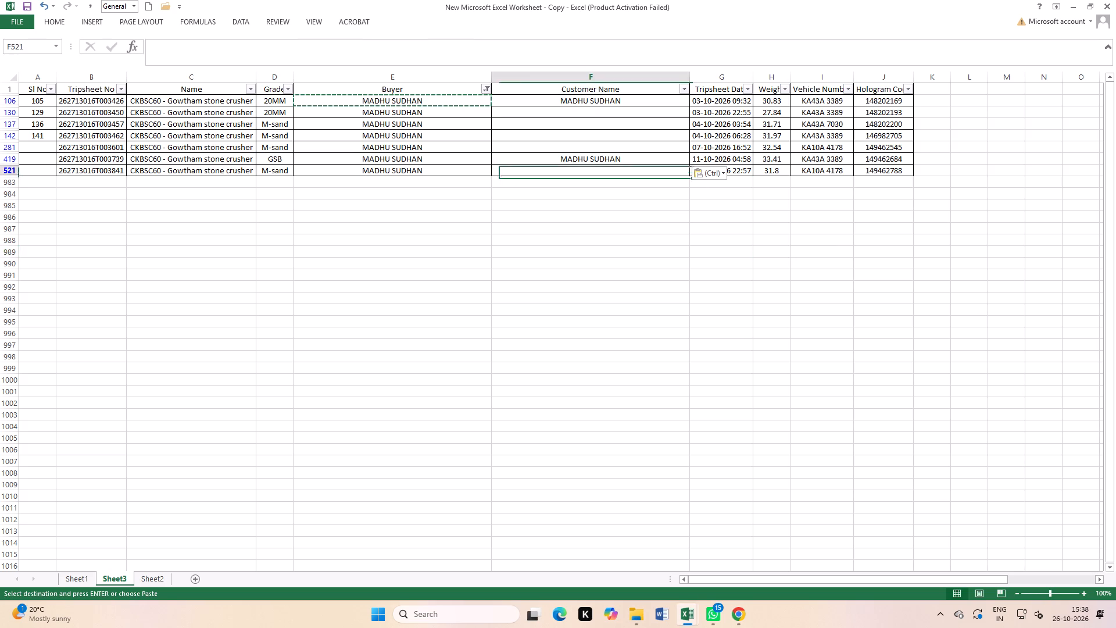
{"action": "key", "text": "ctrl+v"}
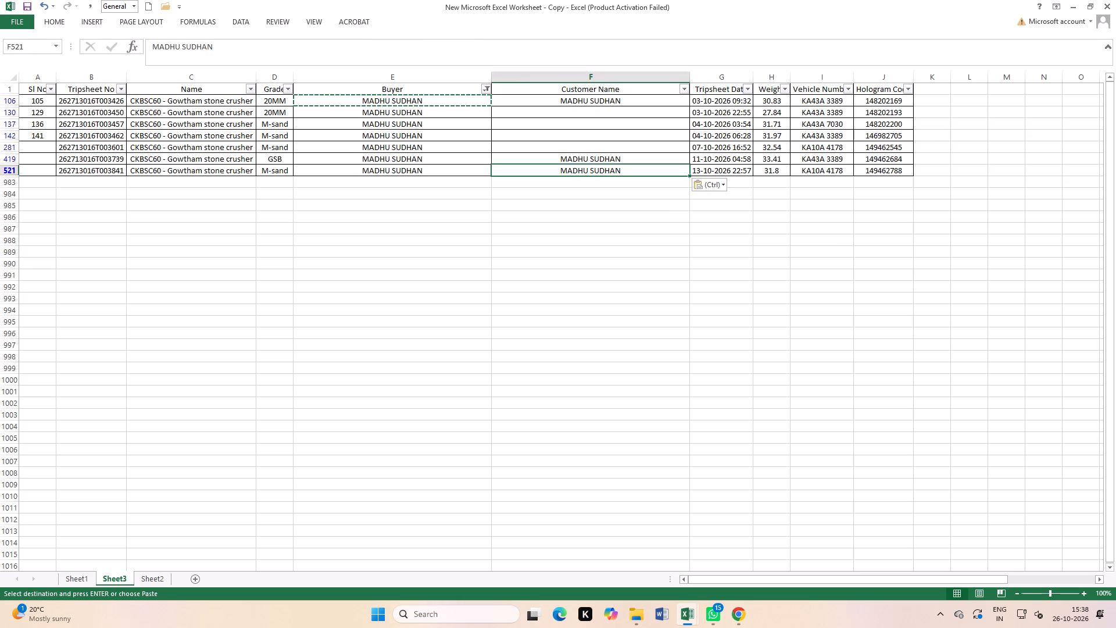
{"action": "left_click", "coordinate": [653, 272]}
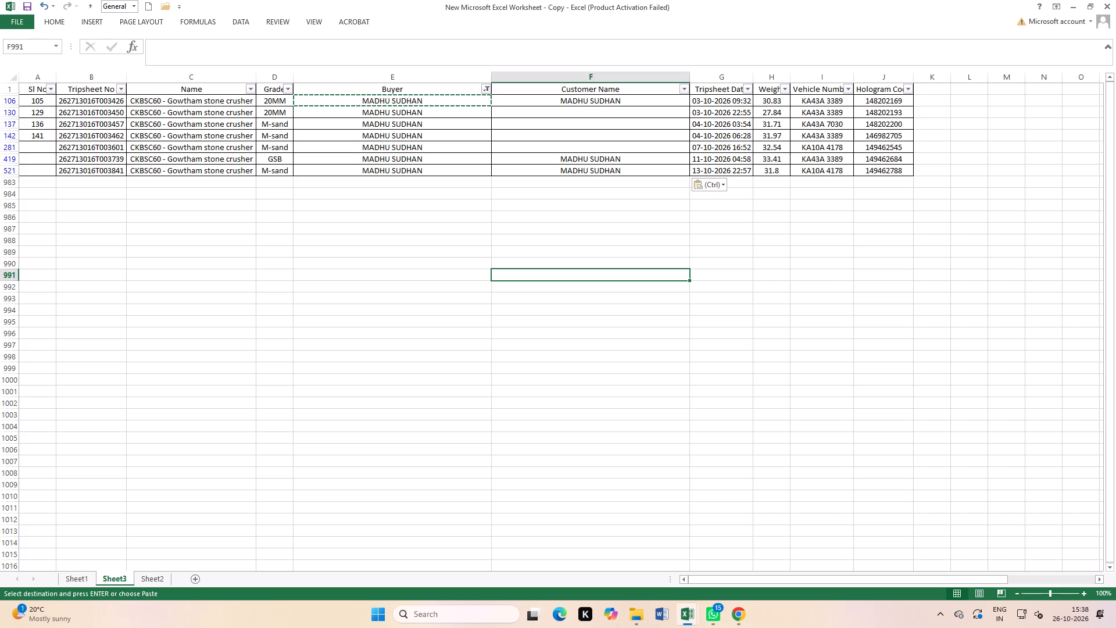
Turn off filtering on the tripsheet table so all rows are shown.
{"action": "left_click", "coordinate": [240, 22]}
{"action": "left_click", "coordinate": [317, 52]}
{"action": "left_click", "coordinate": [382, 244]}
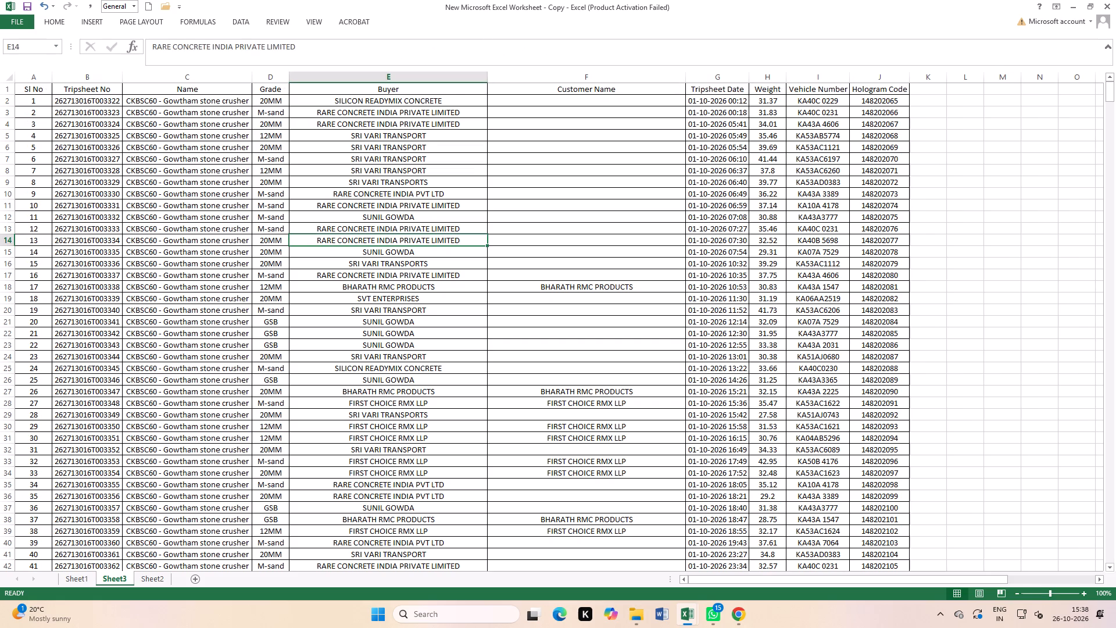
Save the tripsheet workbook.
{"action": "triple_click", "coordinate": [28, 8]}
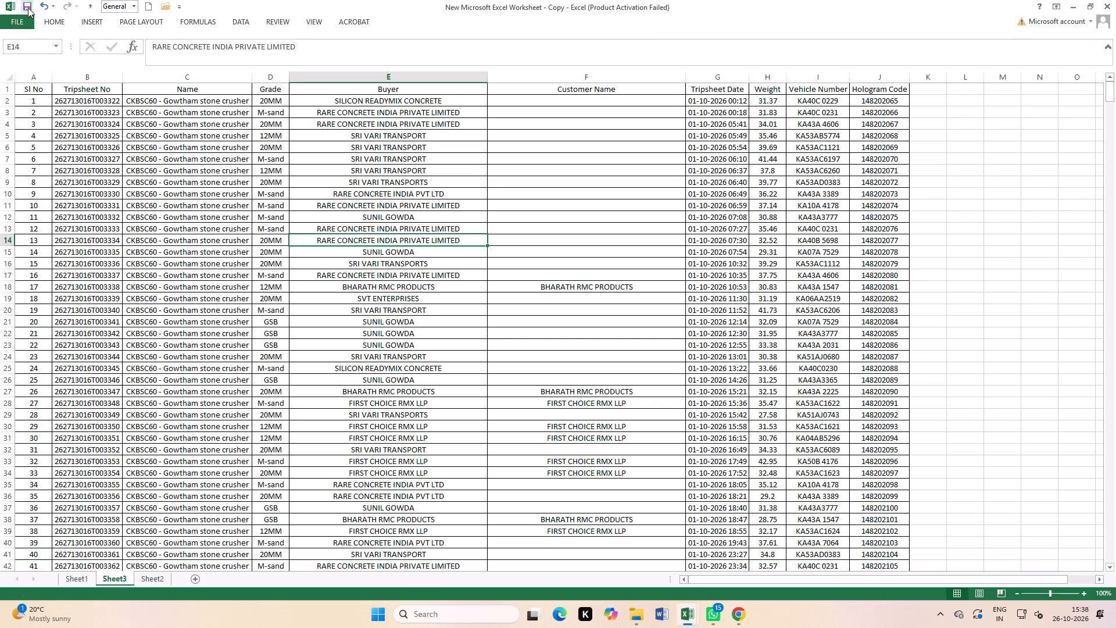
{"action": "left_click", "coordinate": [28, 8]}
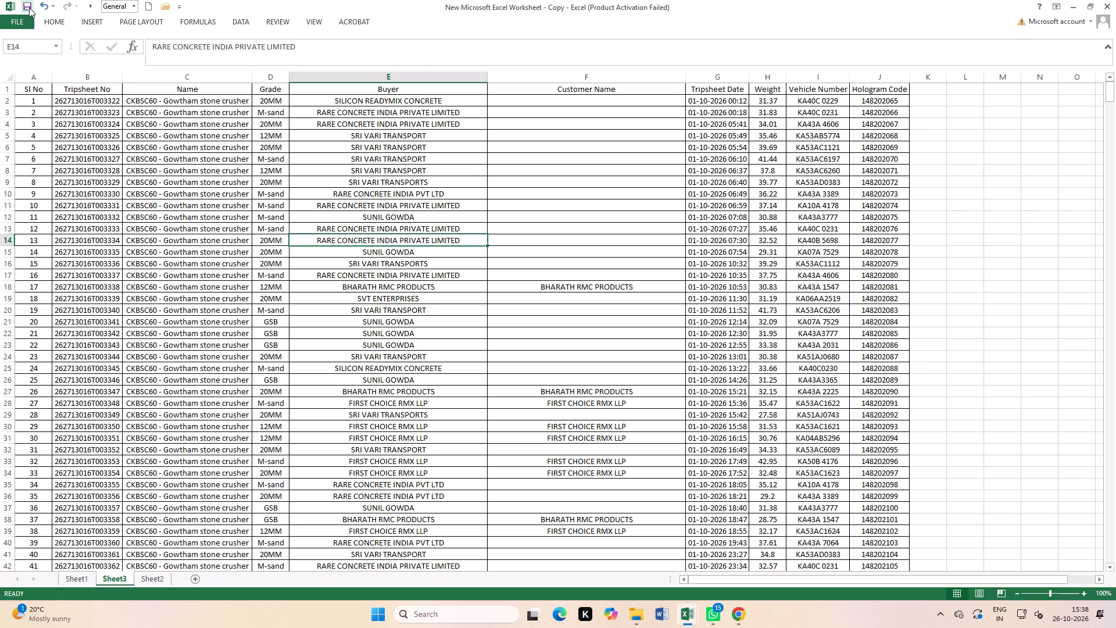
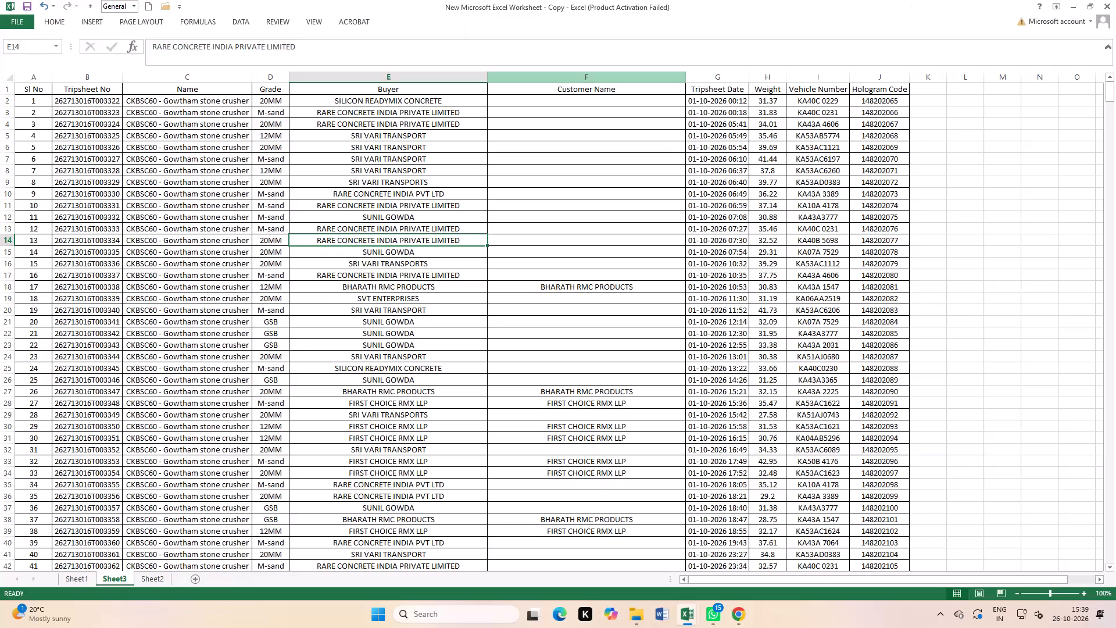
Turn on filtering for the tripsheet table's header row, from Sl No to Hologram Code.
{"action": "scroll", "coordinate": [516, 397], "scroll_direction": "up", "scroll_amount": 8}
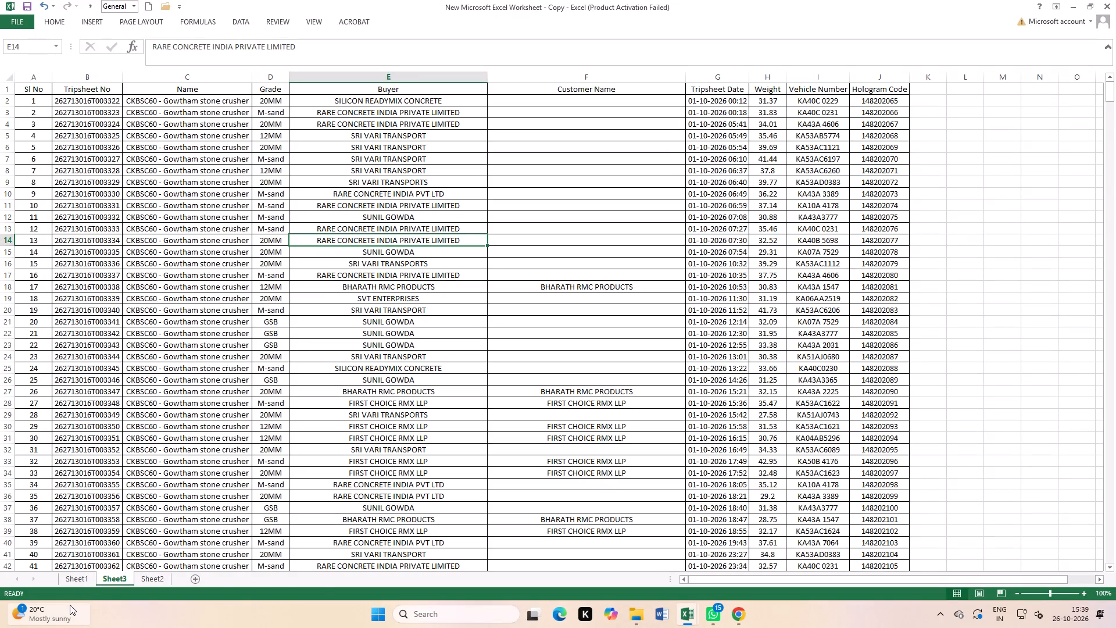
{"action": "left_click_drag", "start_coordinate": [42, 91], "coordinate": [307, 91]}
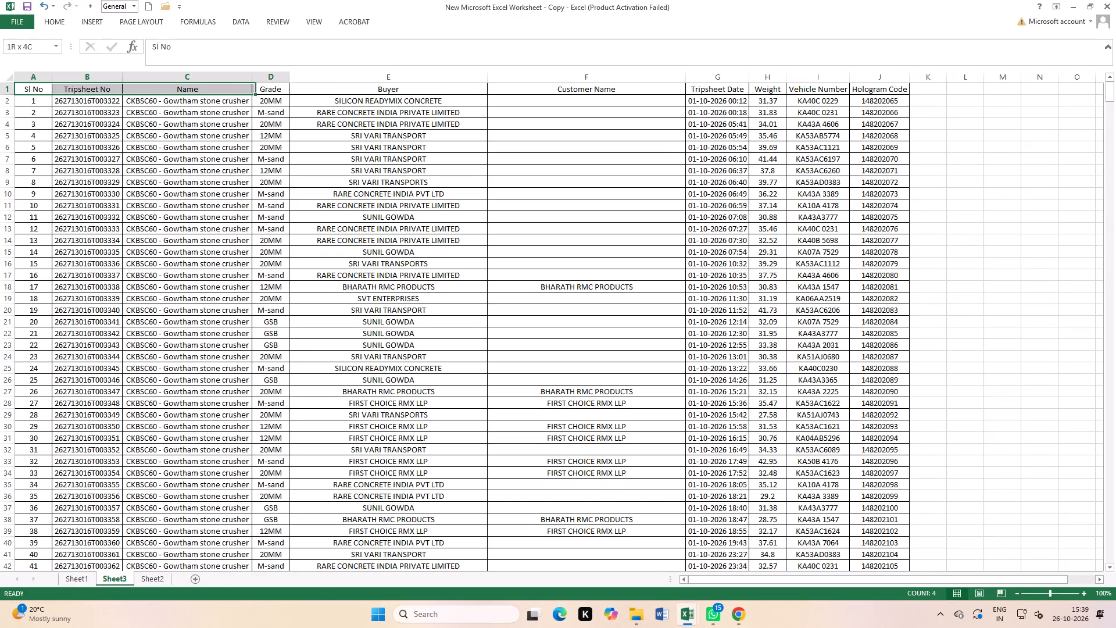
{"action": "left_click_drag", "start_coordinate": [307, 91], "coordinate": [902, 94]}
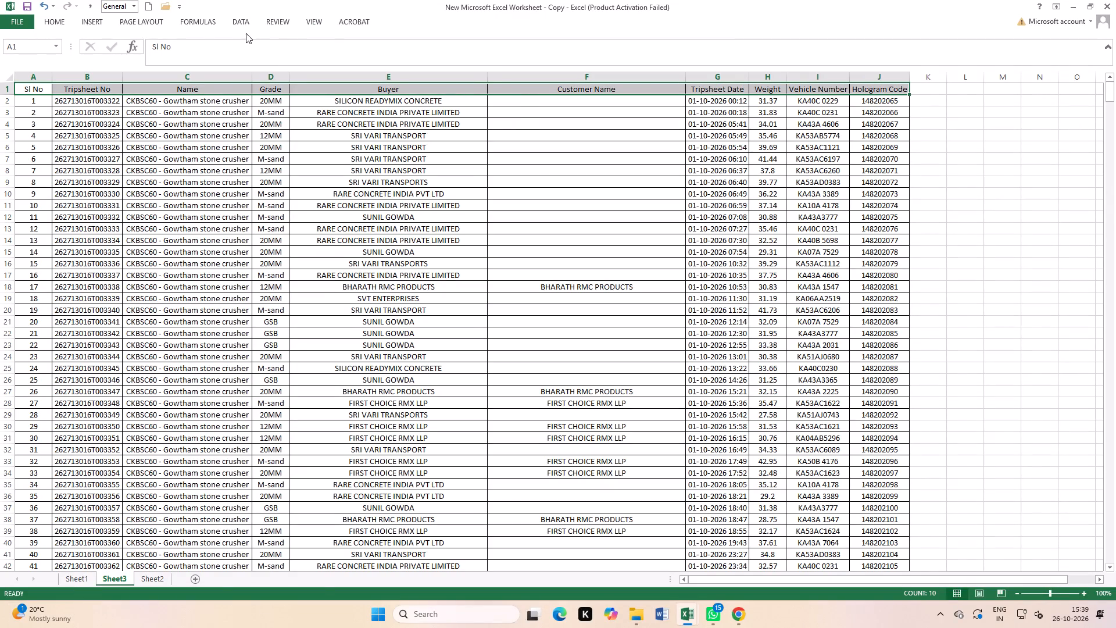
{"action": "left_click", "coordinate": [234, 19]}
{"action": "left_click", "coordinate": [305, 51]}
{"action": "left_click", "coordinate": [383, 317]}
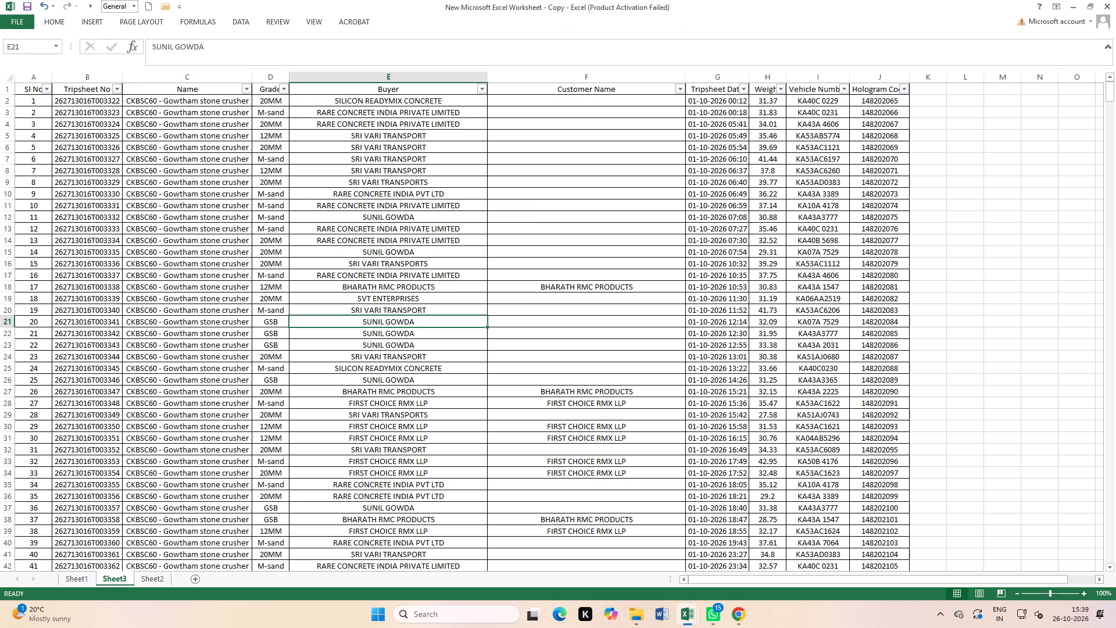
Filter the Buyer column to the individual buyer whose 30.83, 33.41 and 31.8 rows already have a Customer Name.
{"action": "left_click", "coordinate": [482, 91]}
{"action": "left_click", "coordinate": [387, 204]}
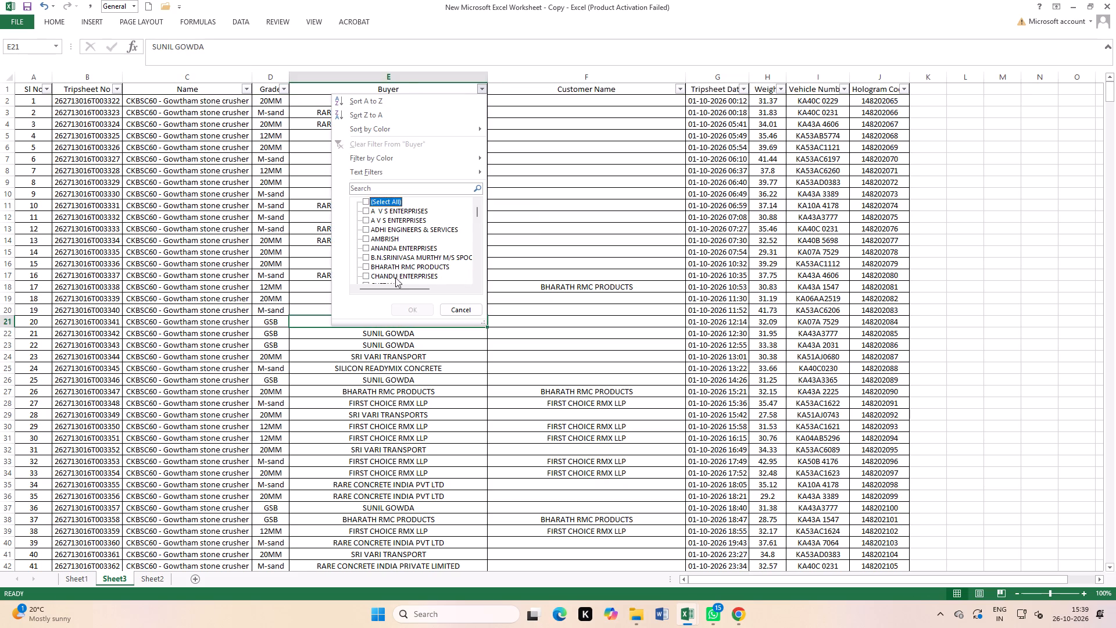
{"action": "scroll", "coordinate": [395, 279], "scroll_direction": "down", "scroll_amount": 9}
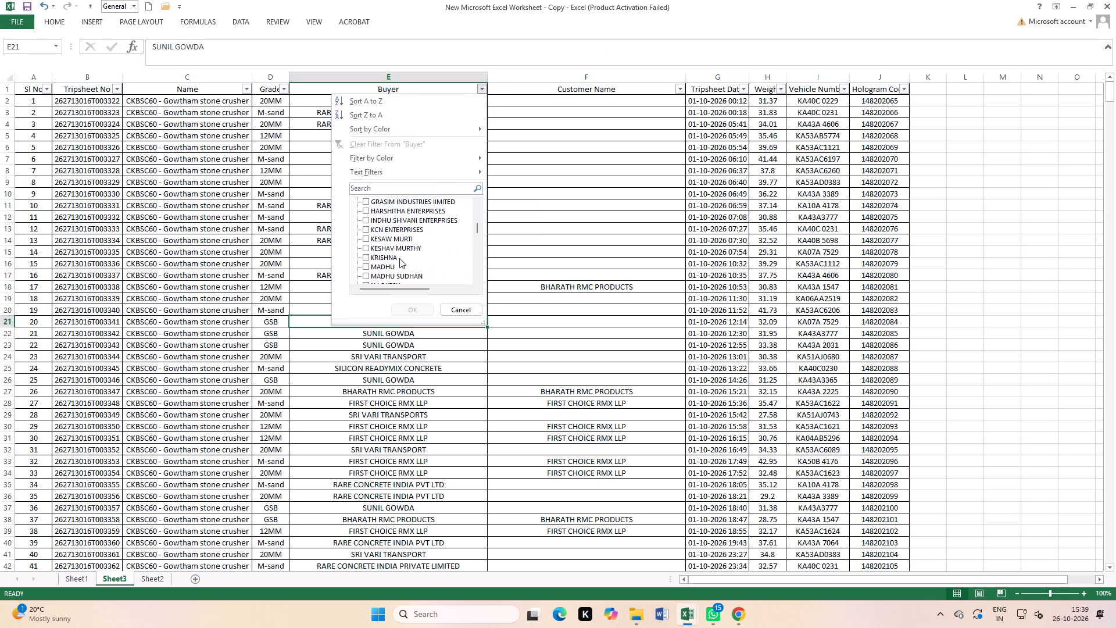
{"action": "scroll", "coordinate": [397, 270], "scroll_direction": "down", "scroll_amount": 1}
{"action": "left_click", "coordinate": [396, 248]}
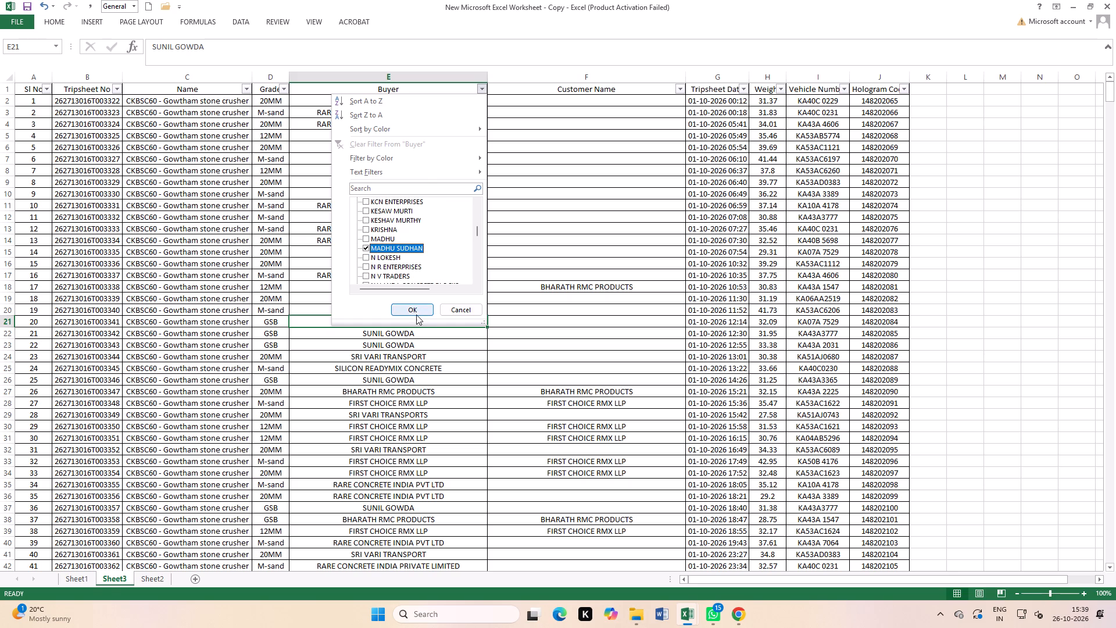
{"action": "left_click", "coordinate": [418, 307]}
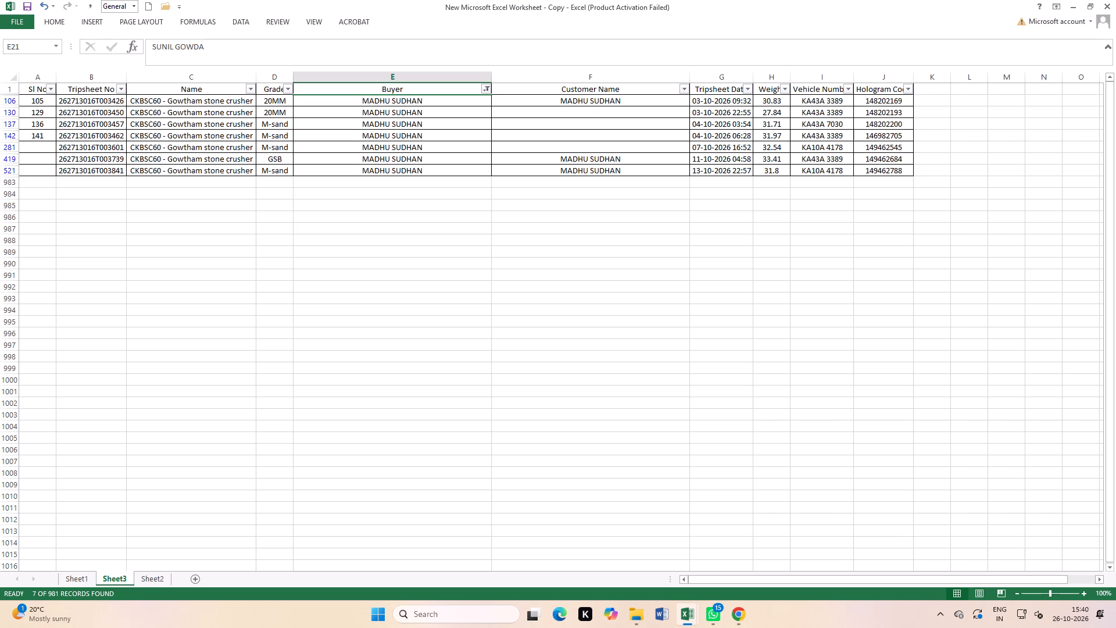
Switch to the Cash Report Oct-26 workbook and filter the GSC SALE vehicle column by 3389.
{"action": "key", "text": "ctrl+Tab"}
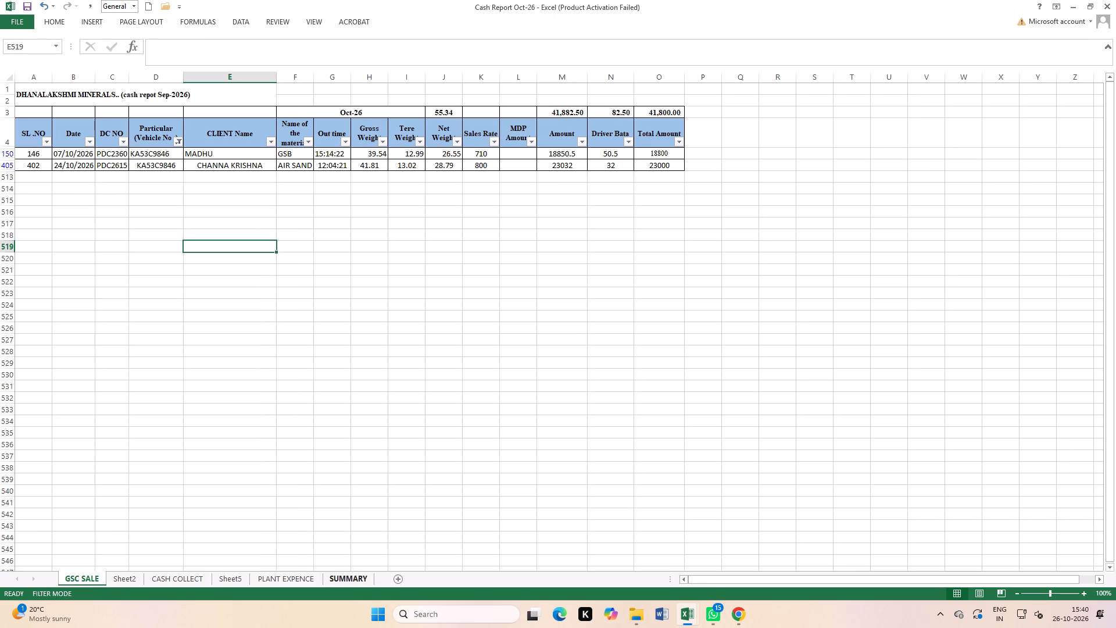
{"action": "left_click", "coordinate": [174, 145]}
{"action": "left_click", "coordinate": [103, 244]}
{"action": "type", "text": "3389"}
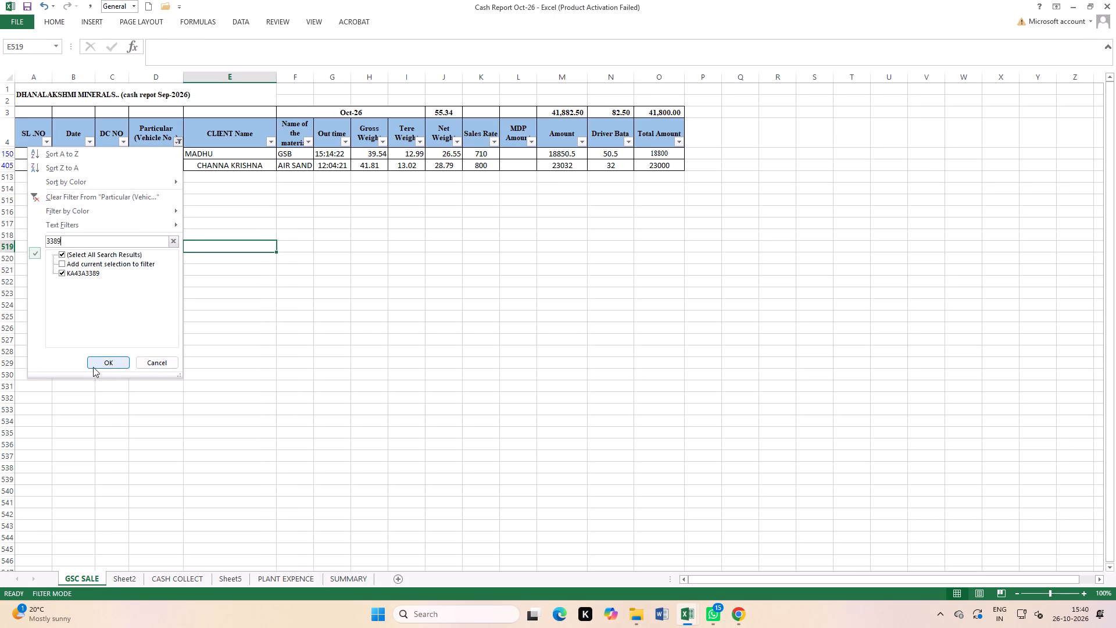
{"action": "left_click", "coordinate": [98, 361]}
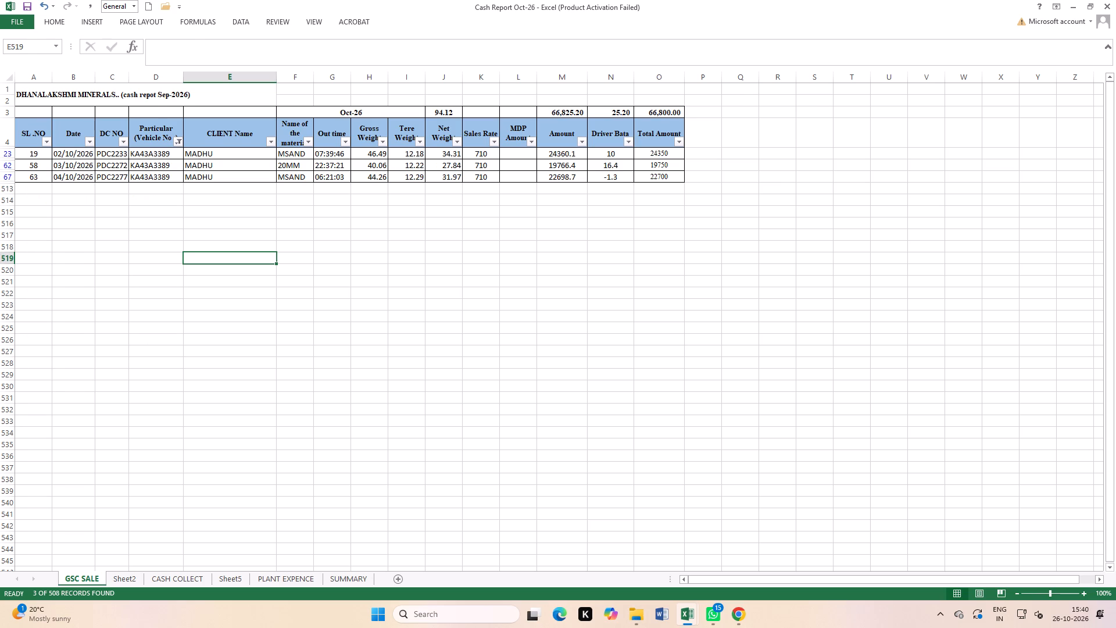
{"action": "key", "text": "ctrl+Tab"}
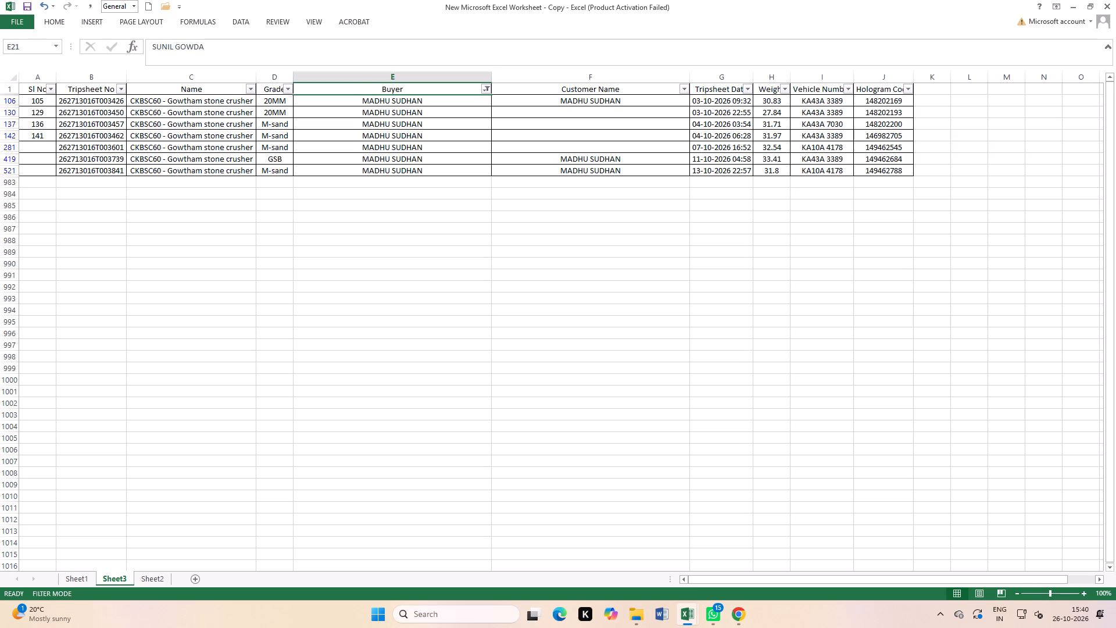
{"action": "left_click", "coordinate": [648, 113]}
{"action": "key", "text": "s"}
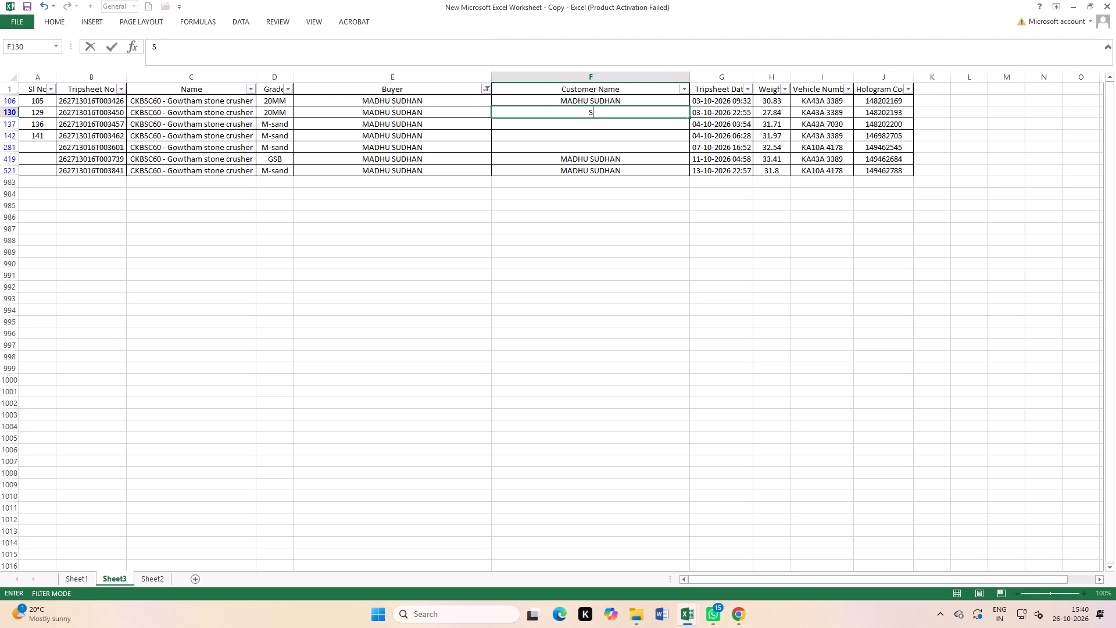
{"action": "key", "text": "p"}
{"action": "left_click", "coordinate": [696, 221]}
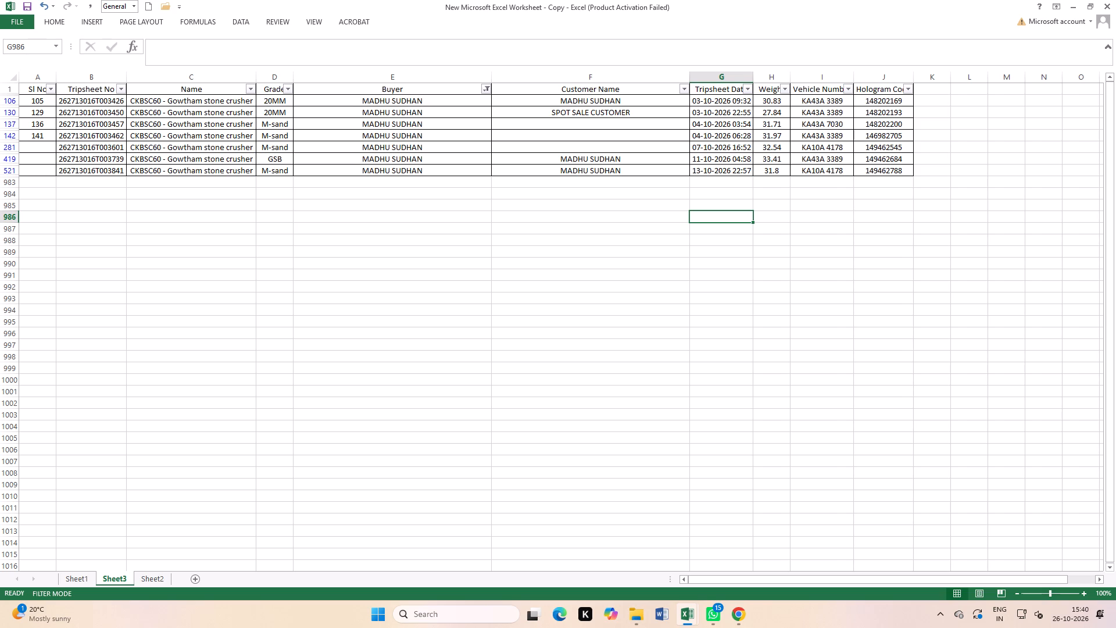
{"action": "key", "text": "ctrl+Tab"}
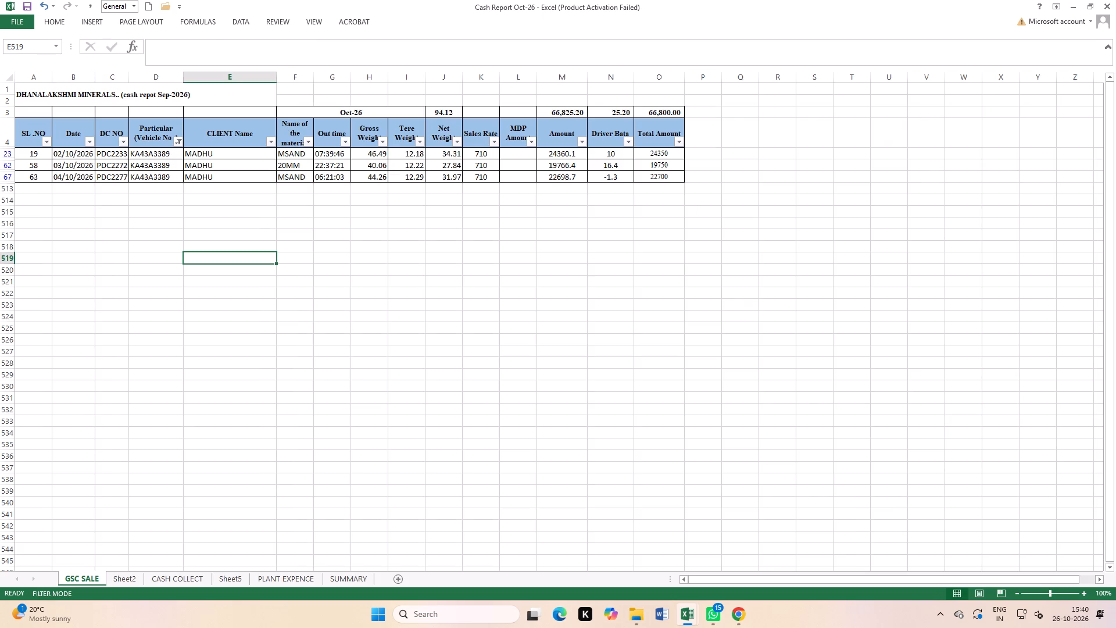
{"action": "key", "text": "ctrl+Tab"}
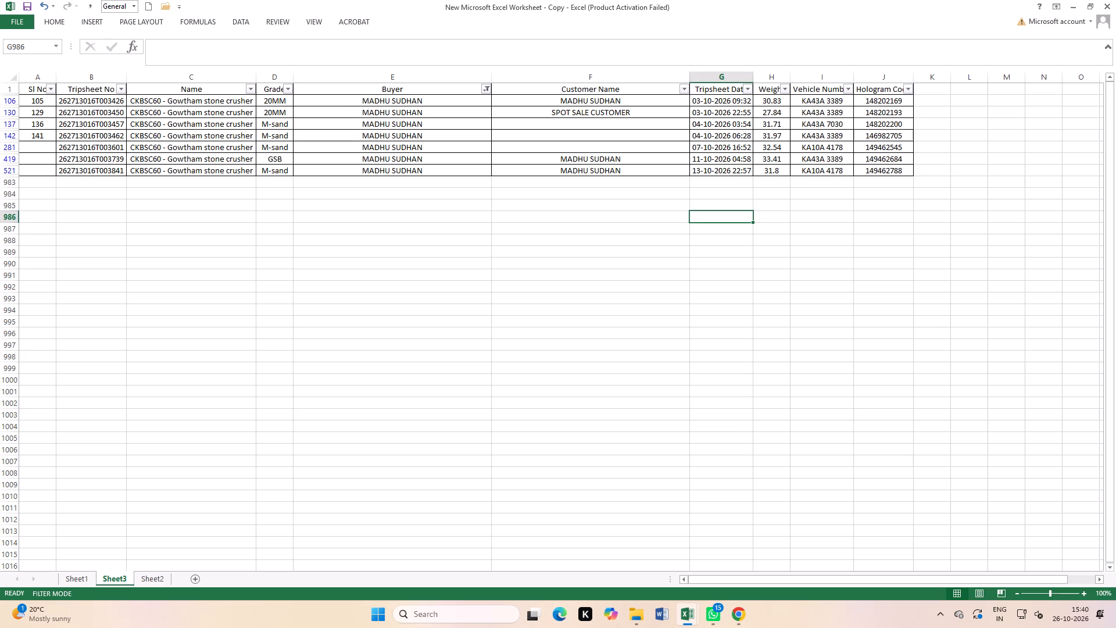
{"action": "left_click", "coordinate": [605, 133]}
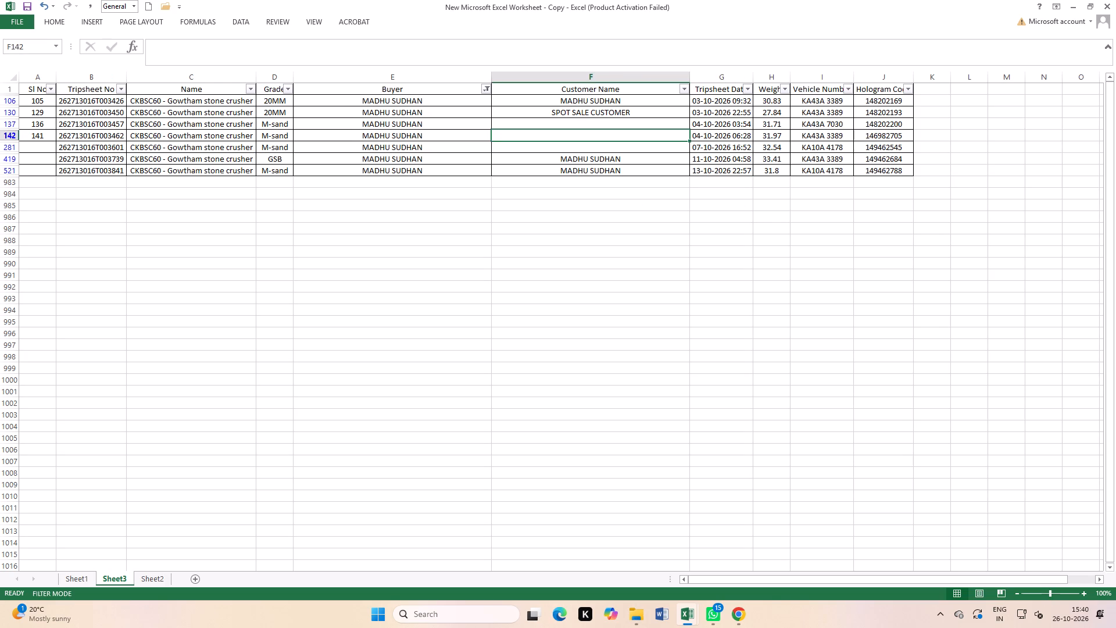
{"action": "key", "text": "s"}
{"action": "left_click", "coordinate": [652, 280]}
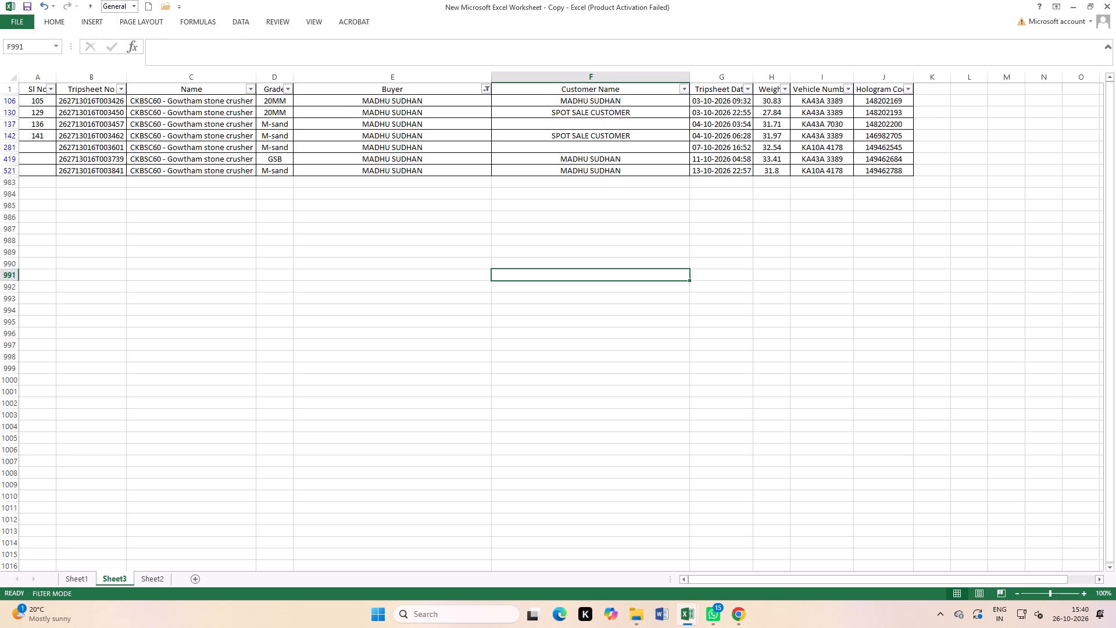
Compare the buyer's remaining rows without a Customer Name with the cash report entries.
{"action": "key", "text": "ctrl+Tab"}
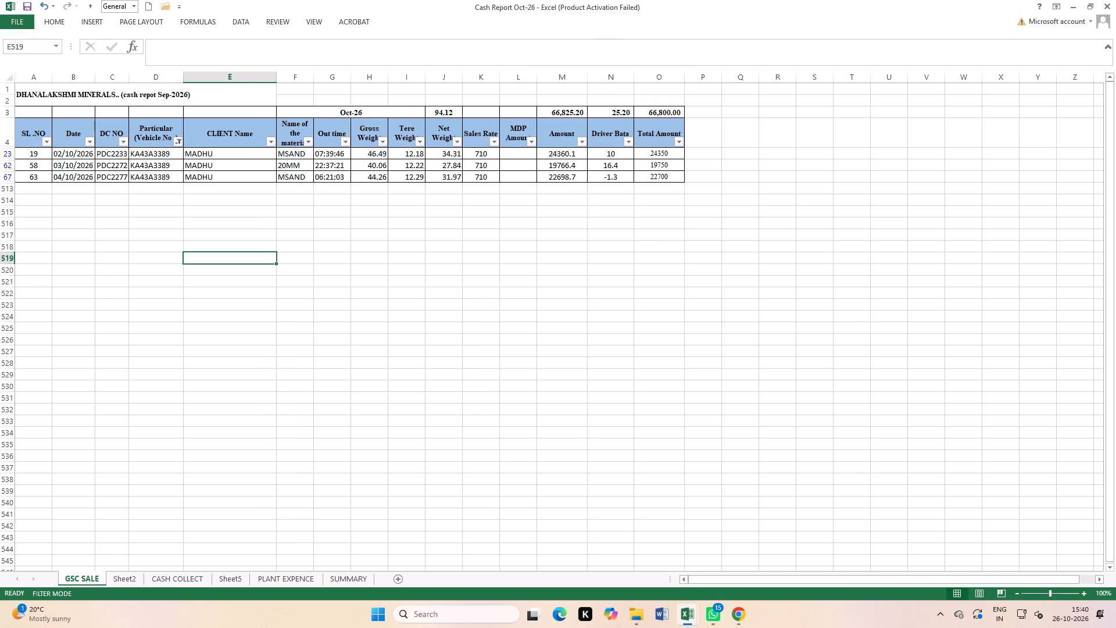
{"action": "key", "text": "ctrl+Tab"}
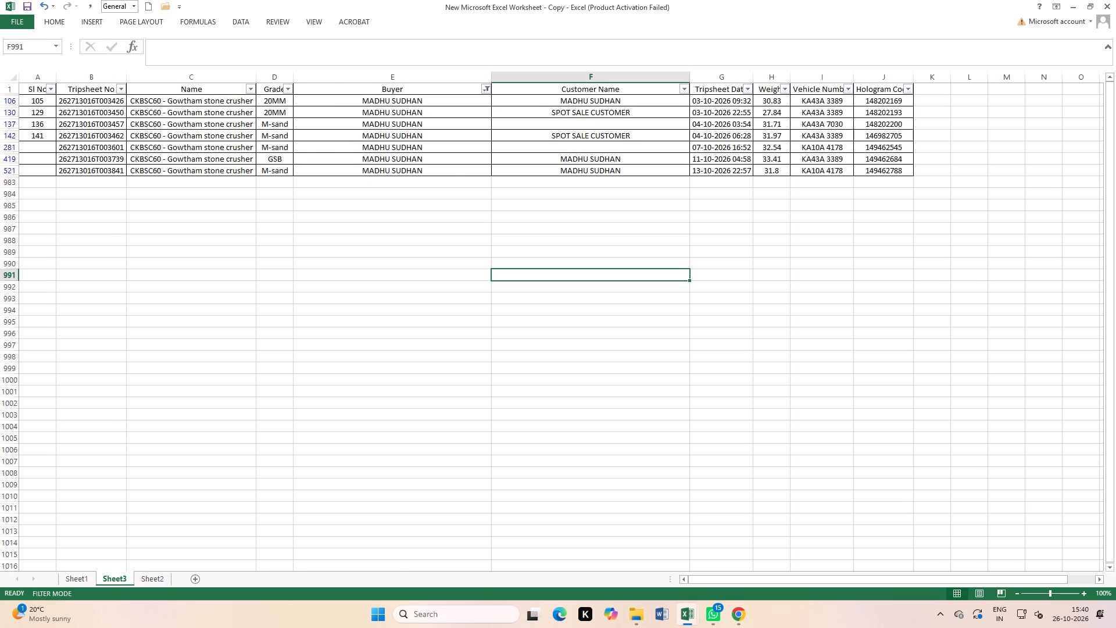
{"action": "key", "text": "ctrl+Tab"}
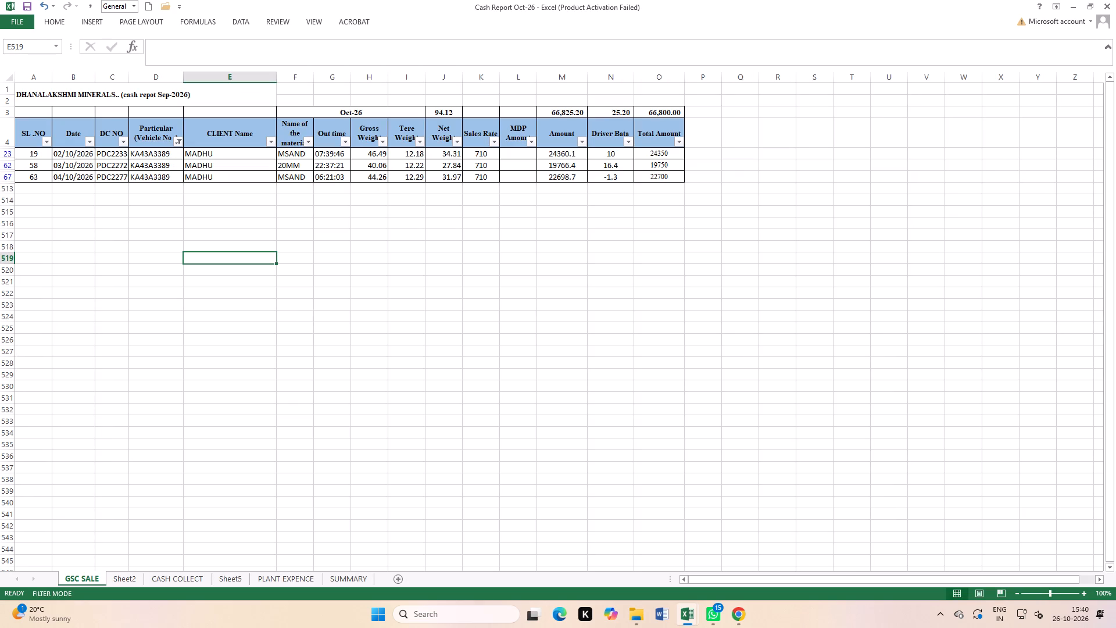
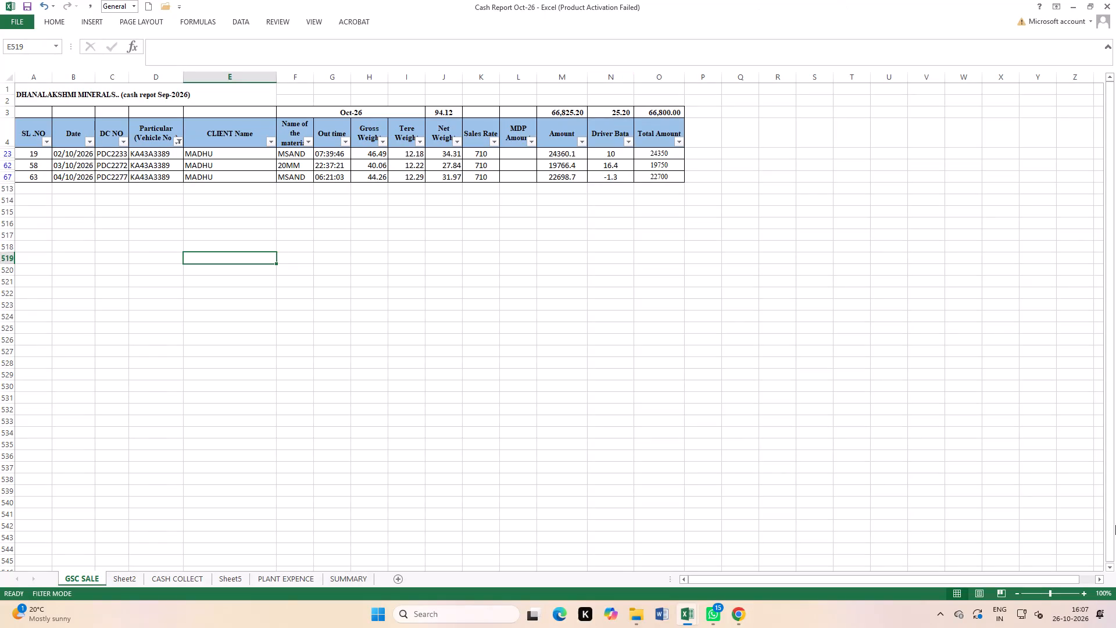
Remove the filtering from the GSC SALE table so all rows show, and save the Cash Report Oct-26 workbook.
{"action": "left_click", "coordinate": [245, 26]}
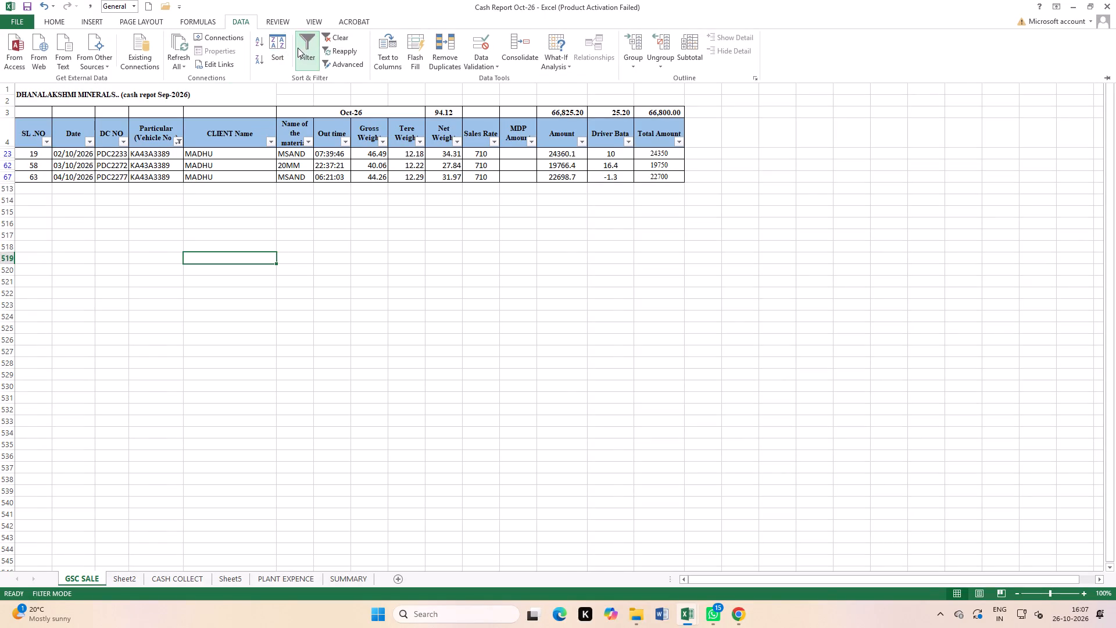
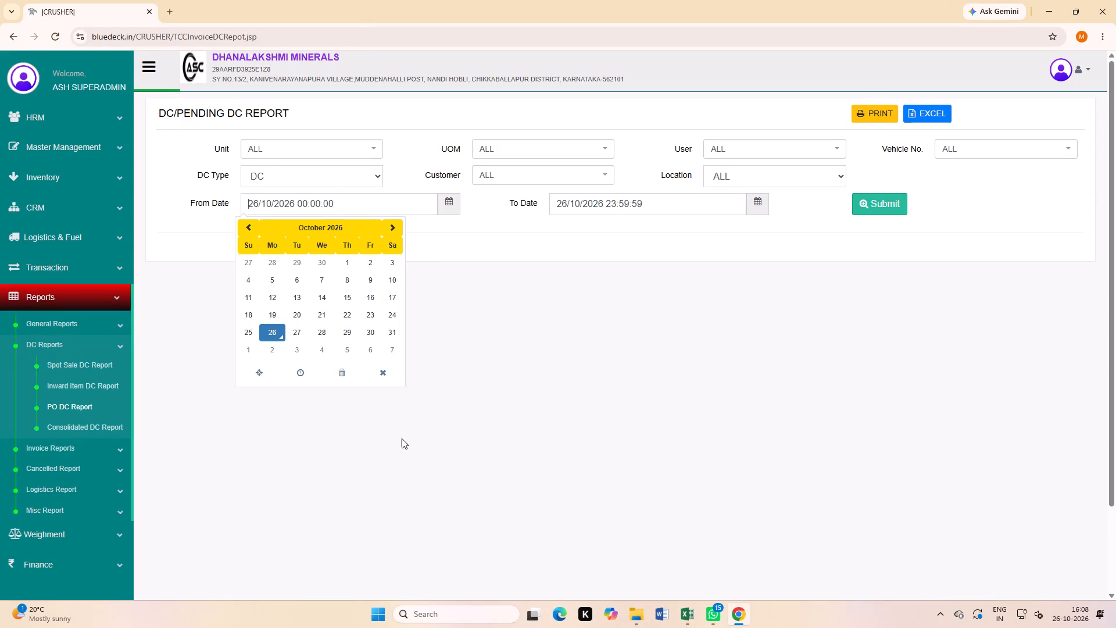
Run the DC report with the start date set to 22/10/2026 and the end date 26/10/2026.
{"action": "left_click", "coordinate": [470, 452]}
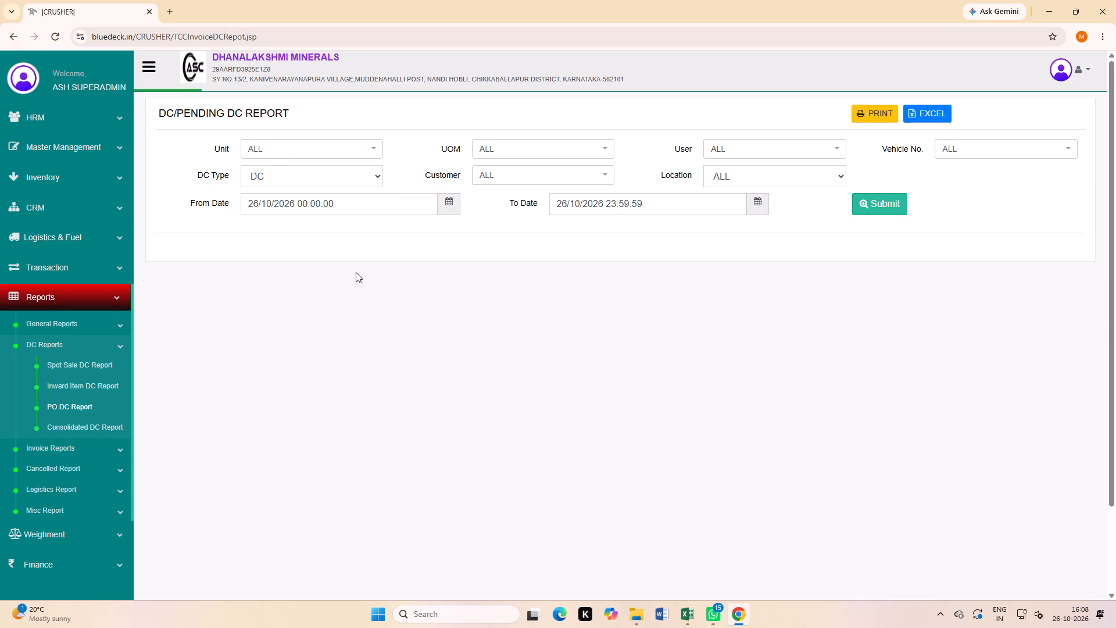
{"action": "left_click", "coordinate": [455, 208]}
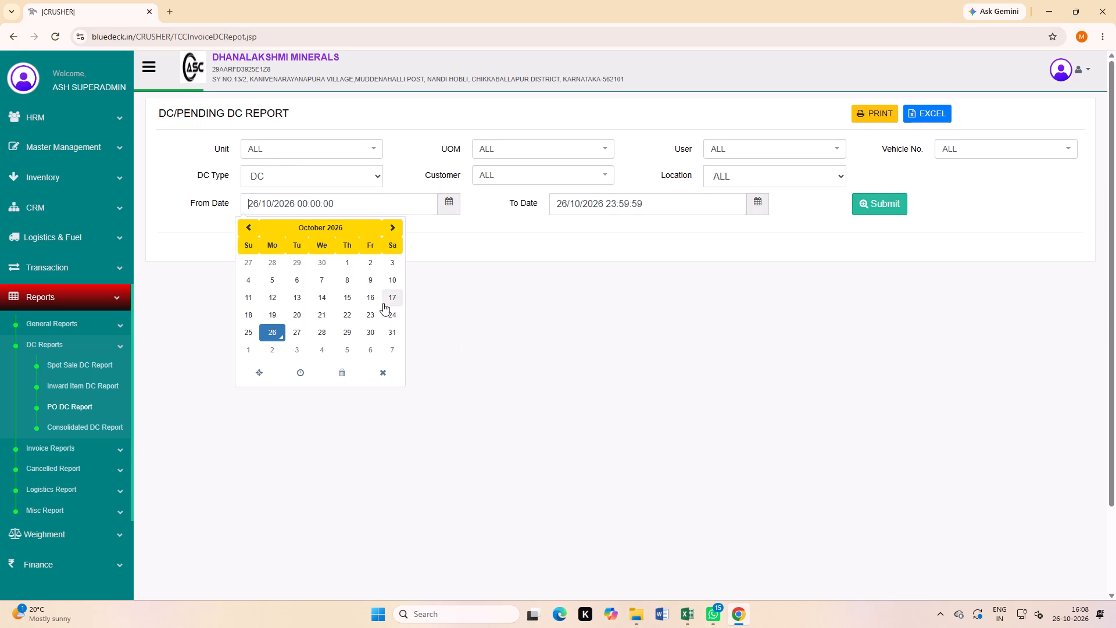
{"action": "left_click", "coordinate": [370, 316]}
{"action": "left_click", "coordinate": [556, 320]}
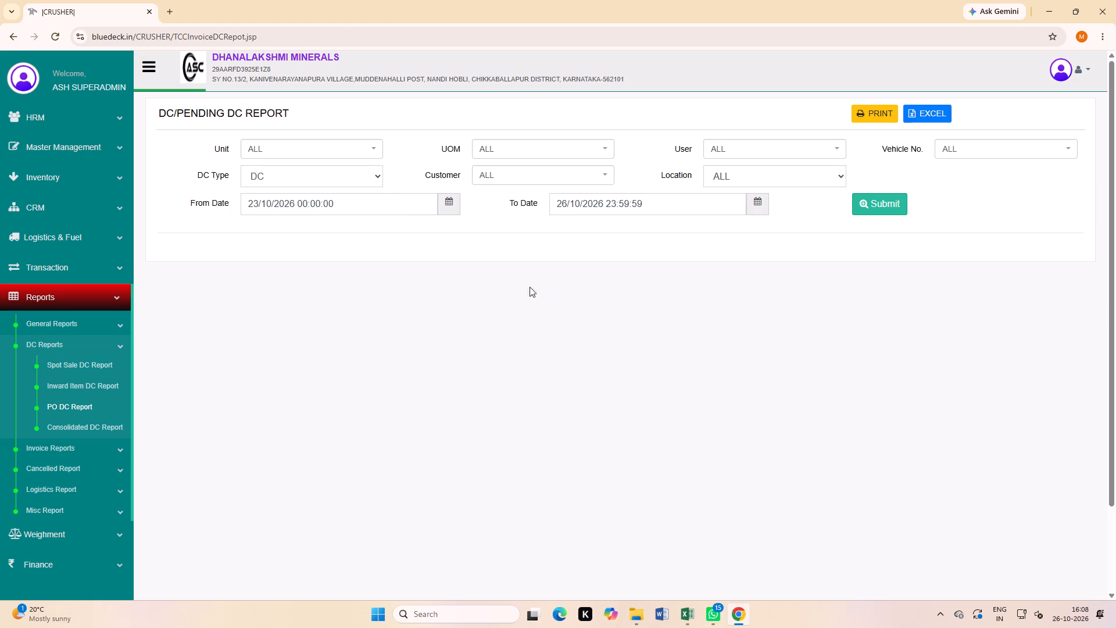
{"action": "left_click", "coordinate": [455, 201]}
{"action": "left_click", "coordinate": [348, 318]}
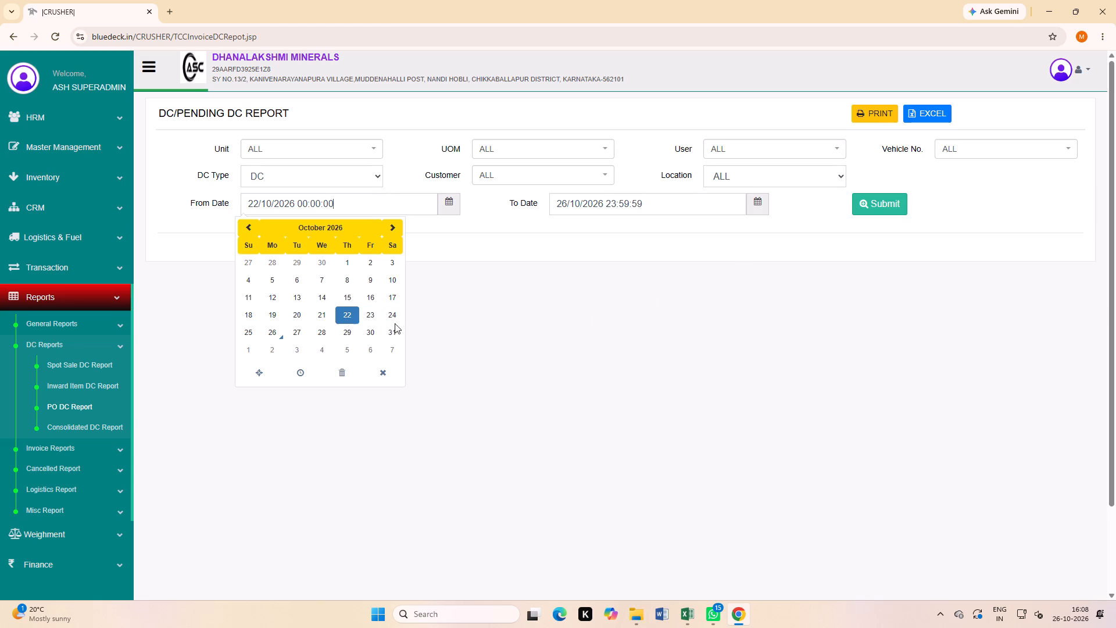
{"action": "left_click", "coordinate": [497, 335]}
{"action": "left_click", "coordinate": [885, 194]}
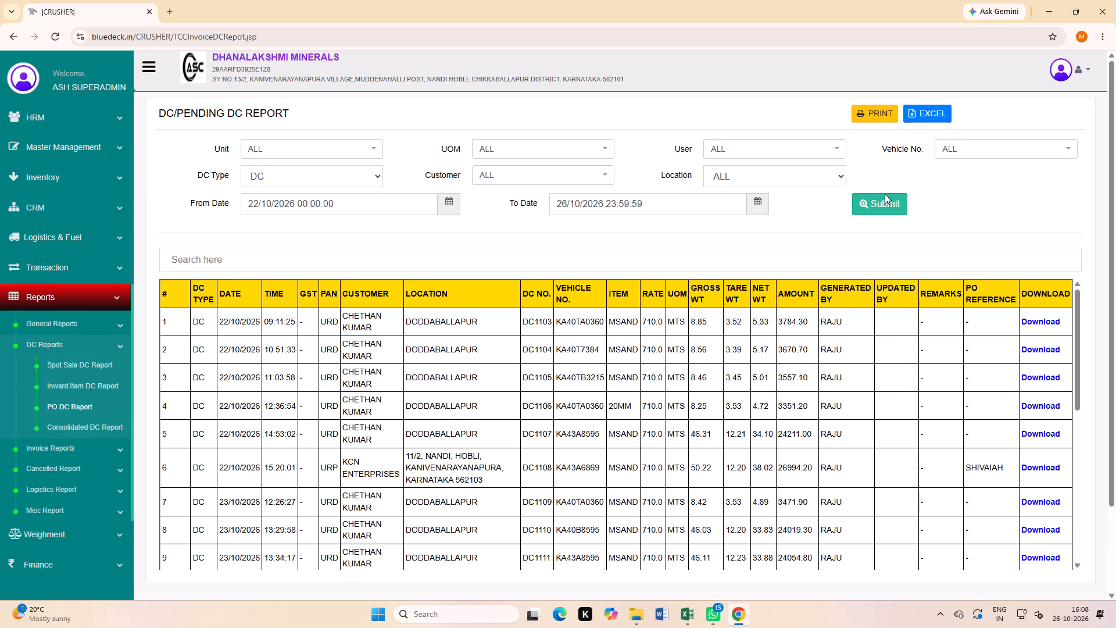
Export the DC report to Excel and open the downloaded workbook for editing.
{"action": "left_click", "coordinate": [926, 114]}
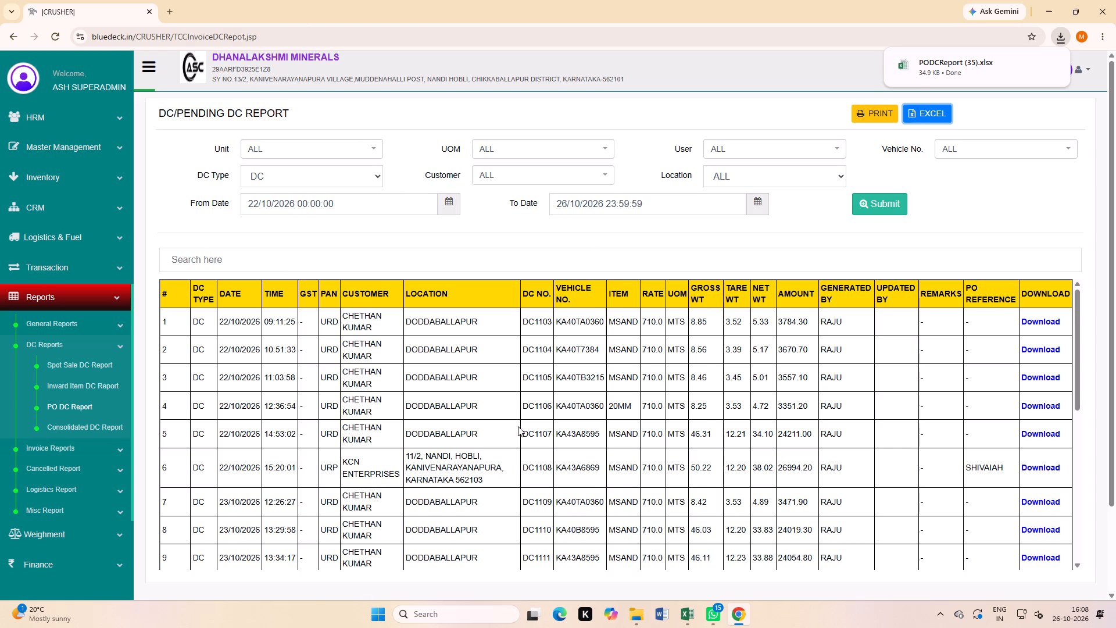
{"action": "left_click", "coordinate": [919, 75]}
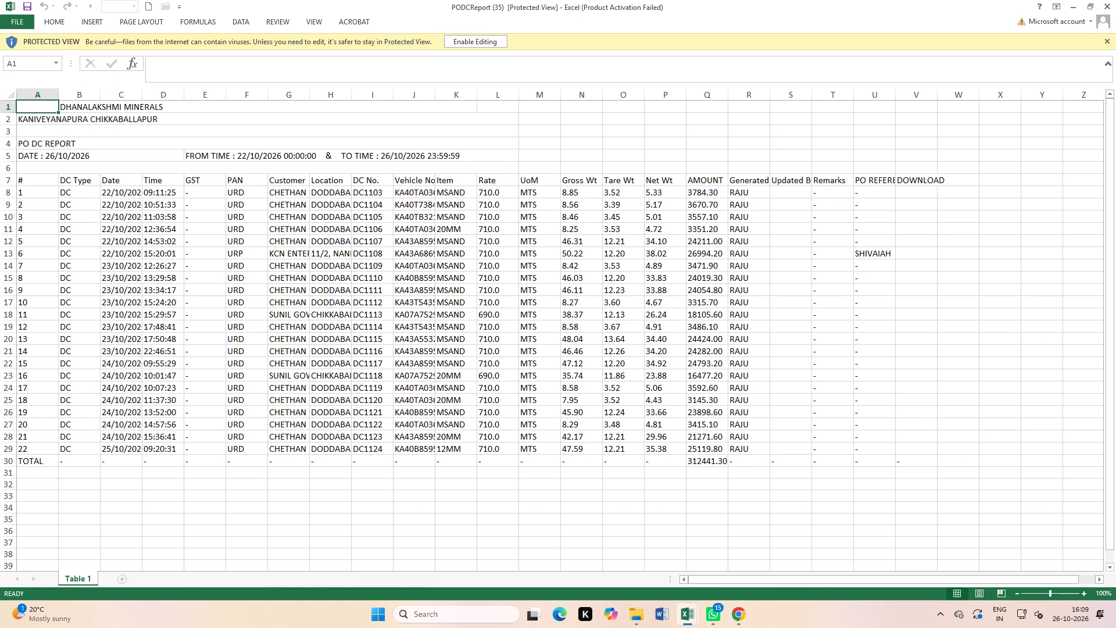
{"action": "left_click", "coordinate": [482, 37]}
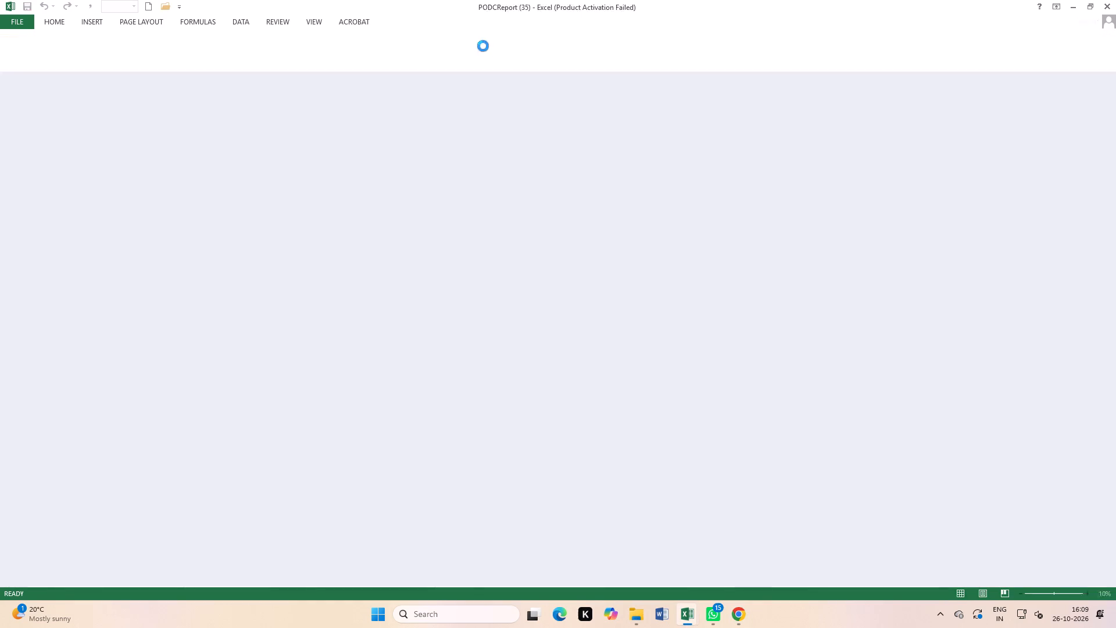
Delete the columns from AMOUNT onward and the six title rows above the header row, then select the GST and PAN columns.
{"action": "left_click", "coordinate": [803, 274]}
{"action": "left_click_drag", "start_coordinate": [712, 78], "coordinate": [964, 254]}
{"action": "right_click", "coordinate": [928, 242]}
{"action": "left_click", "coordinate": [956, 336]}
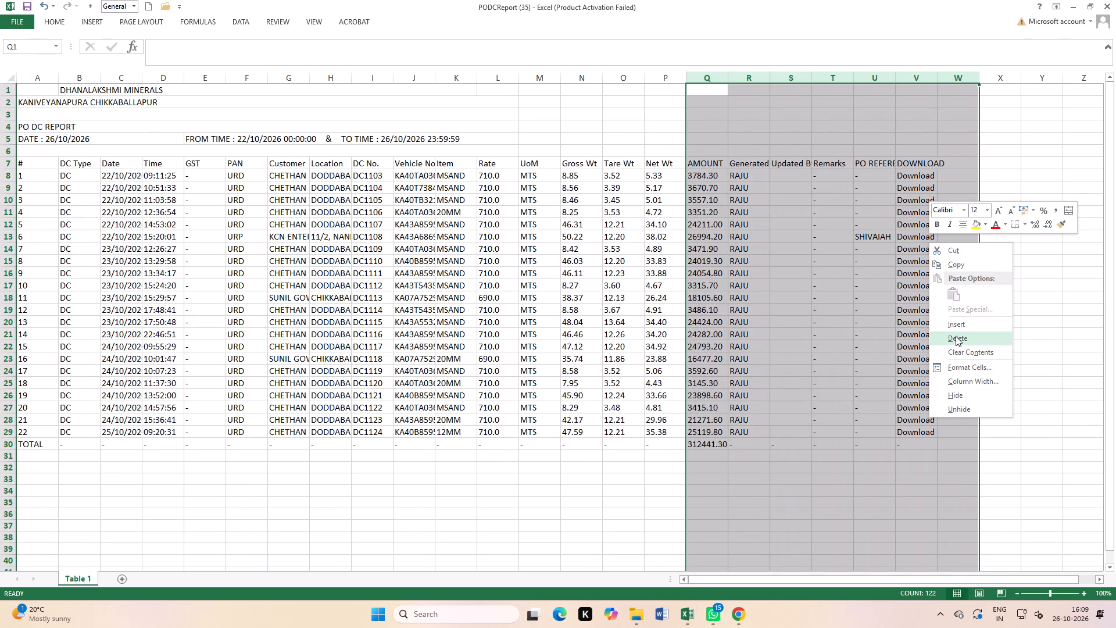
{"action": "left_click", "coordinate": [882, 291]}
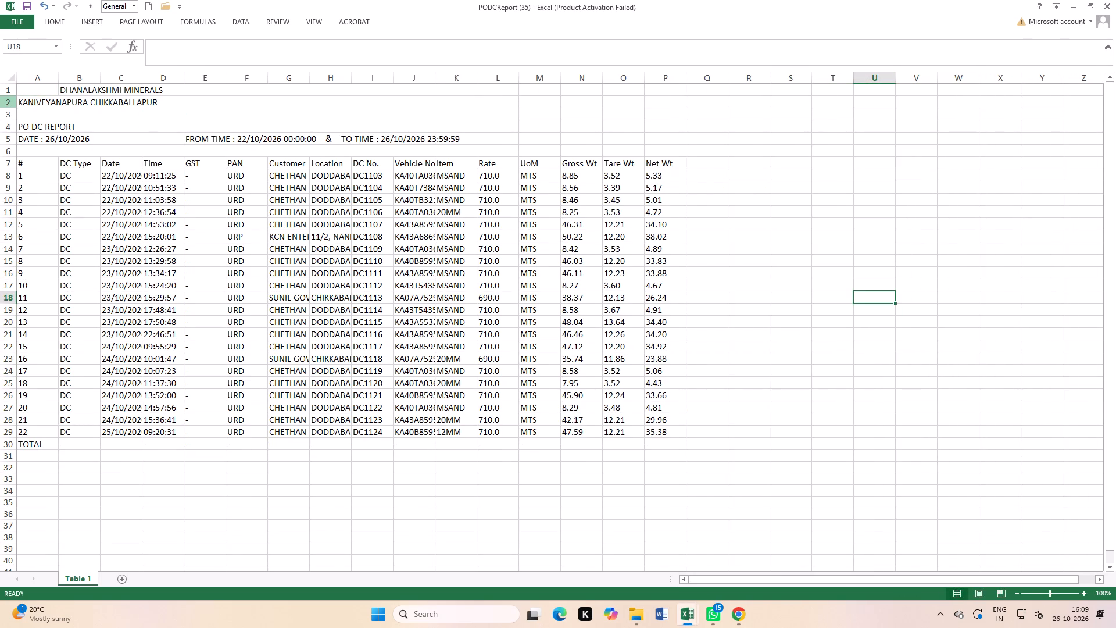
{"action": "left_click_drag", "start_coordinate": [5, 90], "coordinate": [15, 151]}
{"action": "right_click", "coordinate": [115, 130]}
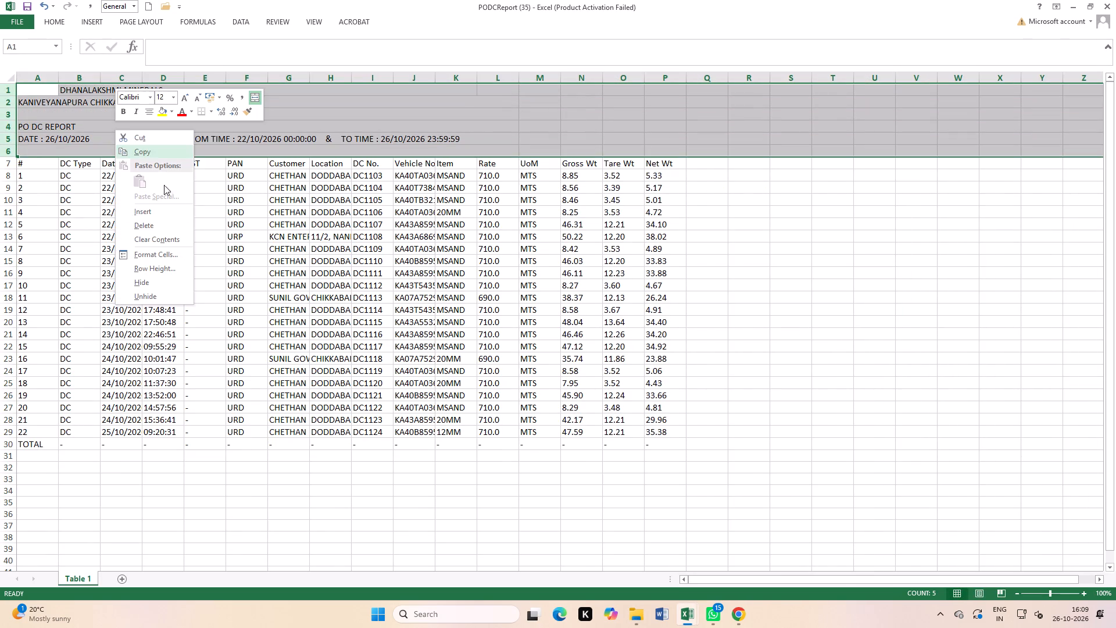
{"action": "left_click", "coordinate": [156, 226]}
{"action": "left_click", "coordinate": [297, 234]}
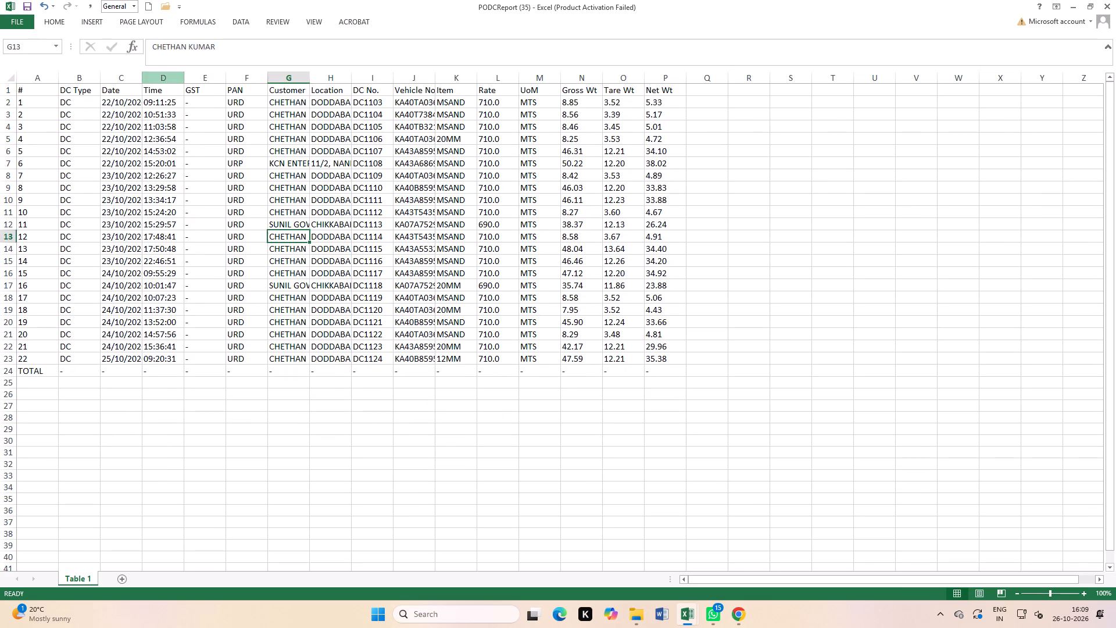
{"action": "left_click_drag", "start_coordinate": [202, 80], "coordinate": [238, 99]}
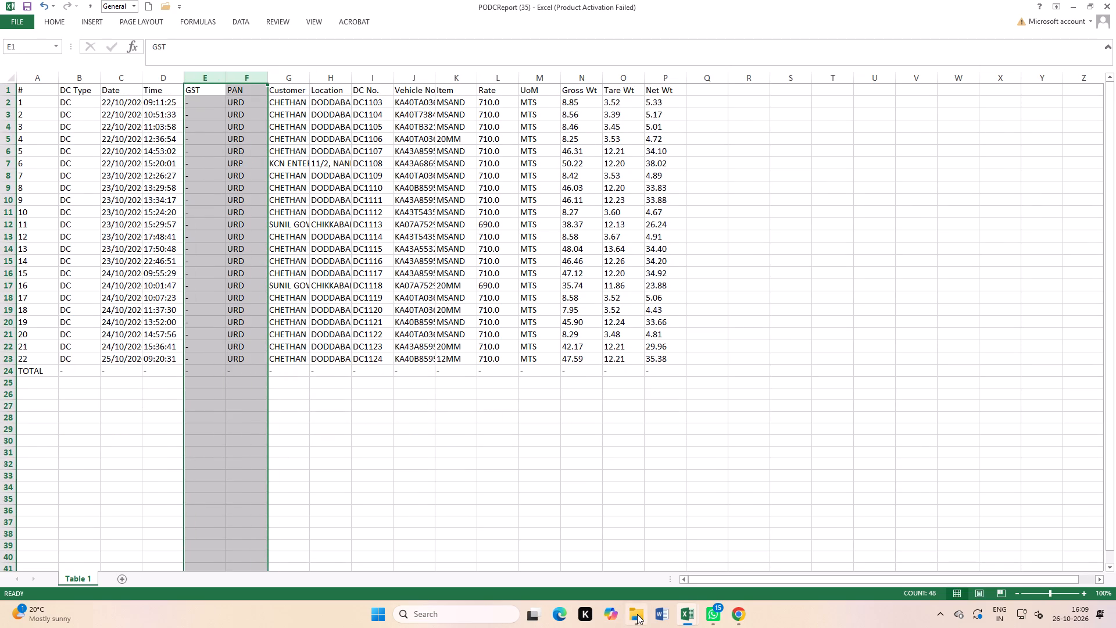
Open the SSS Plant Details workbook and find the SSS WASHING PLANT deliveries in the Oct-26 sheet.
{"action": "left_click", "coordinate": [637, 614]}
{"action": "double_click", "coordinate": [153, 167]}
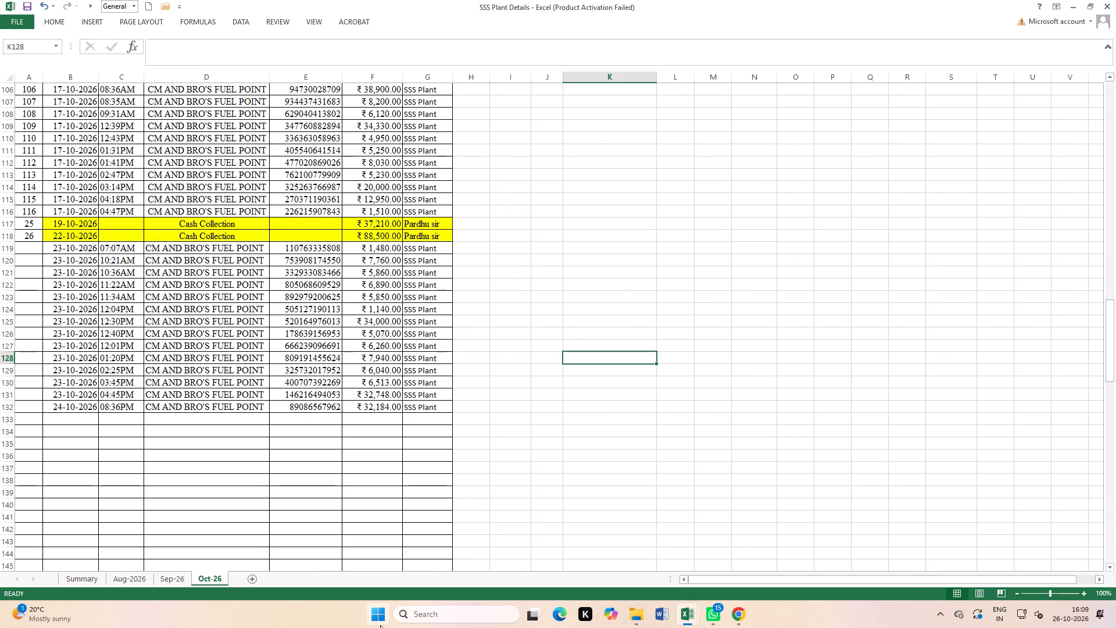
{"action": "scroll", "coordinate": [516, 479], "scroll_direction": "up", "scroll_amount": 11}
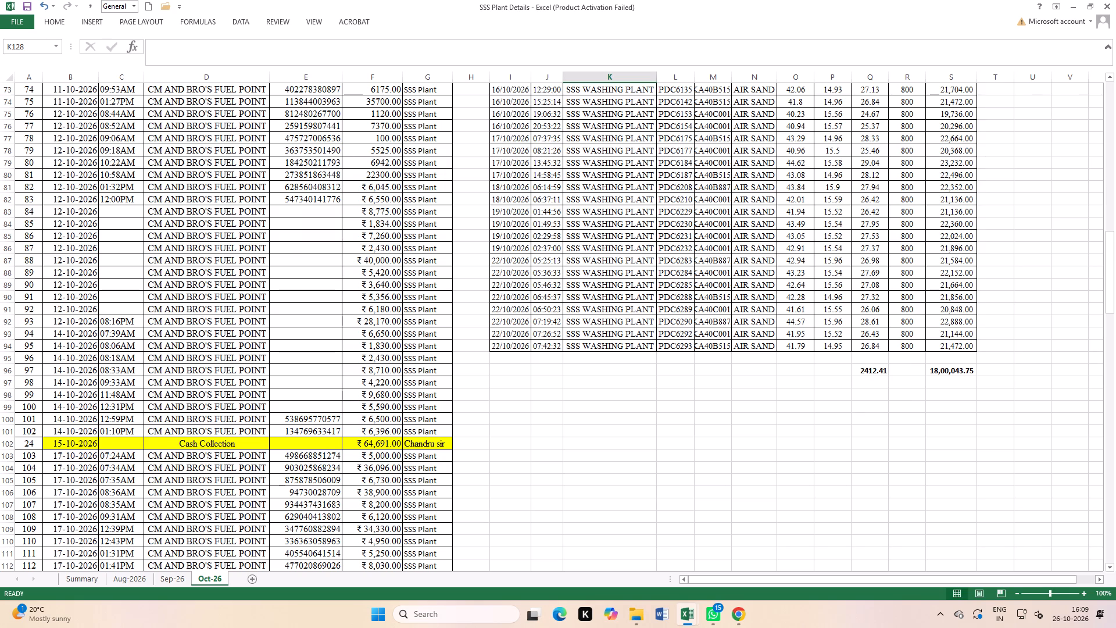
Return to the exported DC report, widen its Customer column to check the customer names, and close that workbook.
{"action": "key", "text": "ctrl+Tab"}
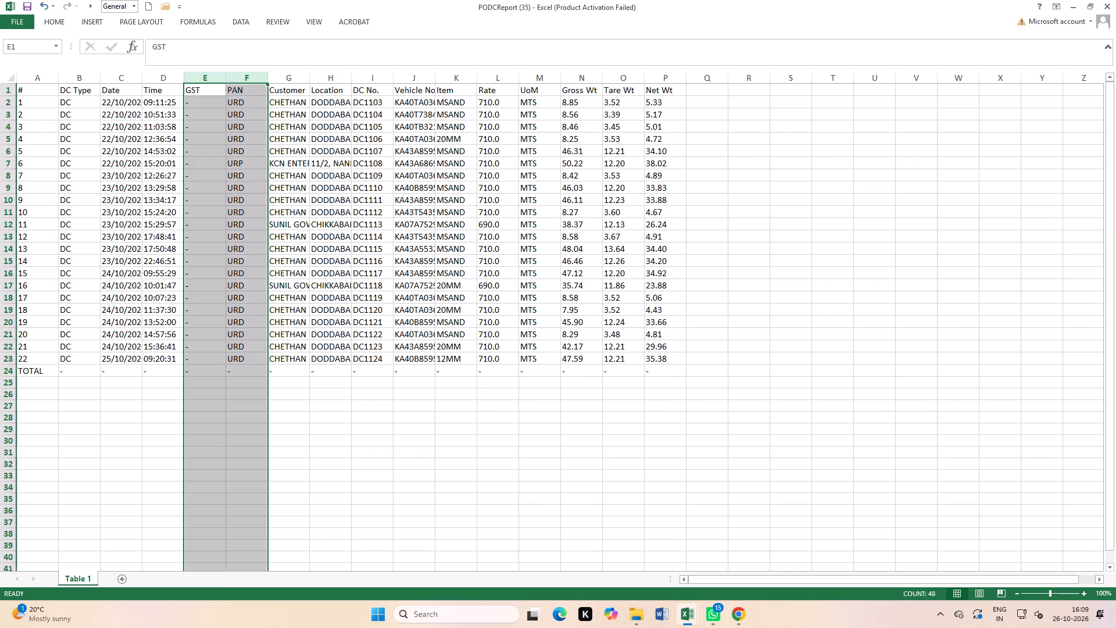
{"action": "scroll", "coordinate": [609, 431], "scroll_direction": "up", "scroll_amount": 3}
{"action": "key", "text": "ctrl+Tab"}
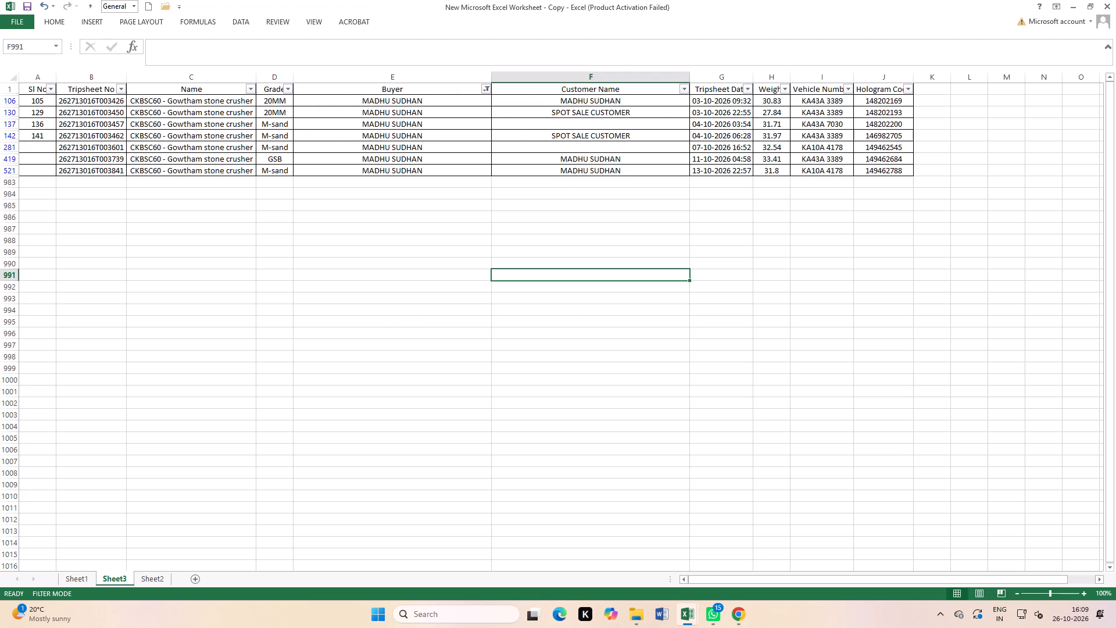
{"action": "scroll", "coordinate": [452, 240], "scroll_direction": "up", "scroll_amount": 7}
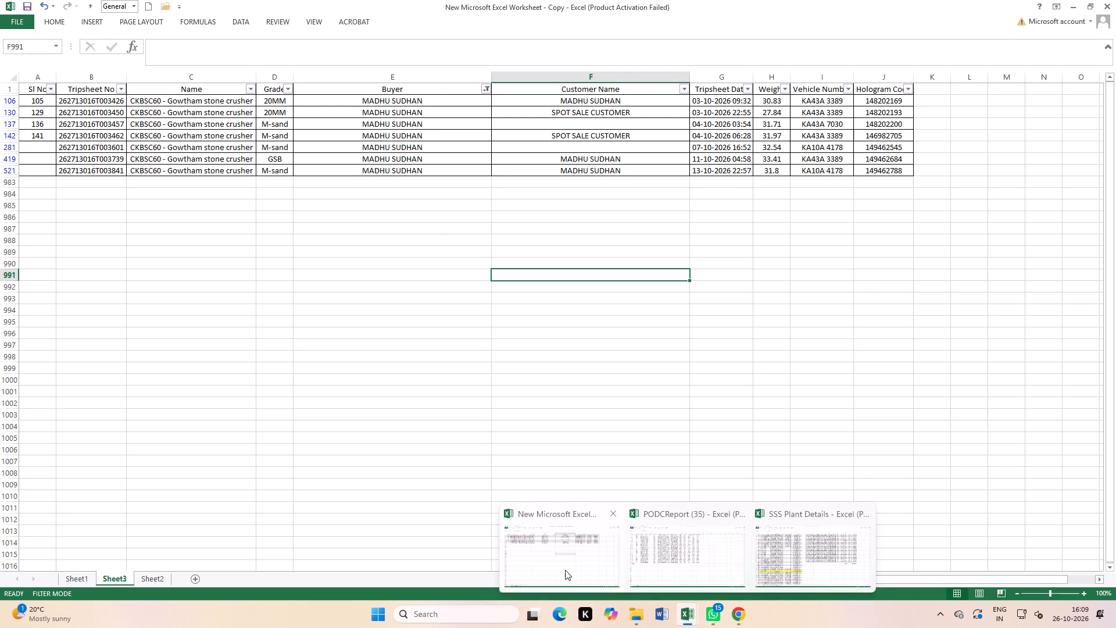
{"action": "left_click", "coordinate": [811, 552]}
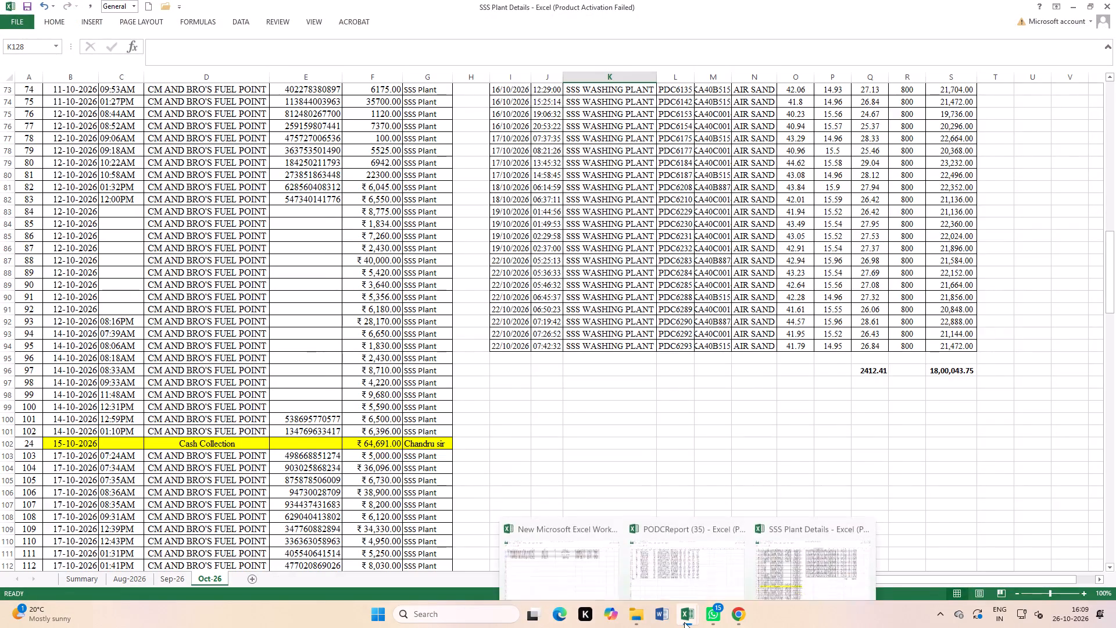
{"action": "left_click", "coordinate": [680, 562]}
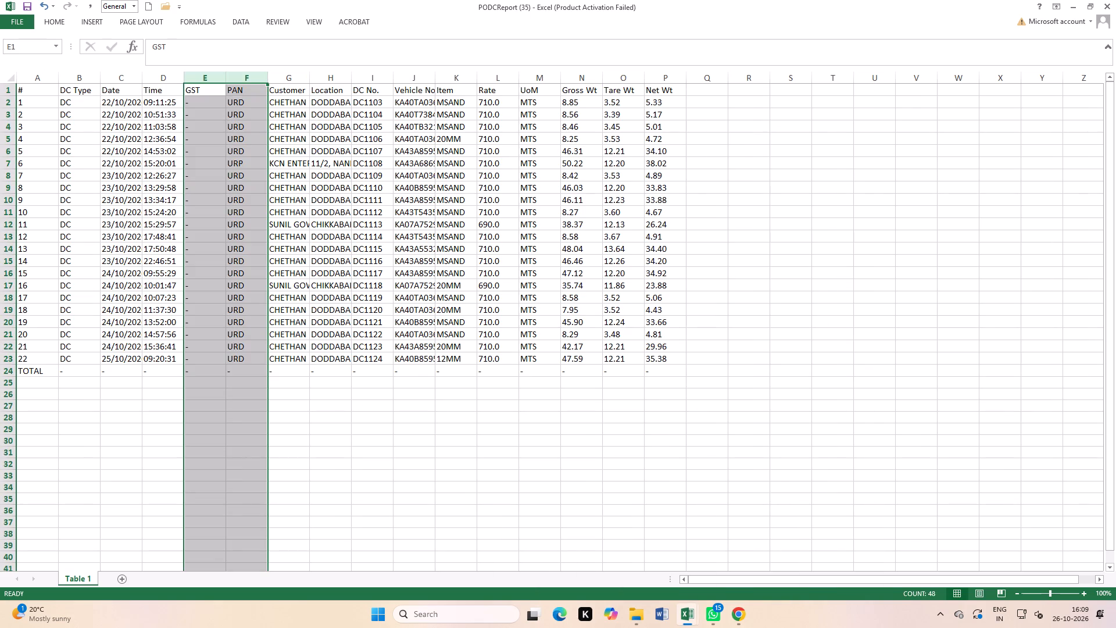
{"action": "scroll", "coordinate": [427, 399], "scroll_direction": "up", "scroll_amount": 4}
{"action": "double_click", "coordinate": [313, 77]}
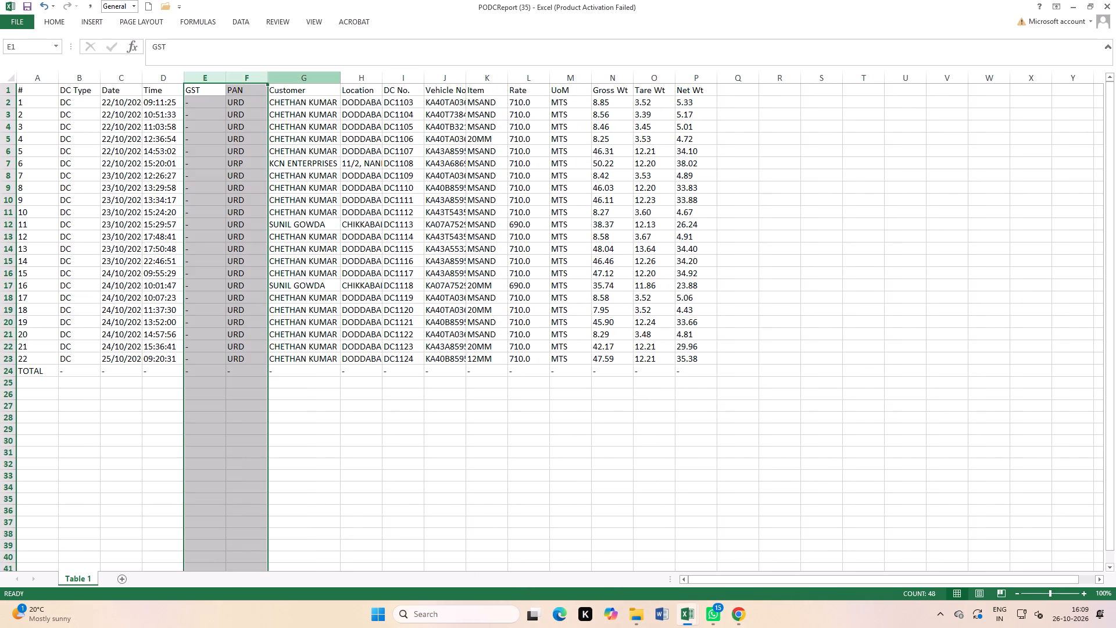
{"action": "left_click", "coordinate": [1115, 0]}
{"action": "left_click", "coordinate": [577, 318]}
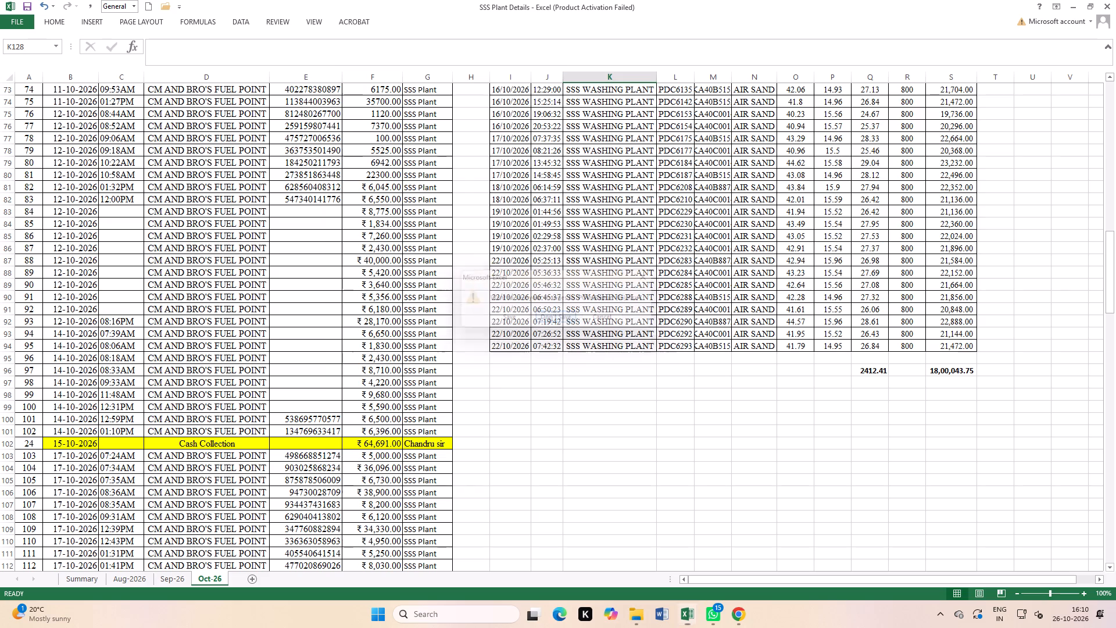
Run the report for DC type PENDINGDC and customer SSS WASHING PLANT, starting 22/10/2026.
{"action": "left_click", "coordinate": [734, 618]}
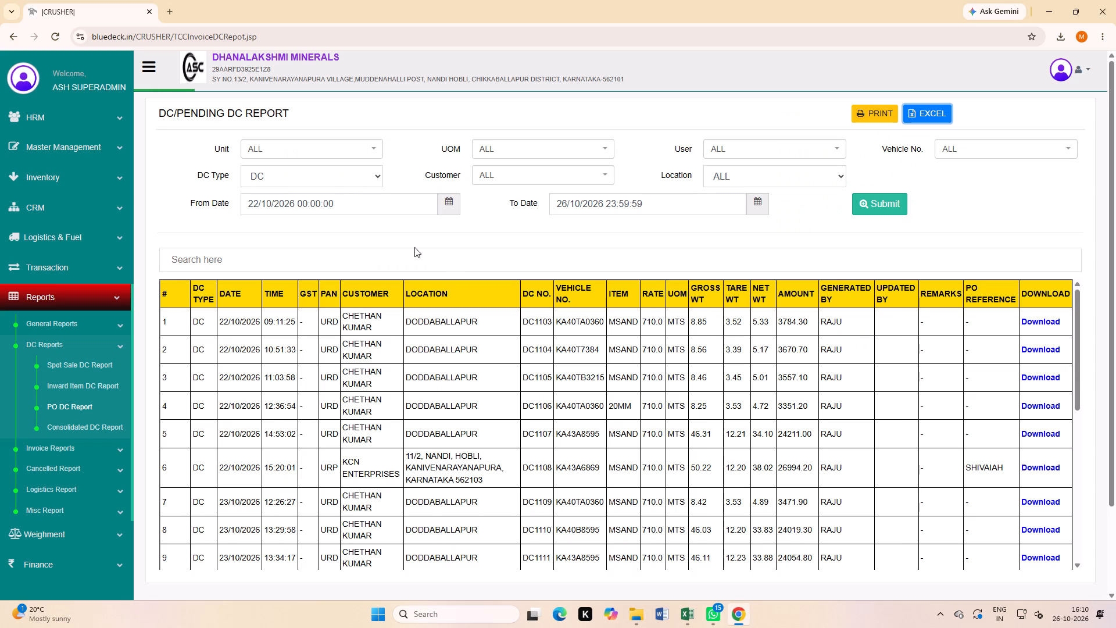
{"action": "left_click", "coordinate": [337, 183]}
{"action": "left_click", "coordinate": [288, 217]}
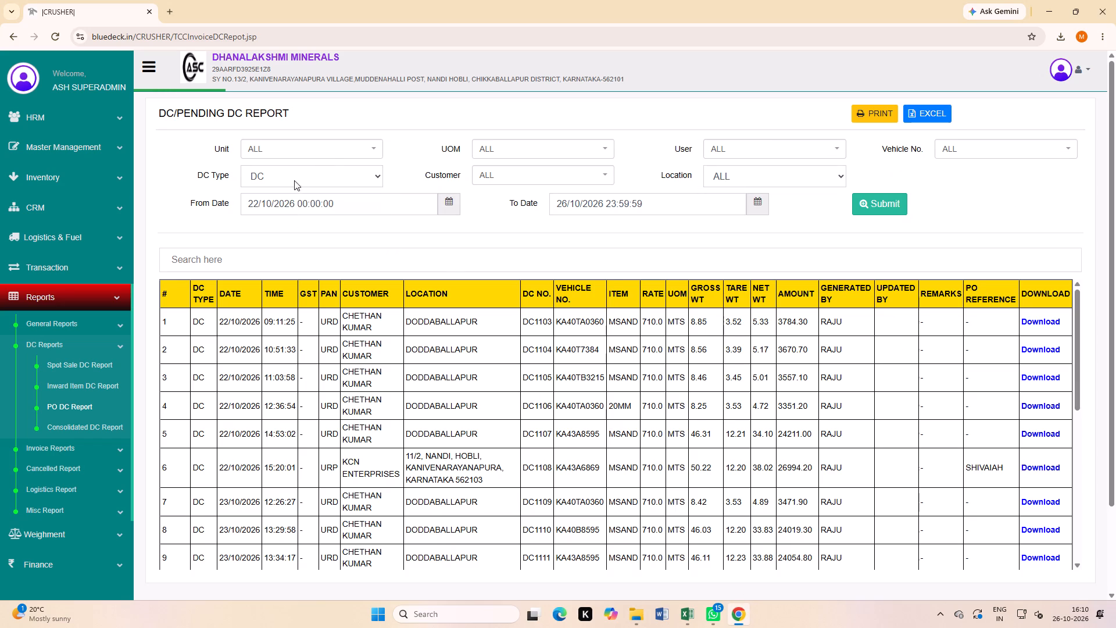
{"action": "left_click", "coordinate": [295, 176]}
{"action": "left_click", "coordinate": [289, 224]}
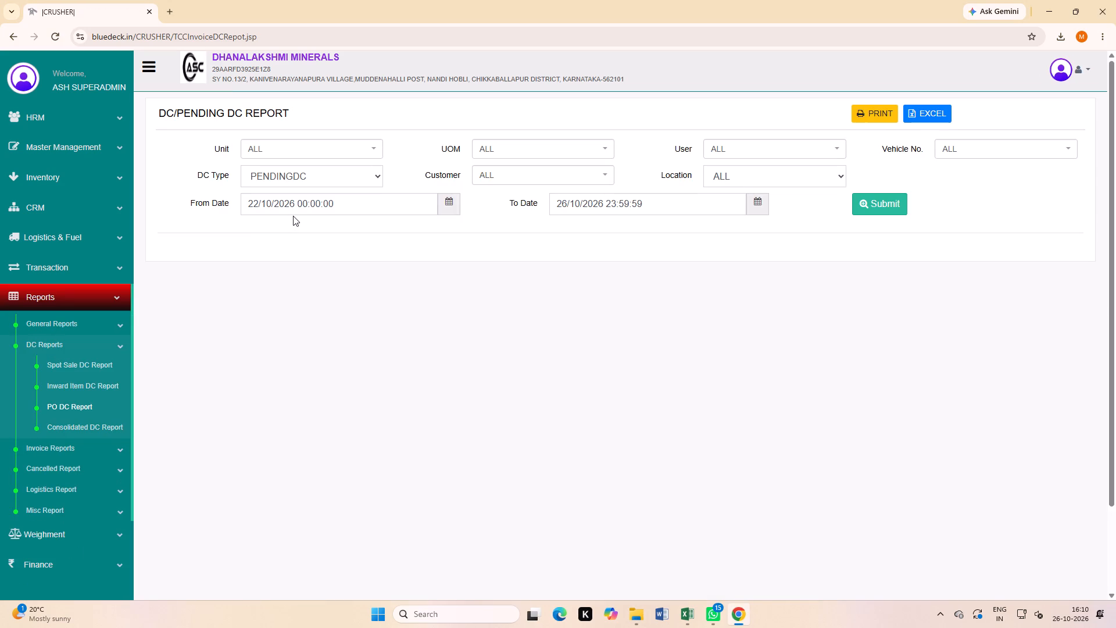
{"action": "left_click", "coordinate": [523, 177]}
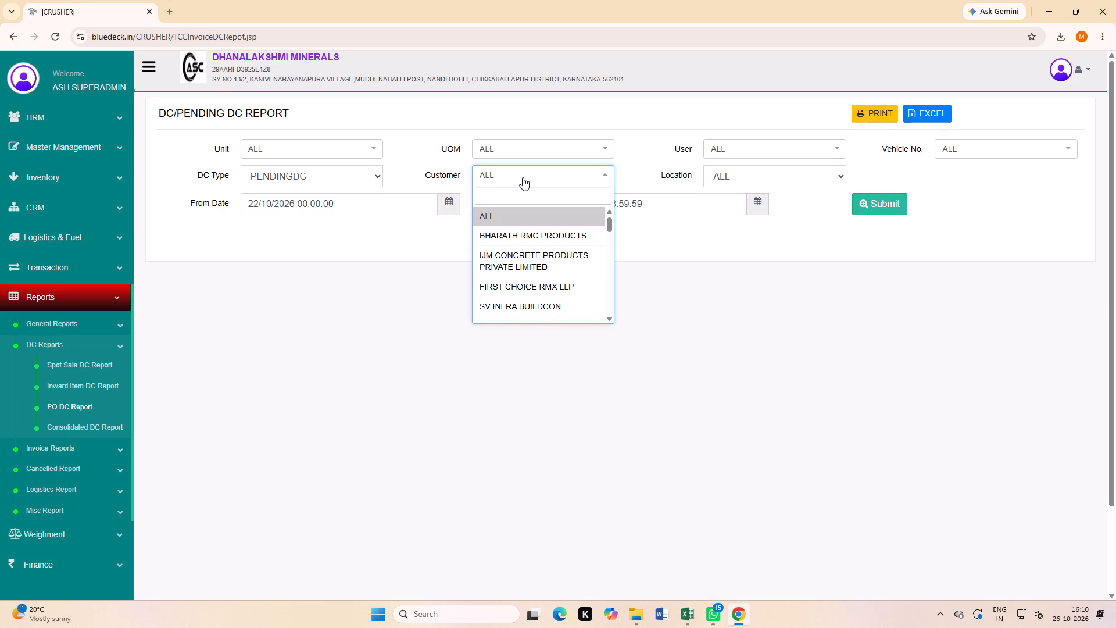
{"action": "type", "text": "SSS"}
{"action": "left_click", "coordinate": [534, 217]}
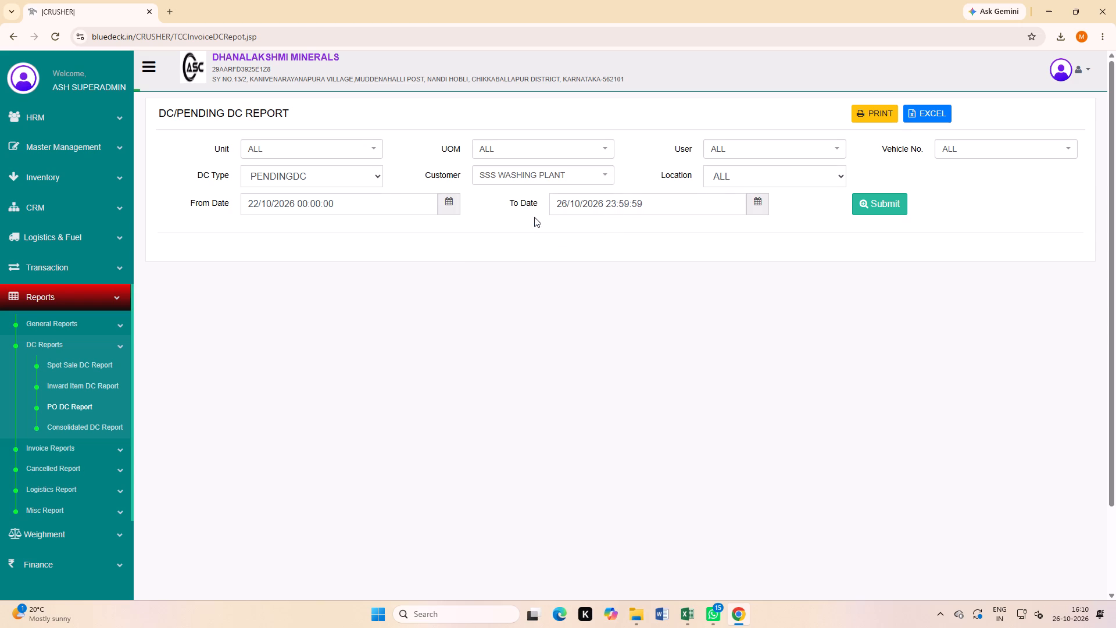
{"action": "left_click", "coordinate": [450, 204]}
{"action": "left_click", "coordinate": [784, 356]}
{"action": "left_click", "coordinate": [877, 192]}
{"action": "left_click", "coordinate": [877, 195]}
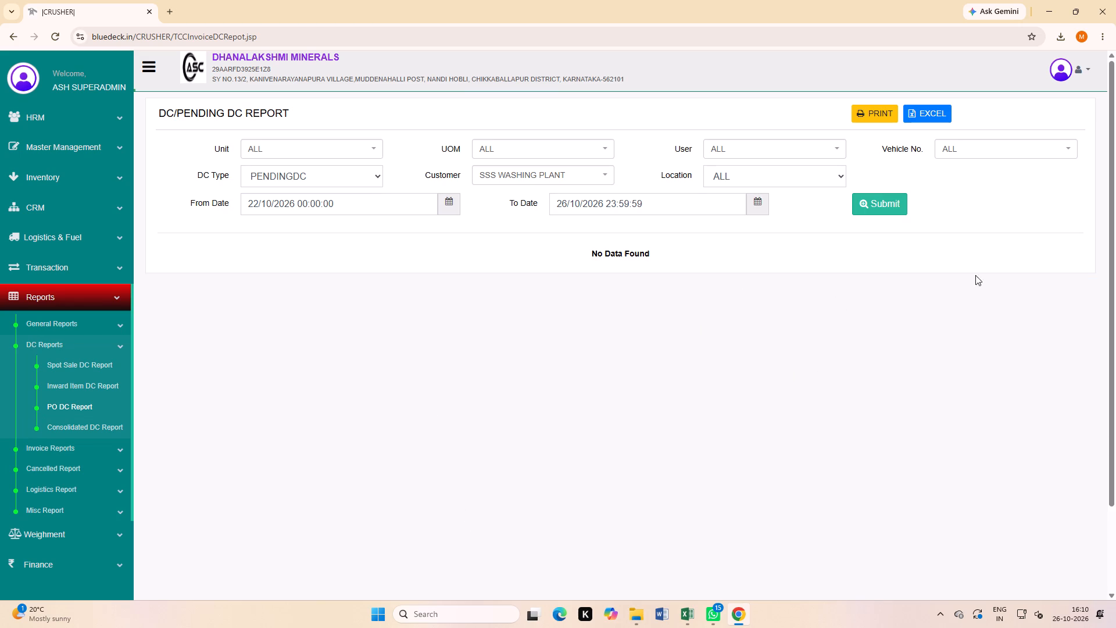
{"action": "left_click", "coordinate": [876, 206]}
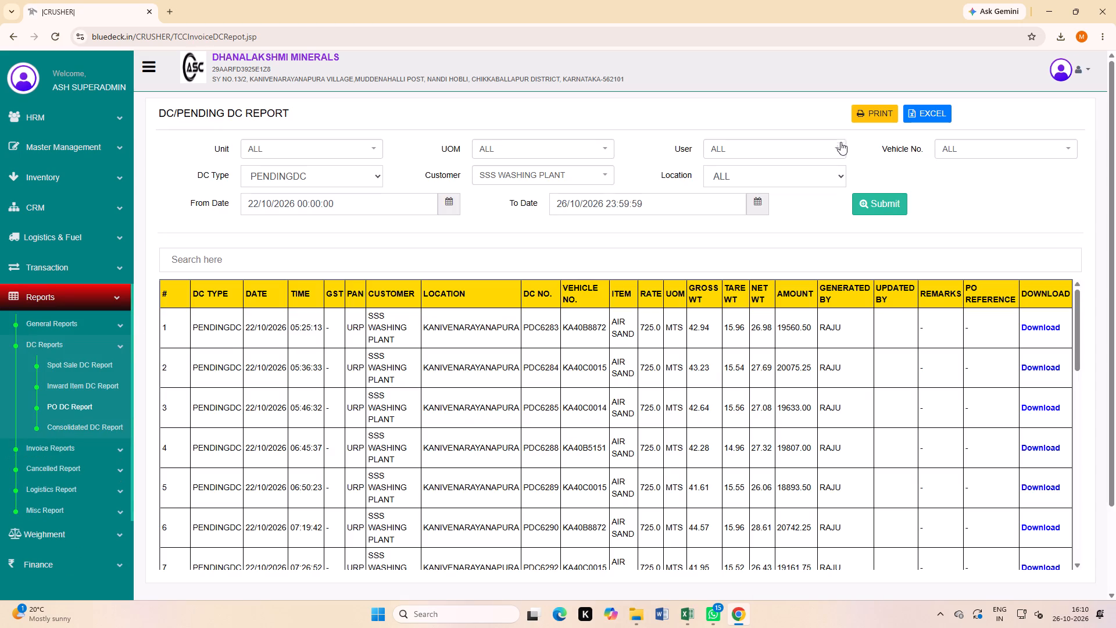
Export the SSS WASHING PLANT pending DC report to Excel and open the downloaded workbook for editing.
{"action": "left_click", "coordinate": [925, 106]}
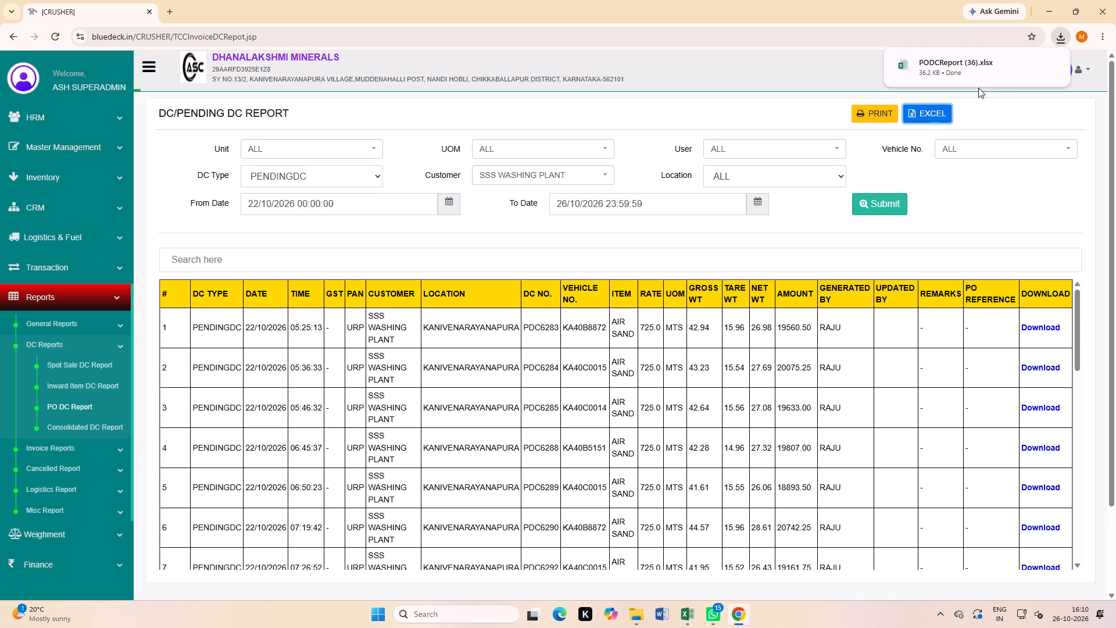
{"action": "left_click", "coordinate": [949, 72]}
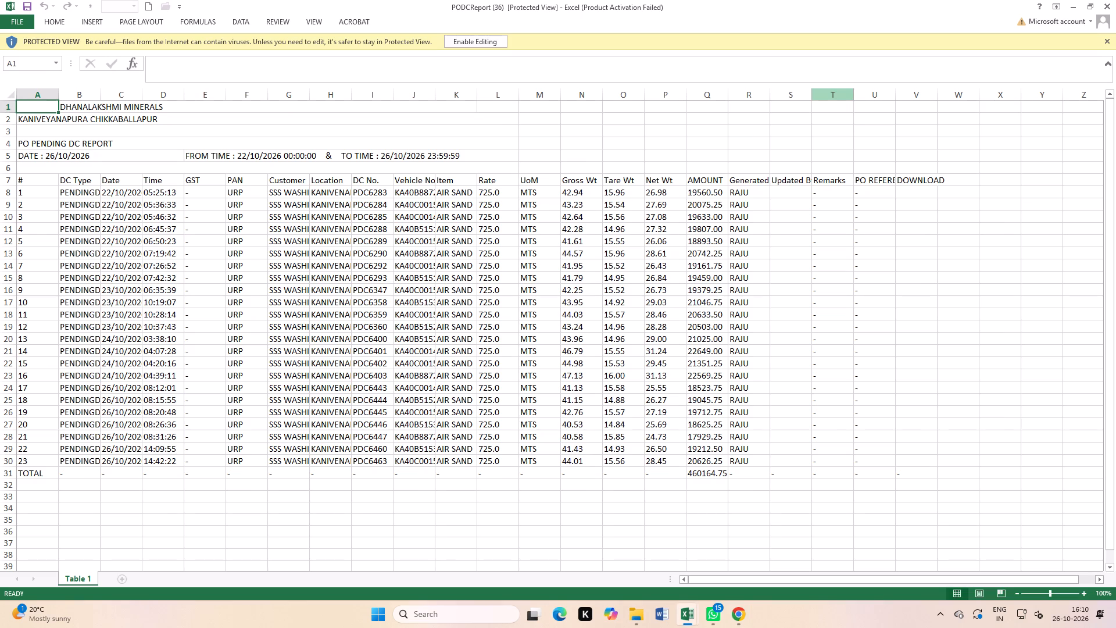
{"action": "left_click", "coordinate": [463, 43]}
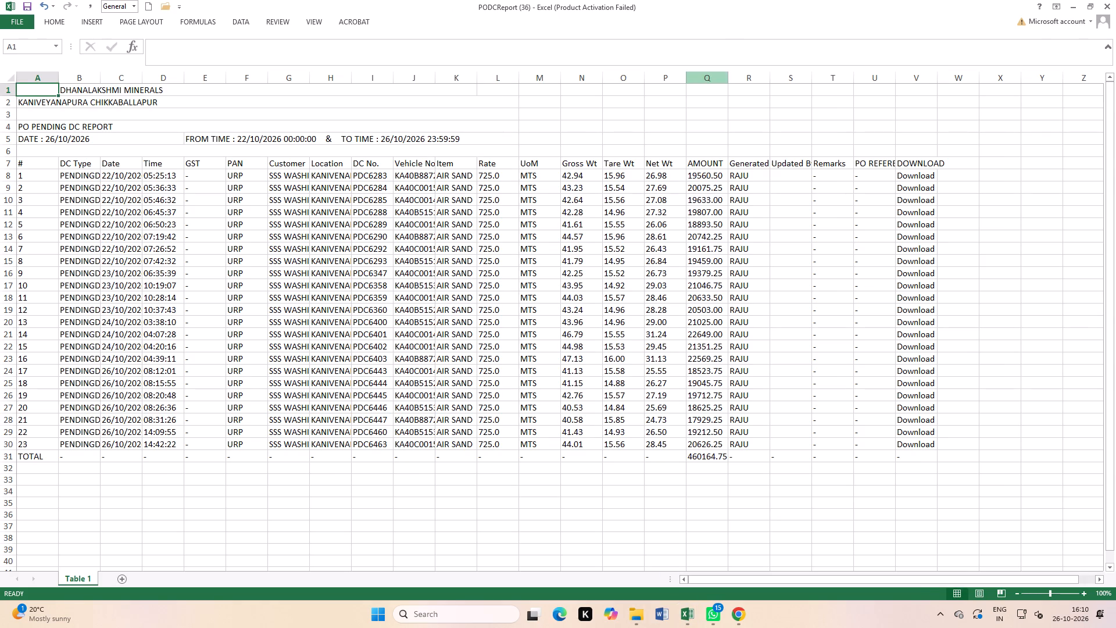
Delete the columns from AMOUNT through DOWNLOAD, plus the Rate and UoM columns, from the exported DC report.
{"action": "left_click_drag", "start_coordinate": [702, 76], "coordinate": [977, 245]}
{"action": "right_click", "coordinate": [858, 247]}
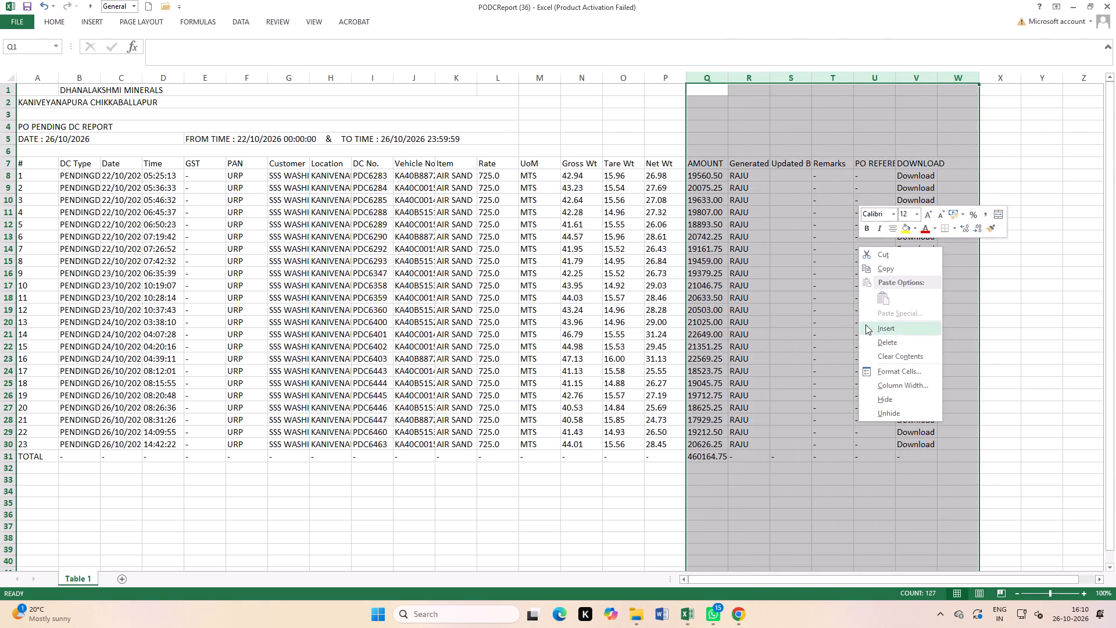
{"action": "left_click", "coordinate": [880, 343]}
{"action": "left_click", "coordinate": [788, 320]}
{"action": "left_click_drag", "start_coordinate": [496, 77], "coordinate": [534, 109]}
{"action": "right_click", "coordinate": [517, 157]}
{"action": "left_click", "coordinate": [543, 252]}
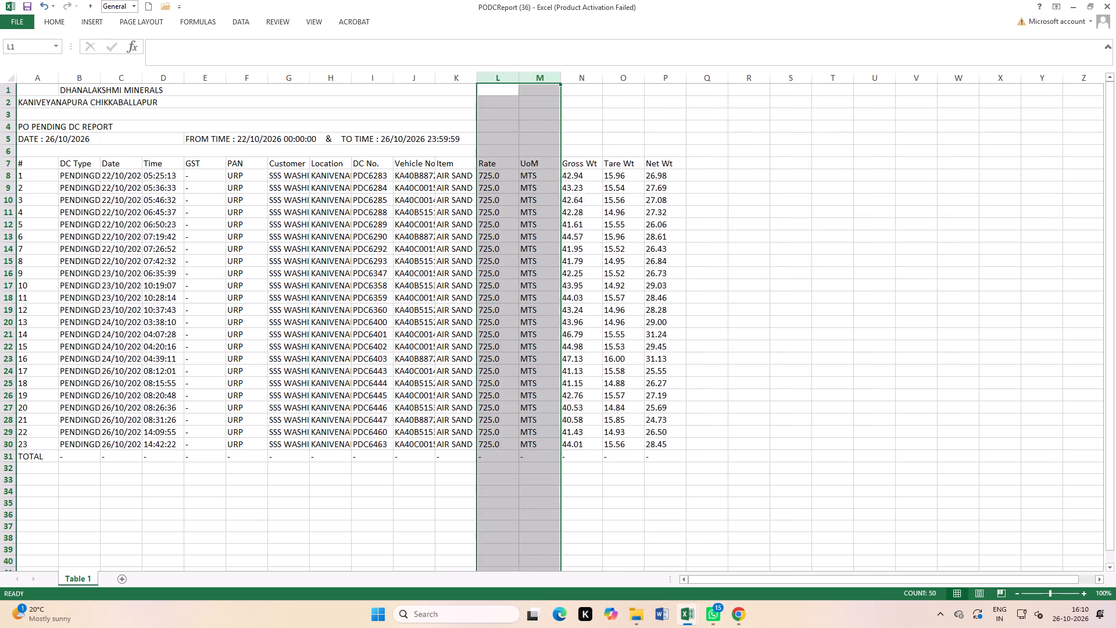
{"action": "left_click", "coordinate": [707, 250]}
Delete the six title and blank rows above the report's column headings.
{"action": "left_click_drag", "start_coordinate": [0, 91], "coordinate": [1, 141]}
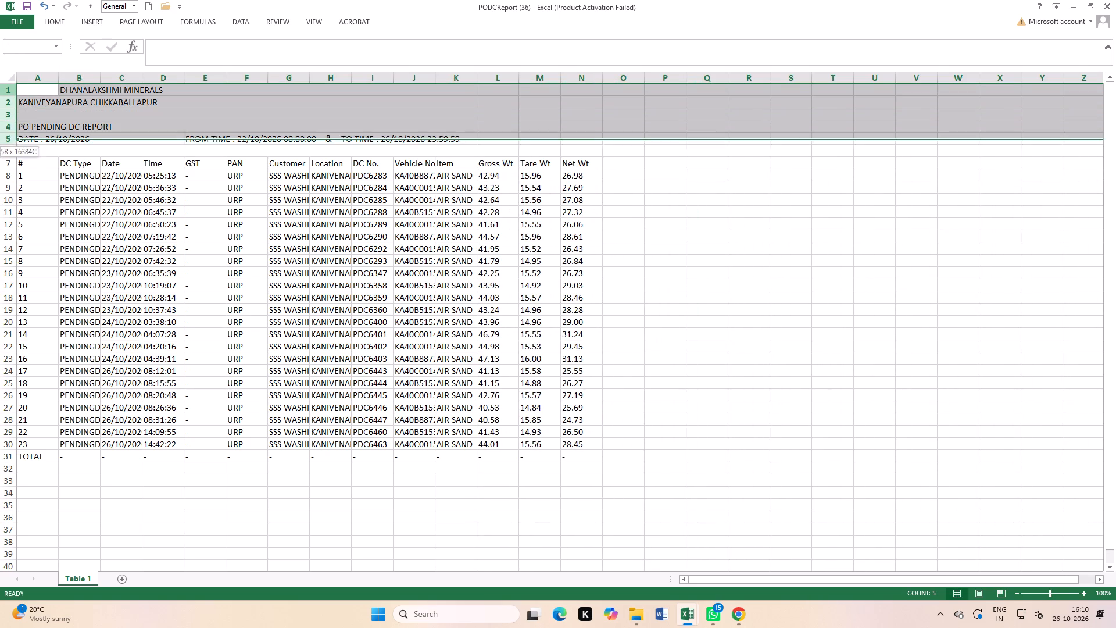
{"action": "left_click_drag", "start_coordinate": [1, 141], "coordinate": [3, 152]}
{"action": "right_click", "coordinate": [139, 156]}
{"action": "right_click", "coordinate": [149, 141]}
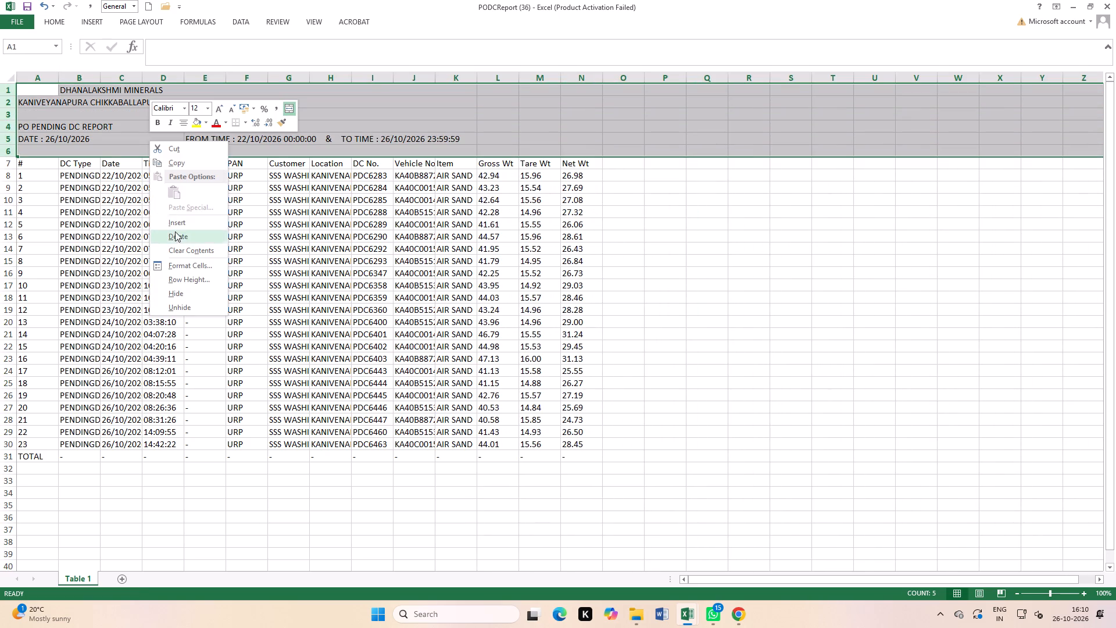
{"action": "left_click", "coordinate": [179, 238]}
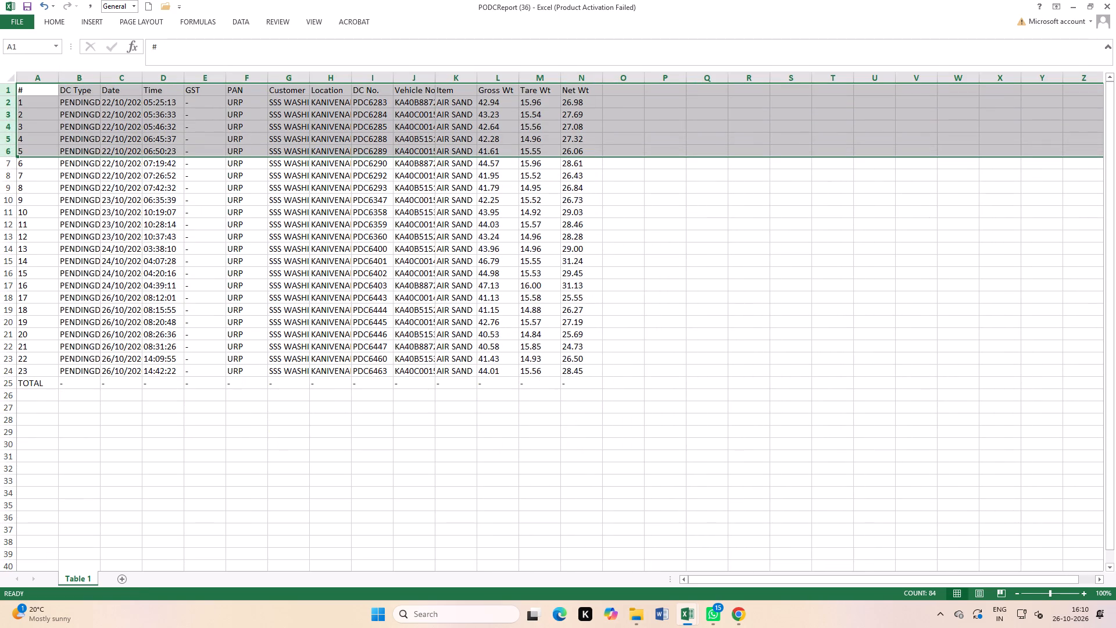
Delete the GST and PAN columns from the report.
{"action": "left_click_drag", "start_coordinate": [203, 78], "coordinate": [237, 130]}
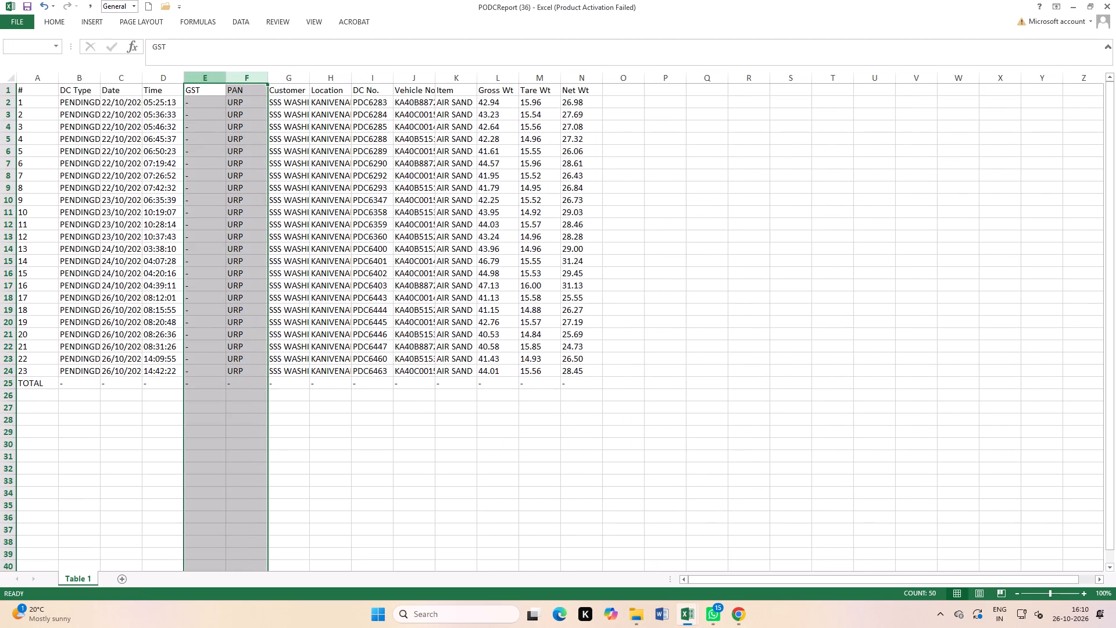
{"action": "right_click", "coordinate": [224, 146]}
{"action": "left_click", "coordinate": [248, 247]}
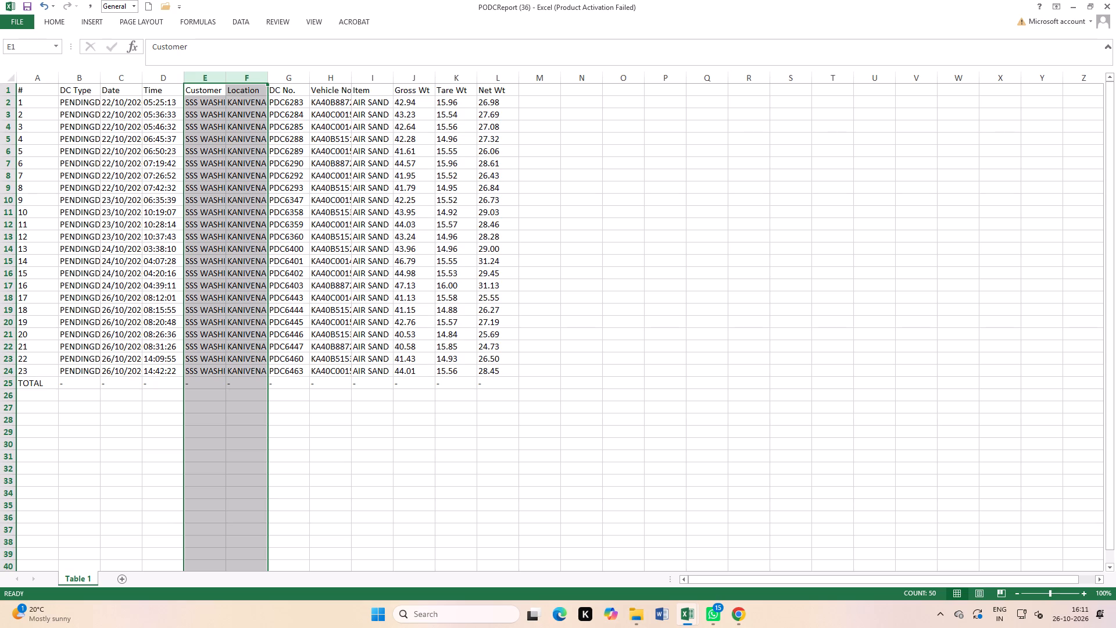
{"action": "left_click", "coordinate": [477, 277]}
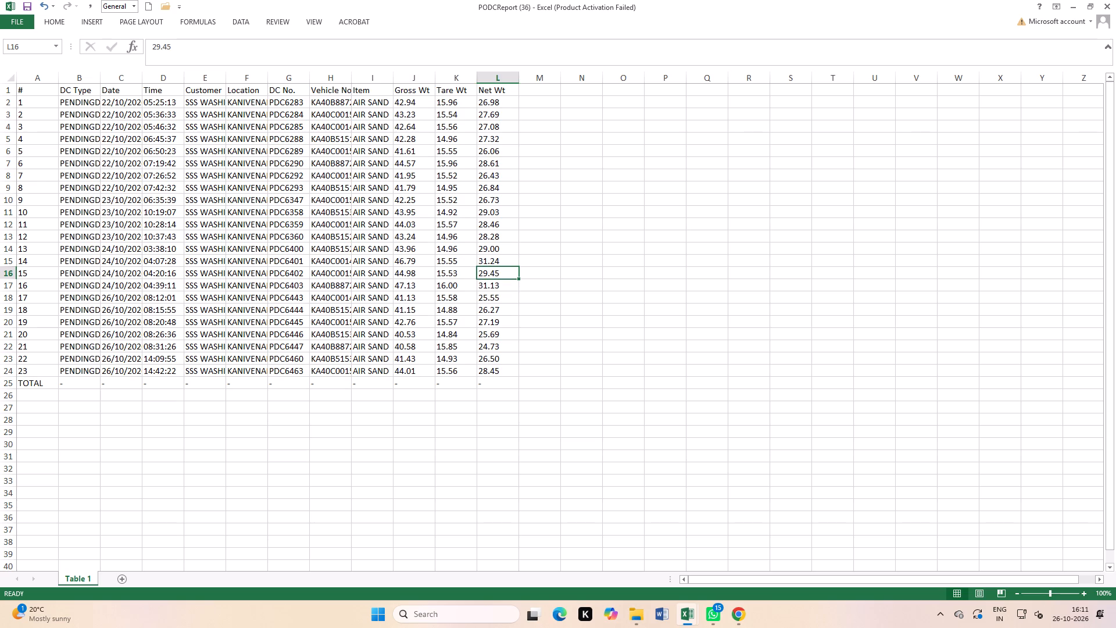
Fit the widths of the DC Type, Vehicle No., Location and Customer columns to their contents.
{"action": "double_click", "coordinate": [99, 83]}
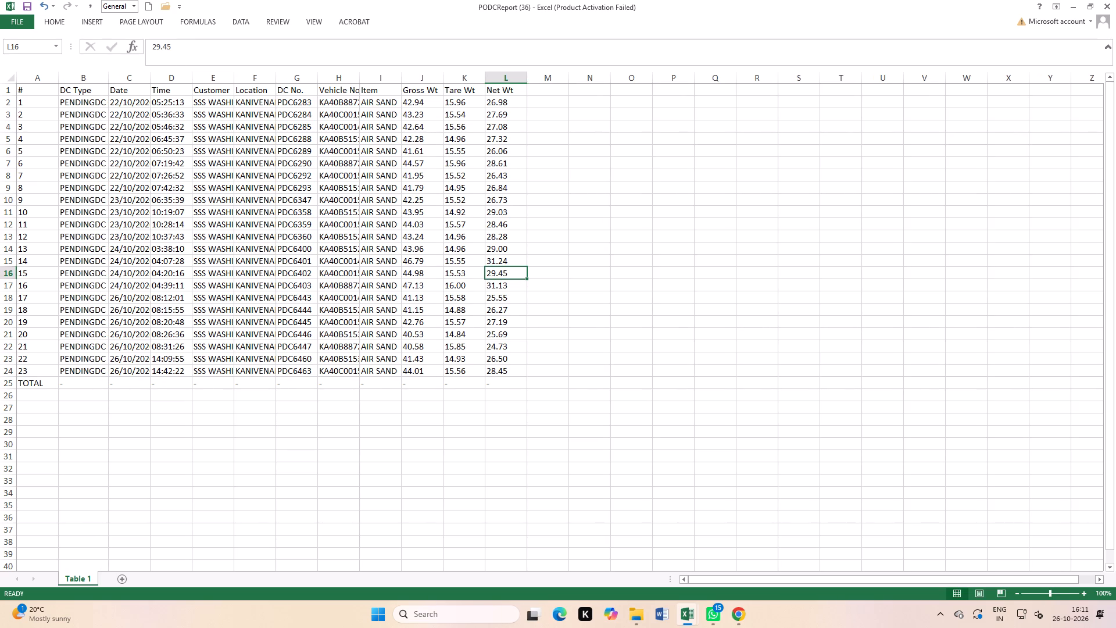
{"action": "double_click", "coordinate": [359, 82]}
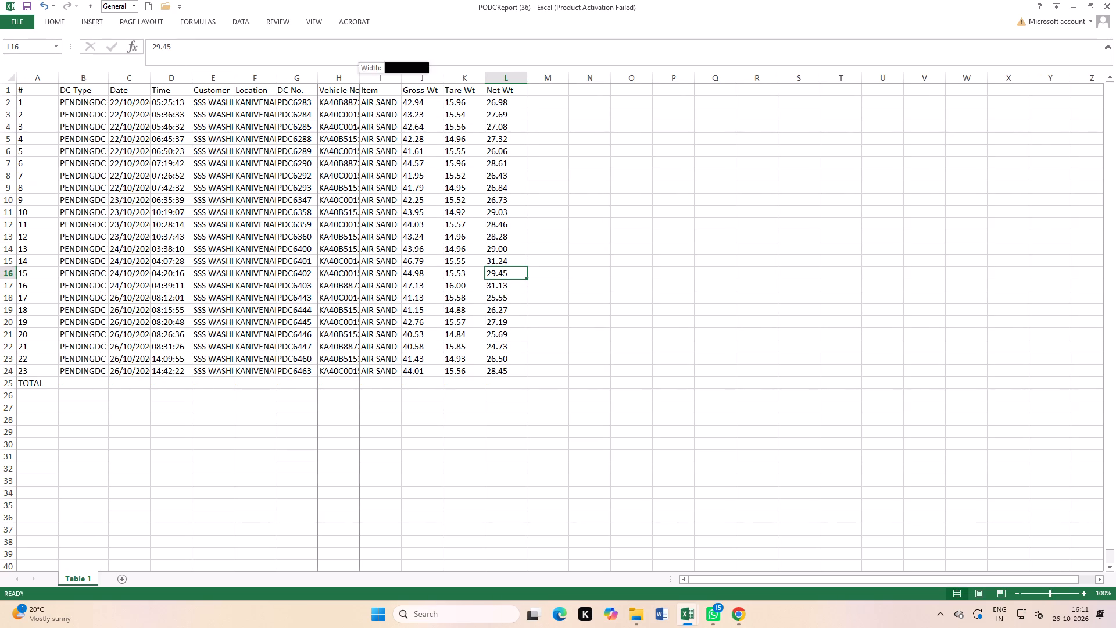
{"action": "double_click", "coordinate": [278, 74]}
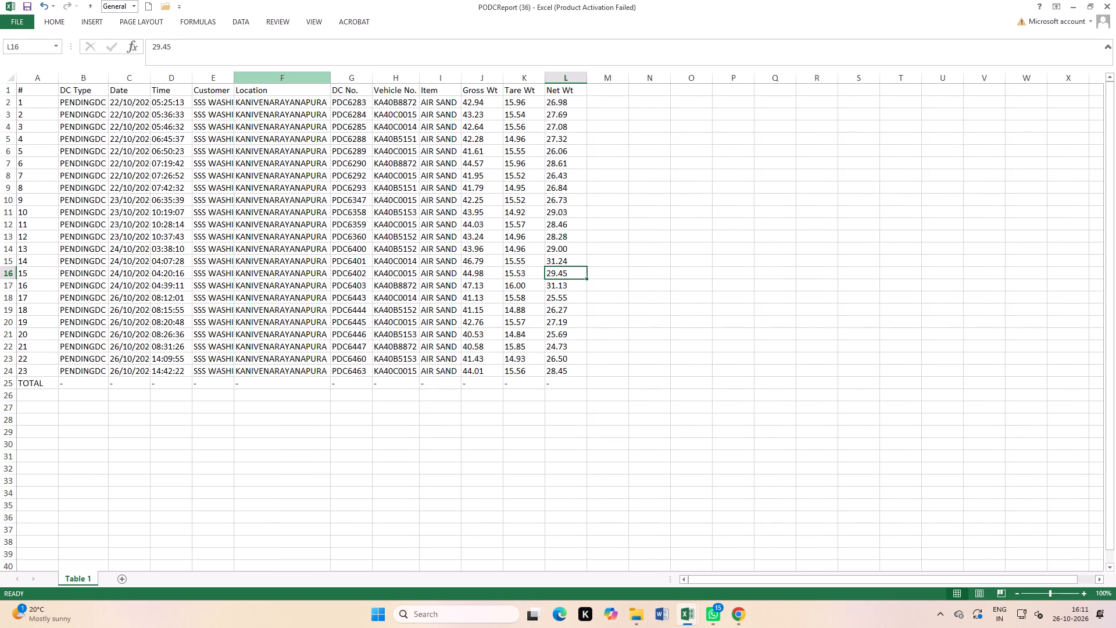
{"action": "double_click", "coordinate": [234, 78]}
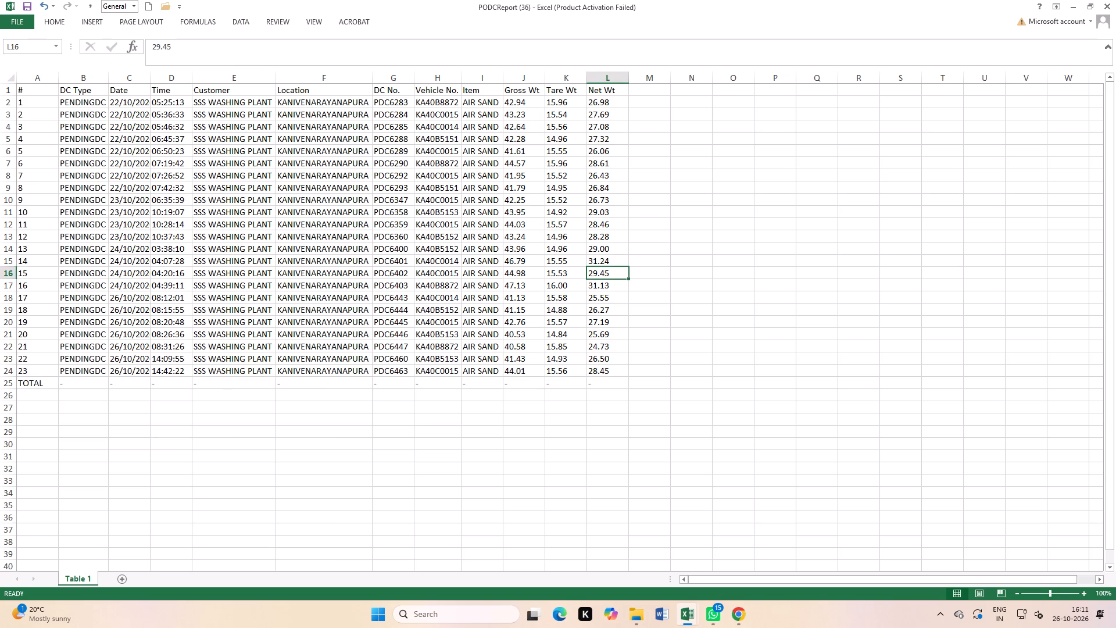
Compare the last SSS WASHING PLANT deliveries in the SSS Plant Details Oct-26 sheet with the exported report.
{"action": "key", "text": "ctrl+Tab"}
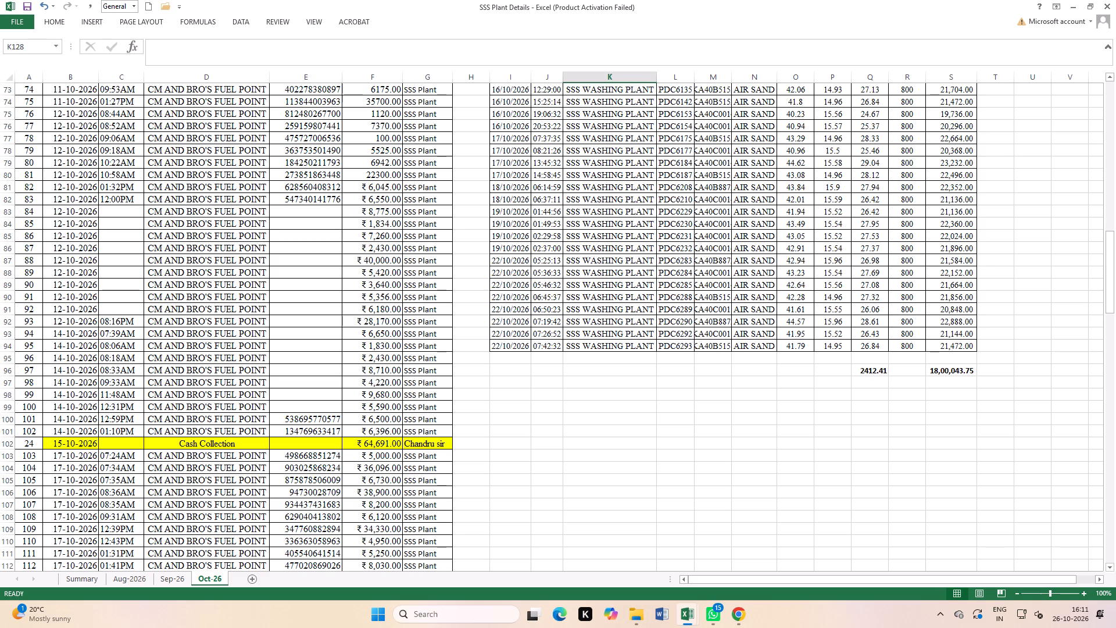
{"action": "key", "text": "ctrl+Tab"}
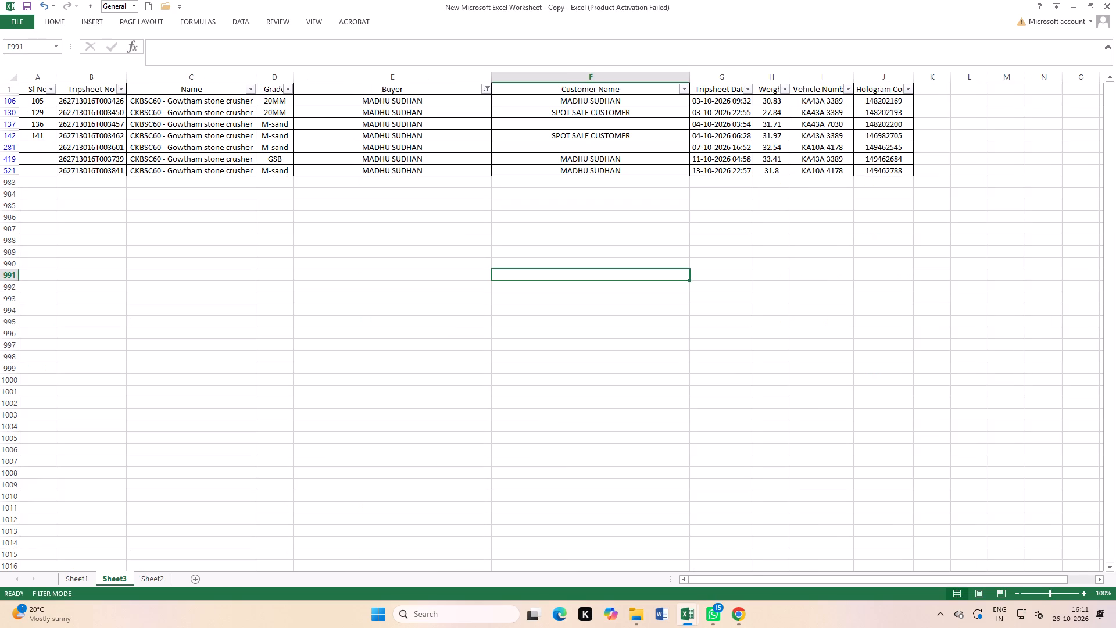
{"action": "key", "text": "ctrl+Tab"}
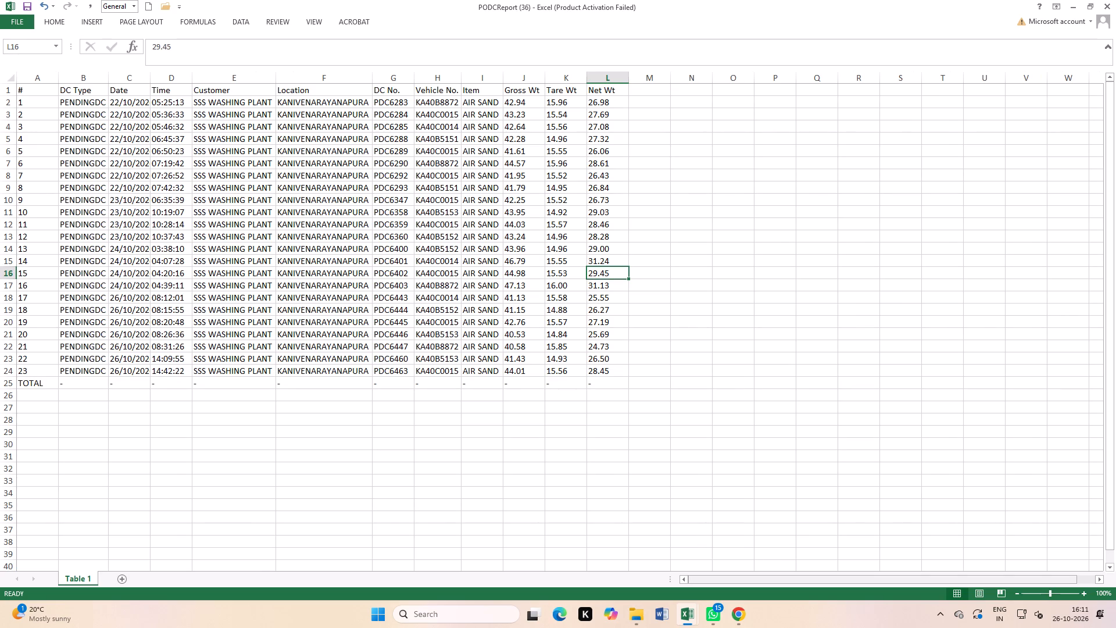
{"action": "key", "text": "ctrl+Tab"}
{"action": "key", "text": "ctrl+Tab"}
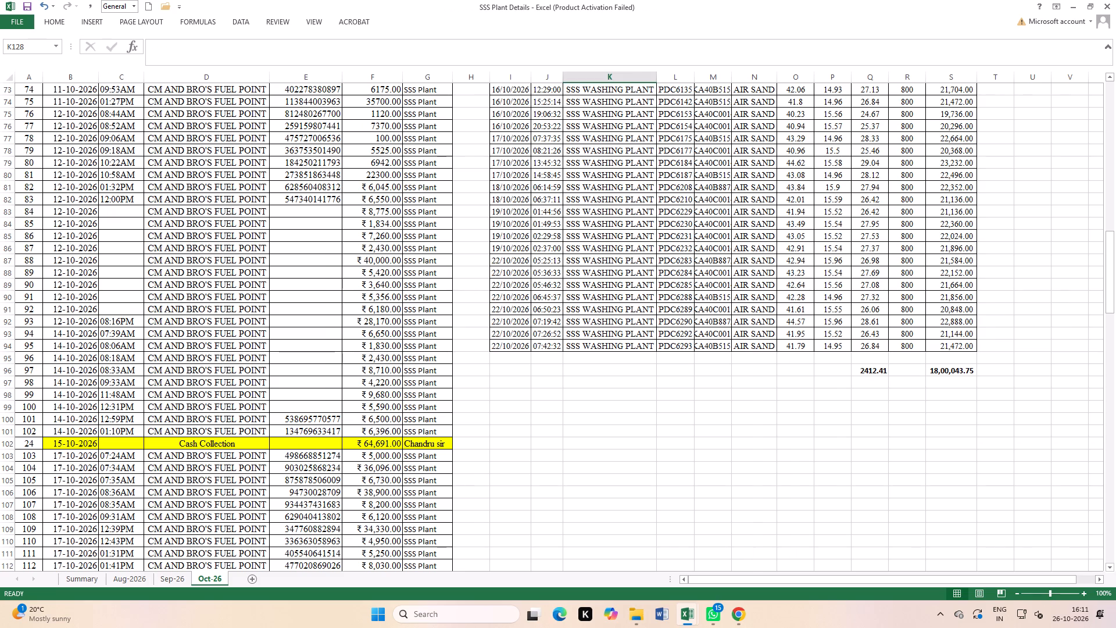
{"action": "key", "text": "ctrl+Tab"}
{"action": "key", "text": "ctrl+Tab"}
{"action": "key", "text": "ctrl+Tab"}
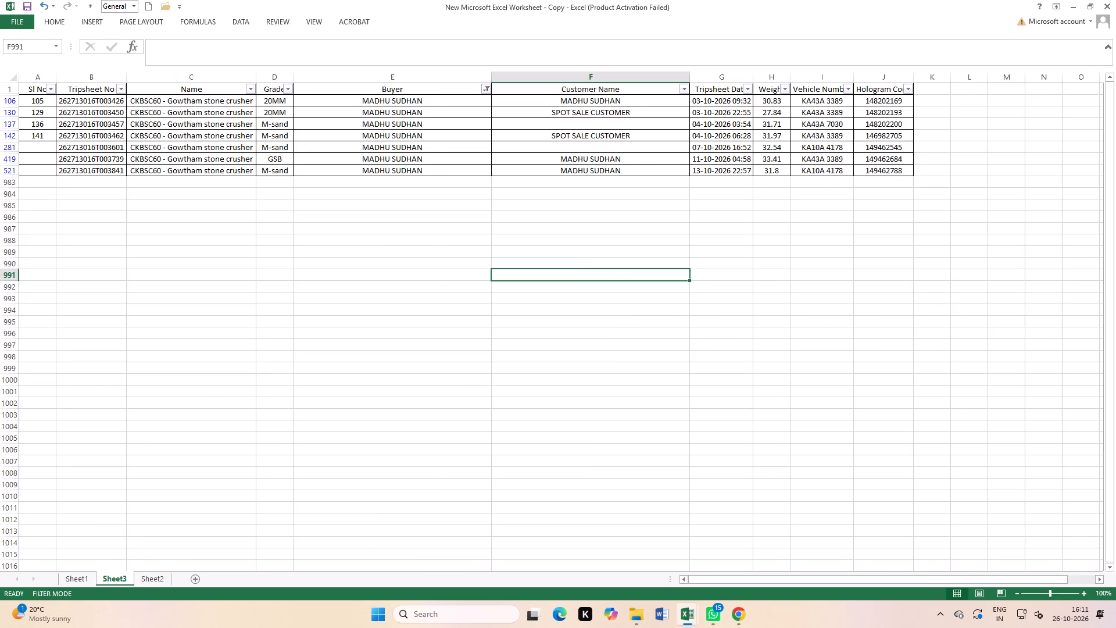
{"action": "key", "text": "ctrl+Tab"}
{"action": "key", "text": "ctrl+Tab"}
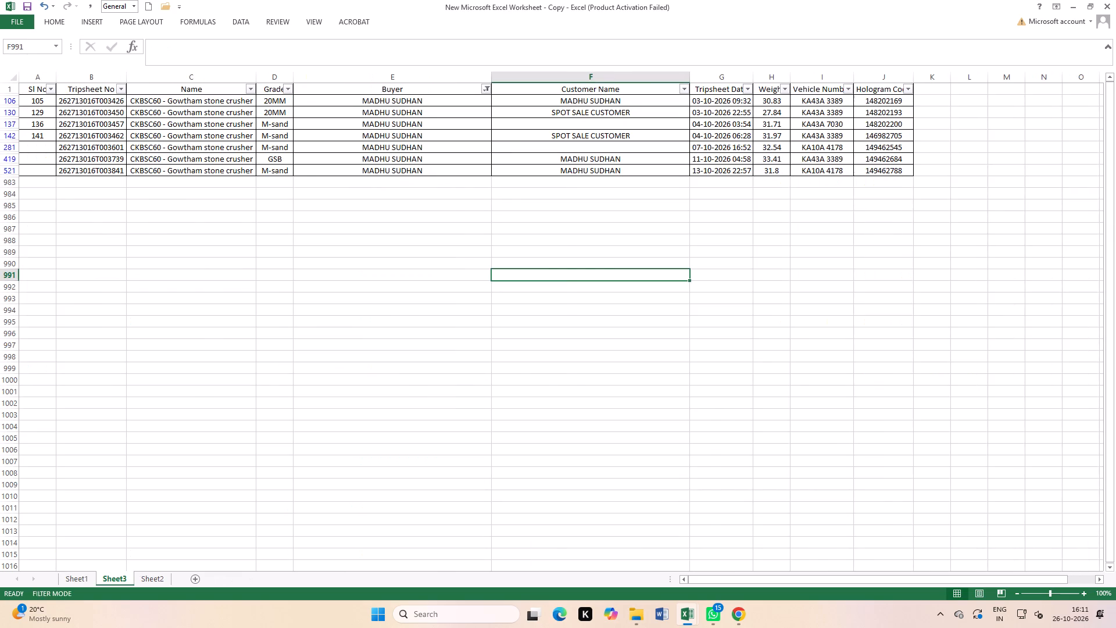
{"action": "key", "text": "ctrl+Tab"}
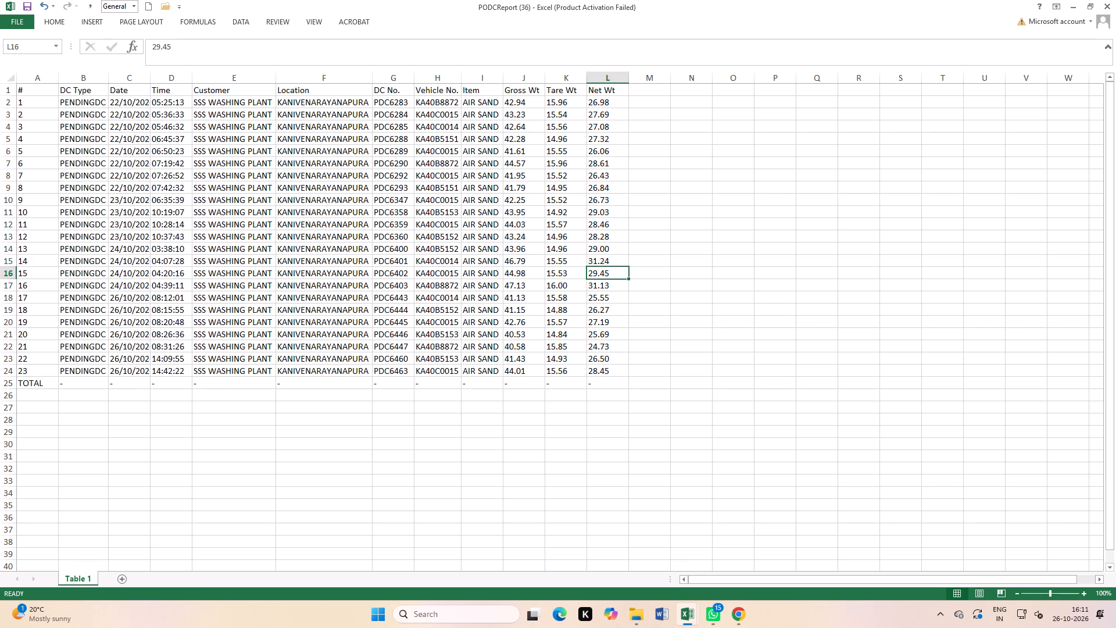
Delete the eight 22/10/2026 delivery rows, PDC6283 through PDC6293, from the exported report.
{"action": "left_click_drag", "start_coordinate": [6, 104], "coordinate": [6, 290]}
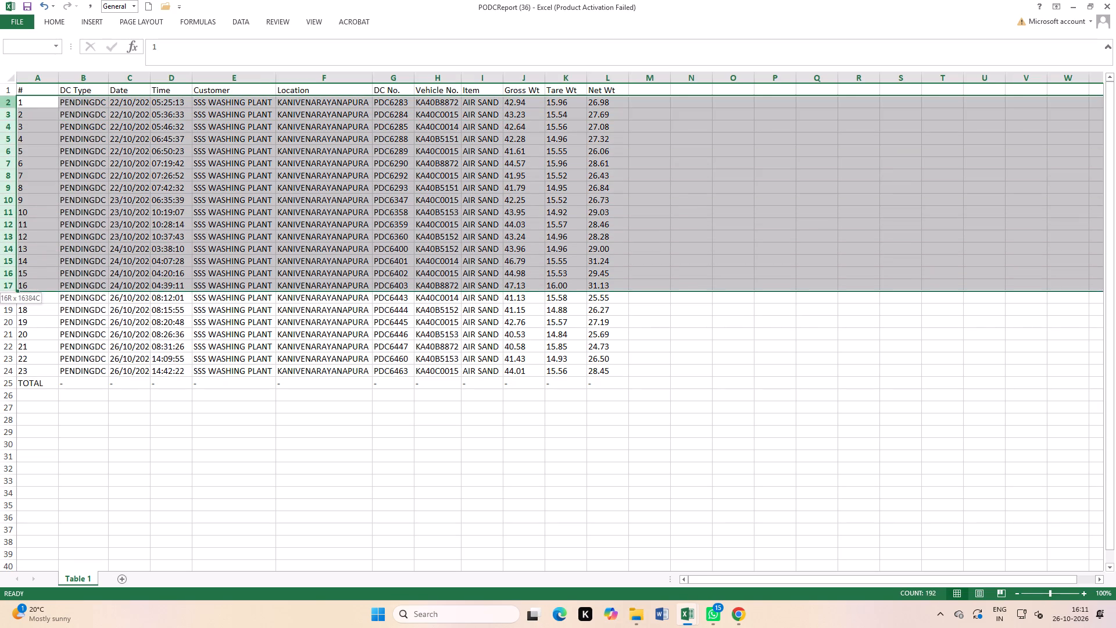
{"action": "left_click_drag", "start_coordinate": [6, 290], "coordinate": [83, 233]}
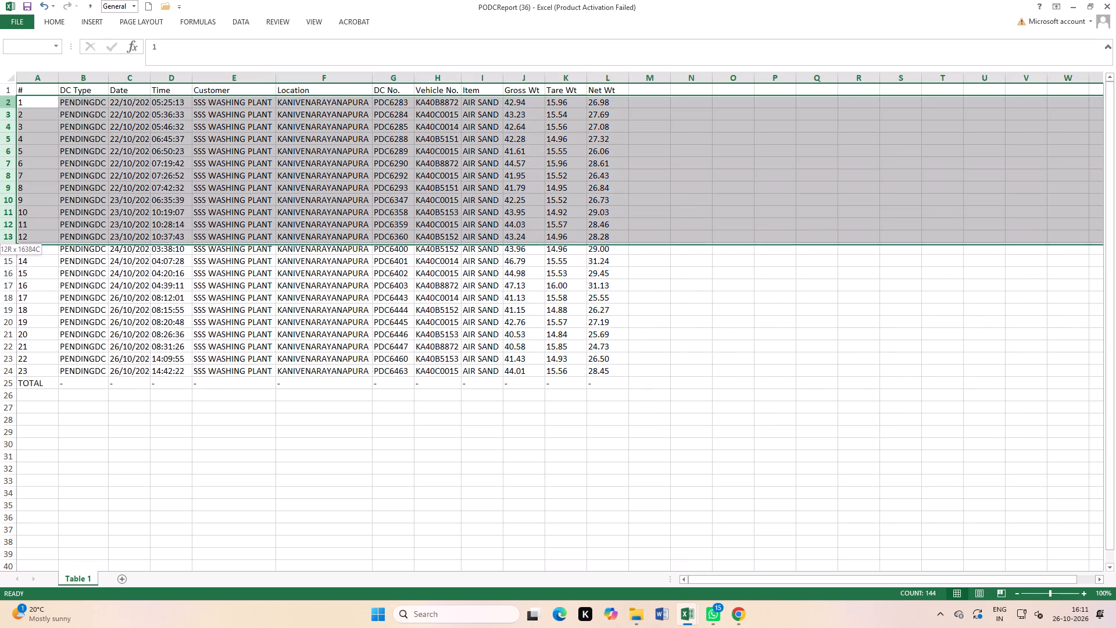
{"action": "left_click_drag", "start_coordinate": [83, 233], "coordinate": [101, 174]}
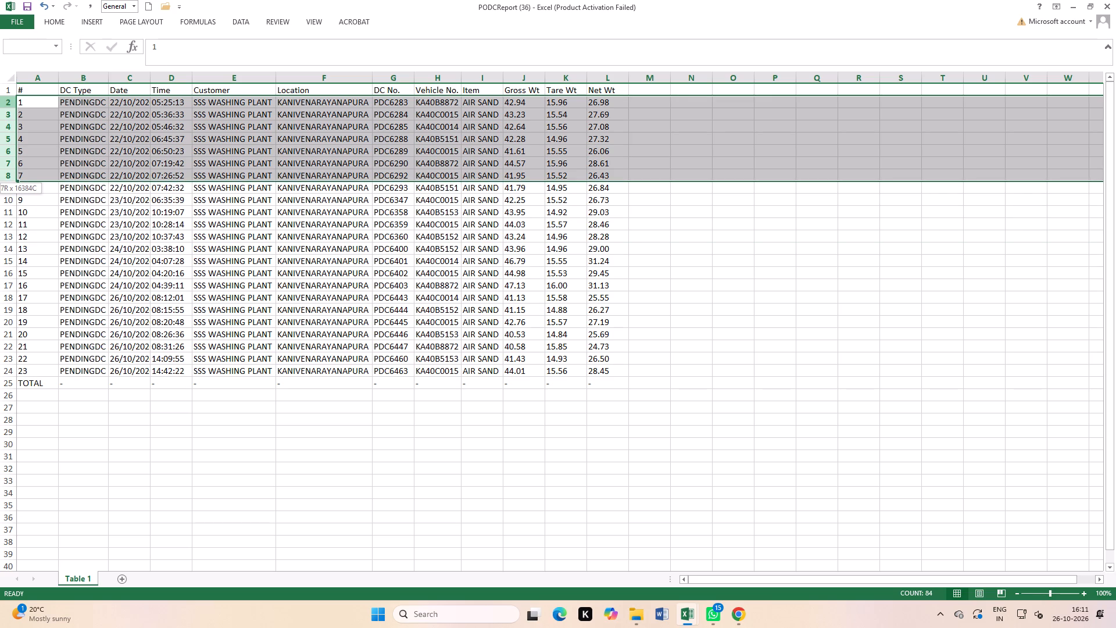
{"action": "left_click_drag", "start_coordinate": [101, 174], "coordinate": [106, 190]}
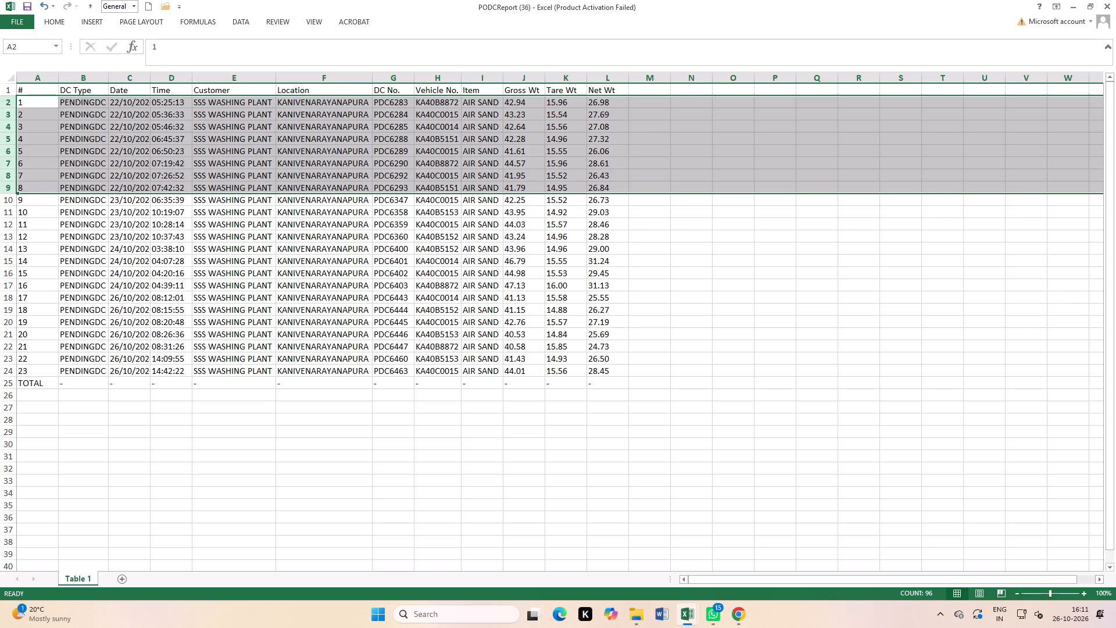
{"action": "right_click", "coordinate": [305, 146]}
{"action": "left_click", "coordinate": [339, 239]}
{"action": "left_click", "coordinate": [438, 266]}
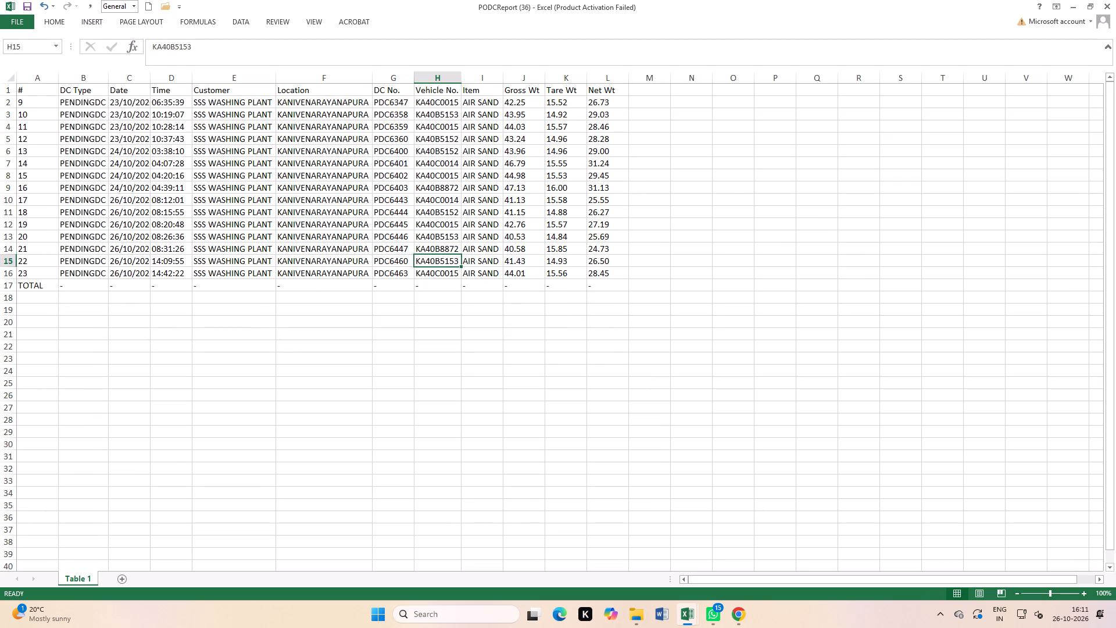
Delete the Location column from the exported report.
{"action": "left_click", "coordinate": [331, 80]}
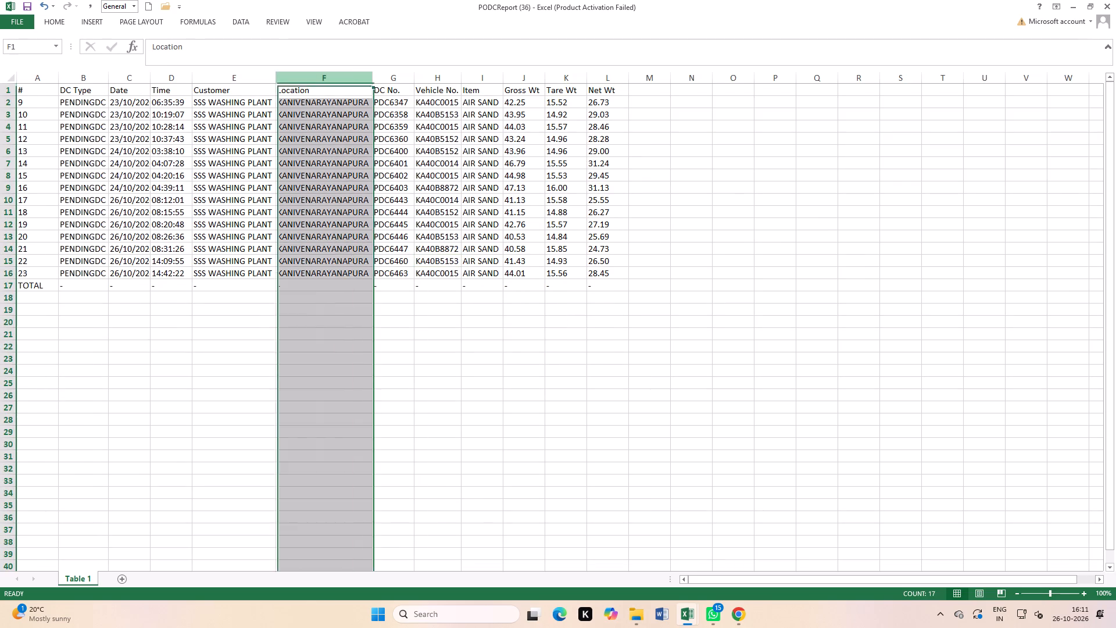
{"action": "right_click", "coordinate": [332, 141]}
{"action": "left_click", "coordinate": [366, 235]}
{"action": "left_click", "coordinate": [480, 208]}
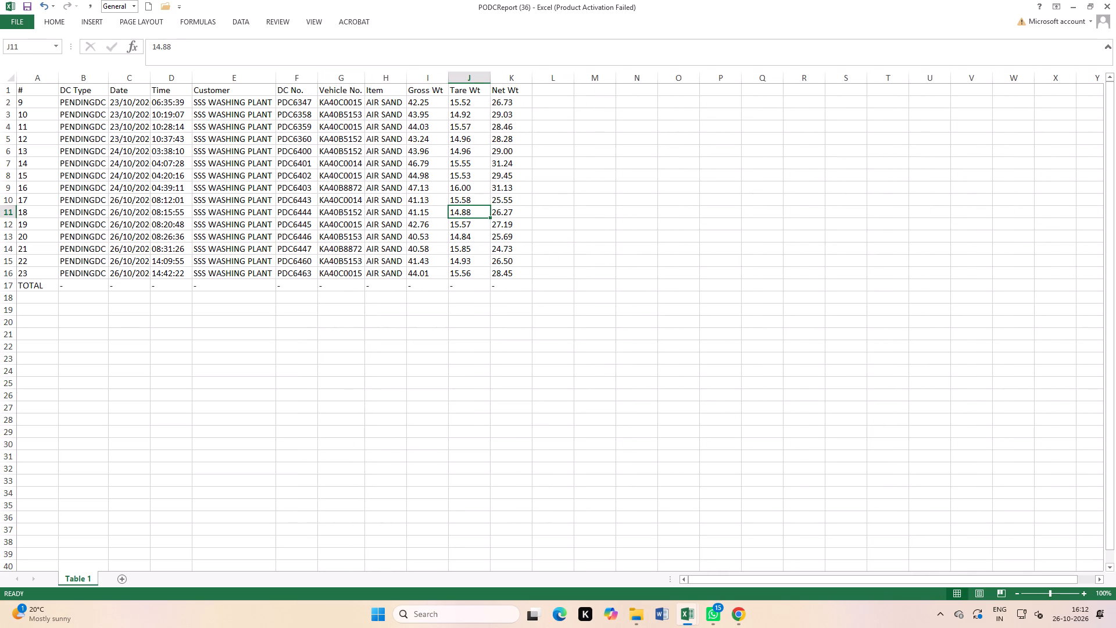
Copy the remaining deliveries' Date through Net Wt data into SSS Plant Details, Oct-26 sheet, starting at I95 below the last delivery.
{"action": "left_click", "coordinate": [166, 107]}
{"action": "left_click_drag", "start_coordinate": [134, 101], "coordinate": [300, 226]}
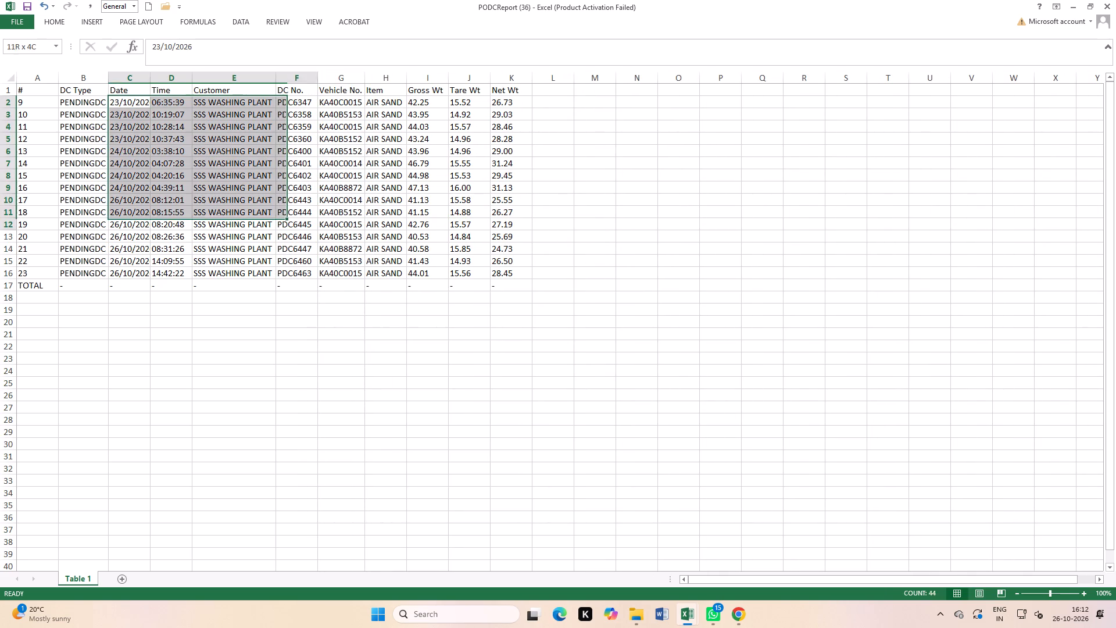
{"action": "left_click_drag", "start_coordinate": [300, 226], "coordinate": [521, 274]}
{"action": "right_click", "coordinate": [482, 258]}
{"action": "left_click", "coordinate": [521, 283]}
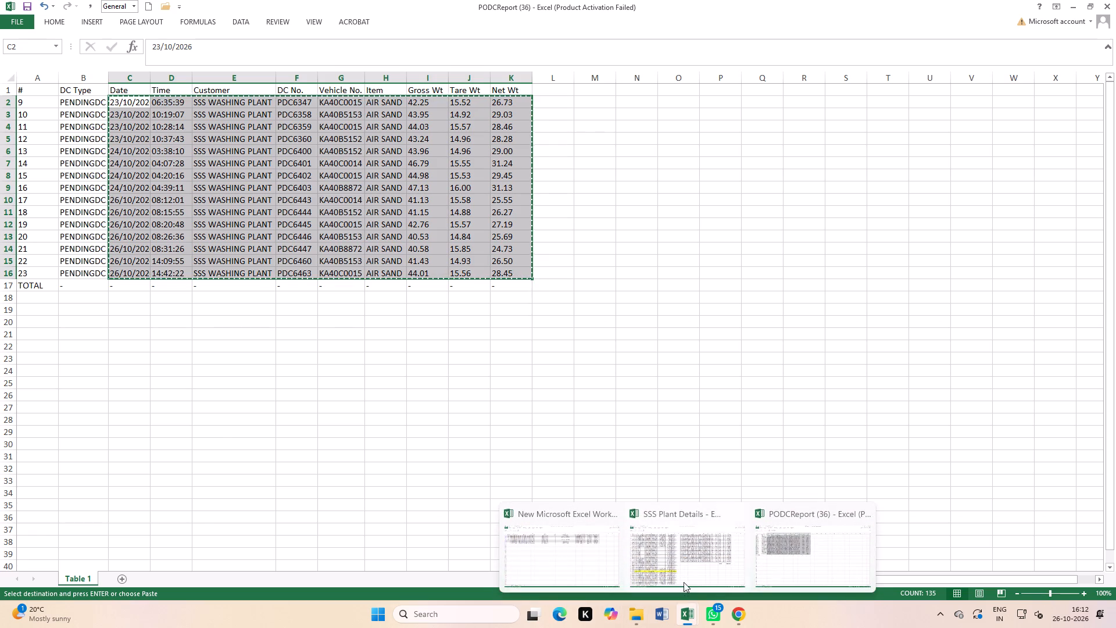
{"action": "left_click", "coordinate": [686, 562]}
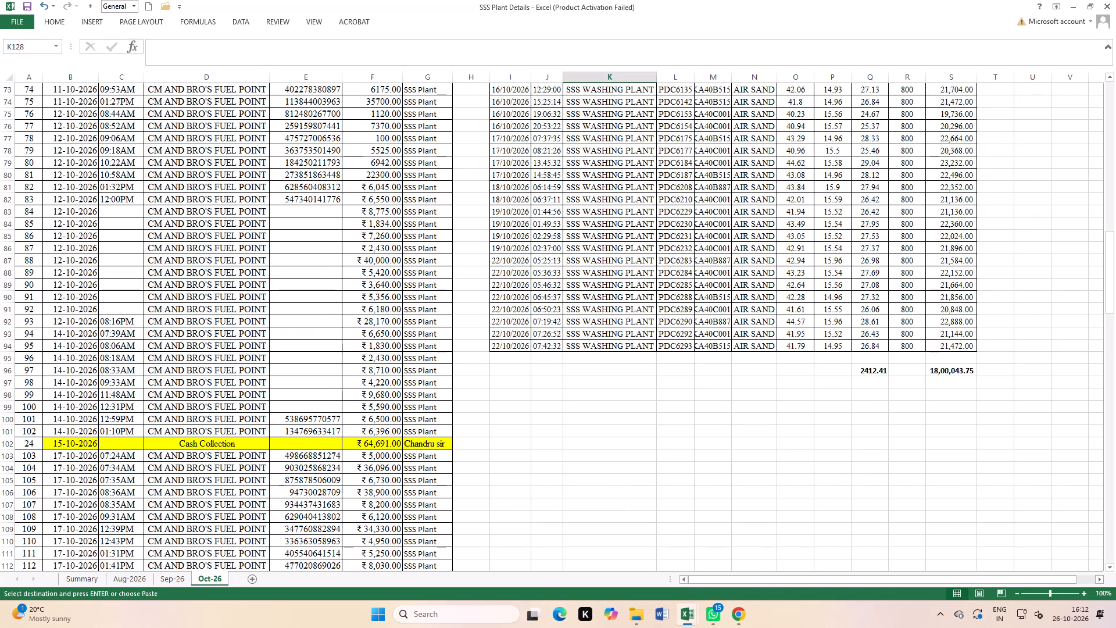
{"action": "left_click", "coordinate": [506, 358]}
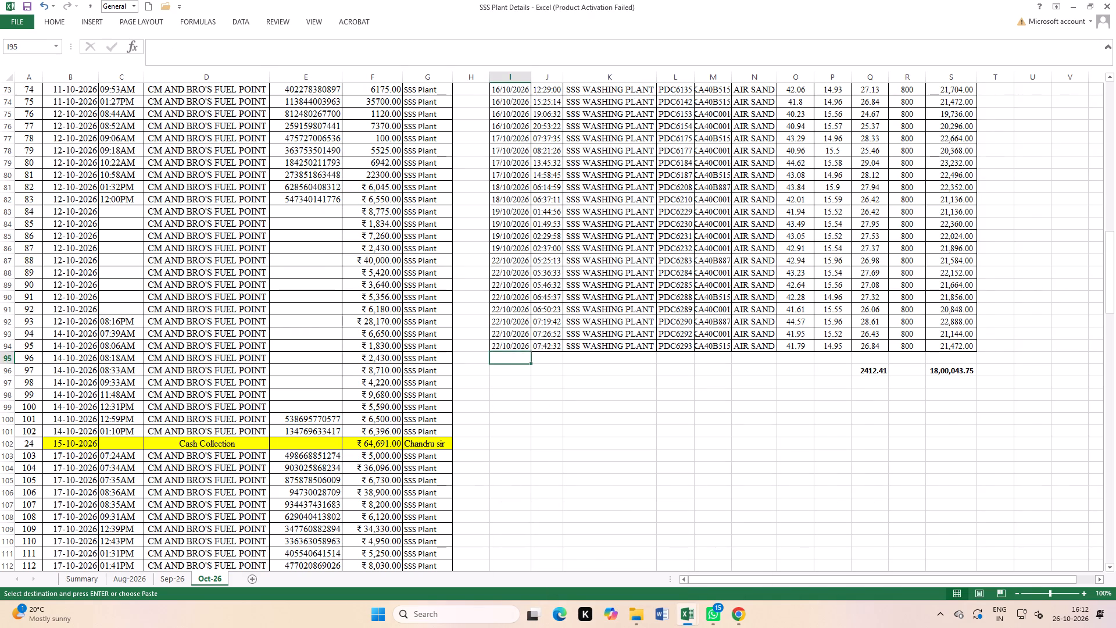
{"action": "right_click", "coordinate": [506, 358]}
{"action": "left_click", "coordinate": [532, 407]}
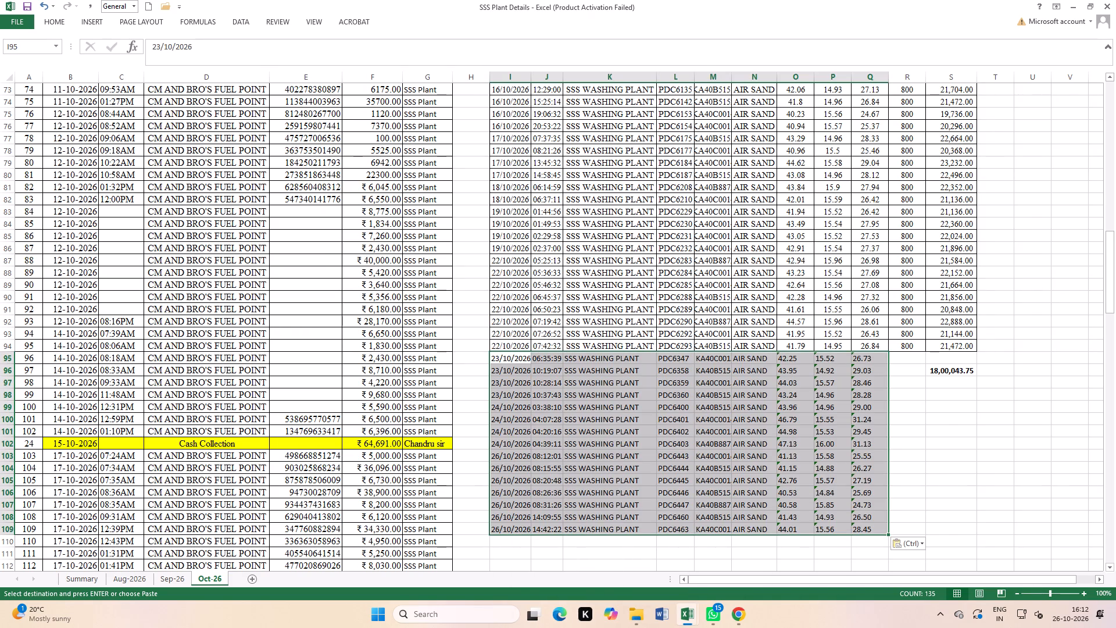
{"action": "left_click", "coordinate": [947, 423]}
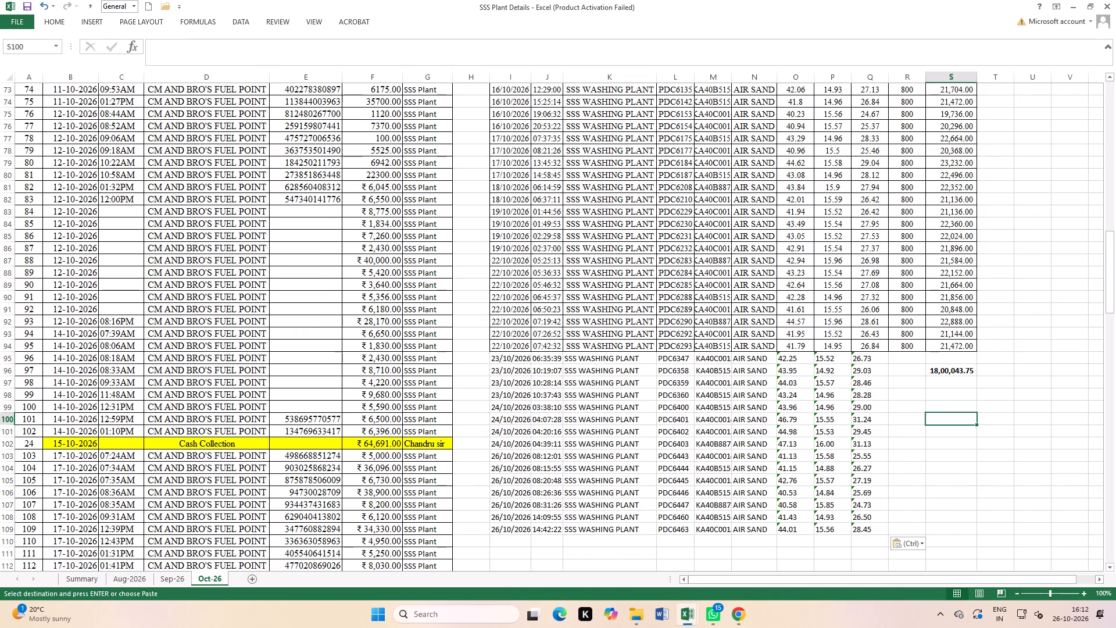
Set the font of the newly pasted delivery rows, I95:S109, to Times New Roman.
{"action": "left_click_drag", "start_coordinate": [509, 358], "coordinate": [942, 526]}
{"action": "left_click", "coordinate": [56, 18]}
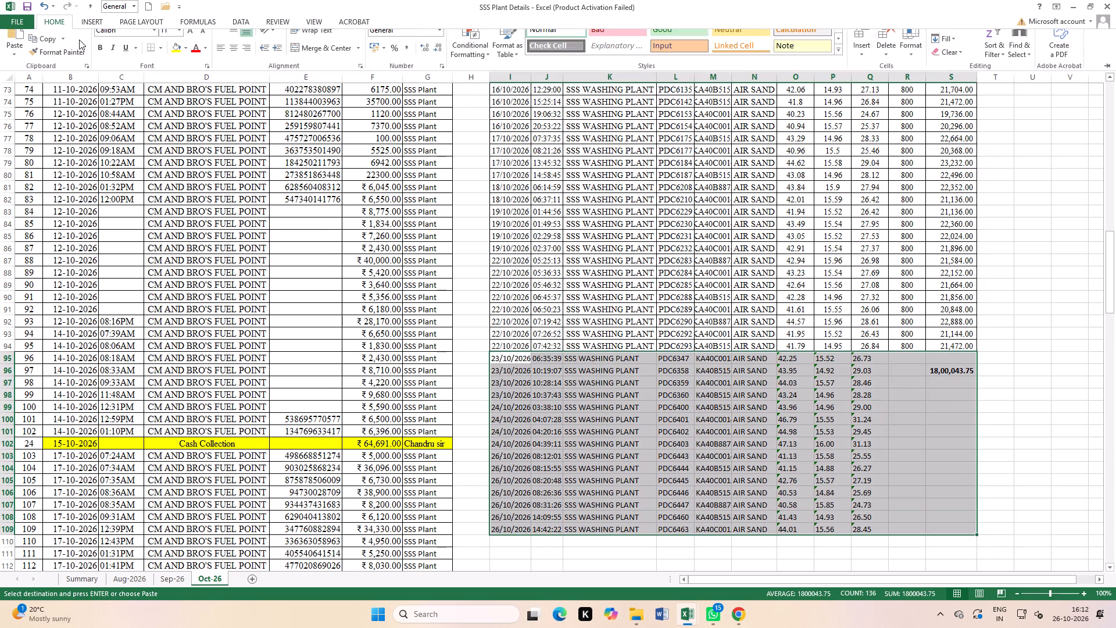
{"action": "left_click", "coordinate": [152, 44]}
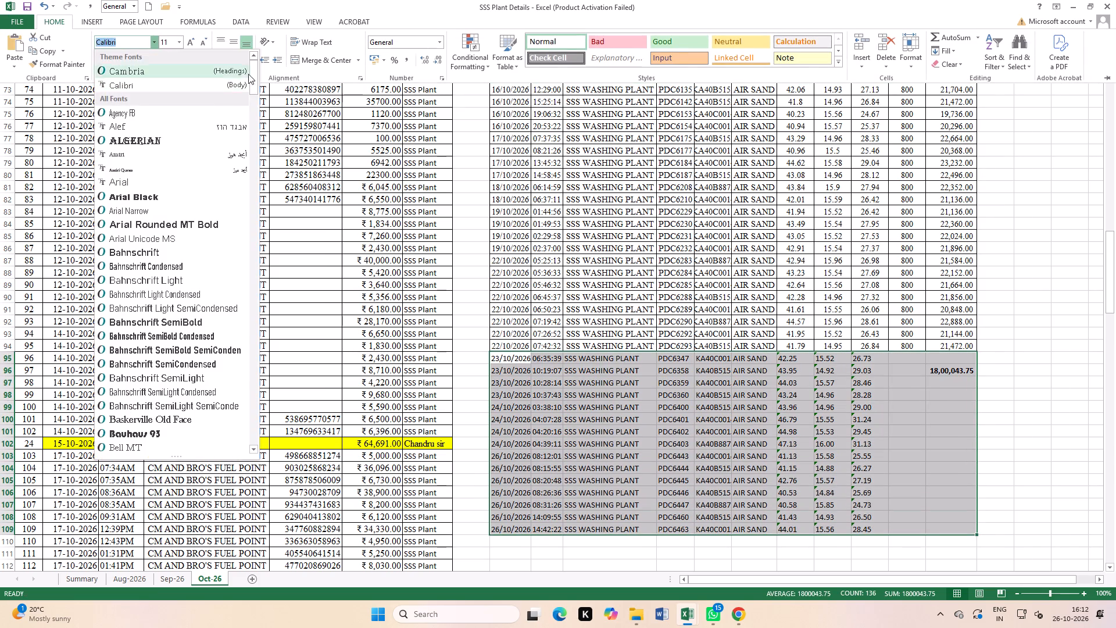
{"action": "left_click_drag", "start_coordinate": [254, 69], "coordinate": [249, 445]}
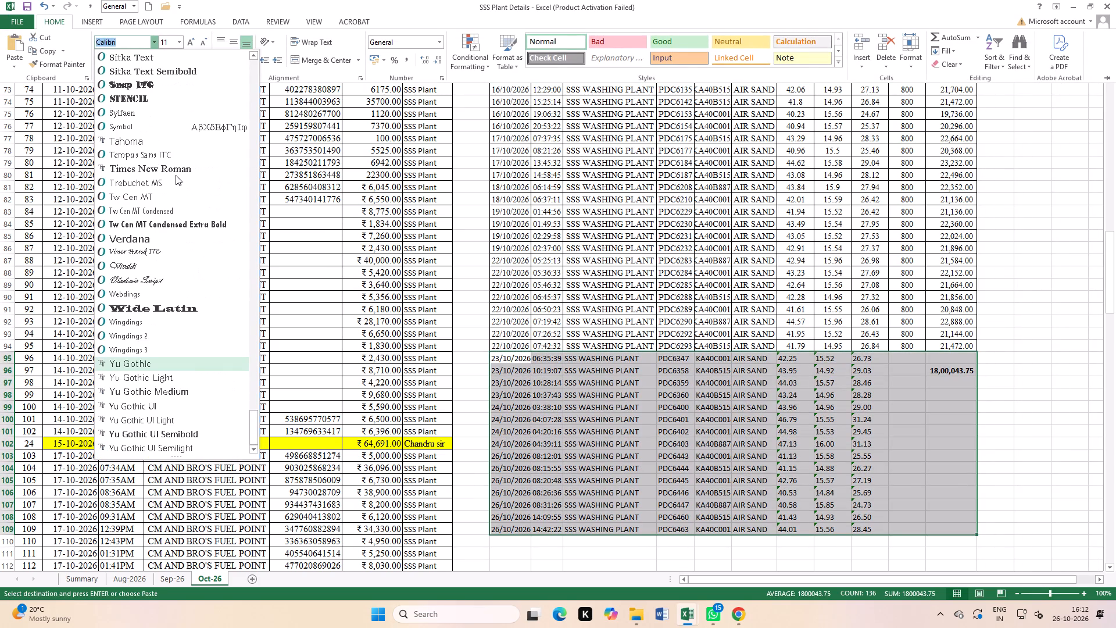
{"action": "left_click", "coordinate": [176, 175]}
{"action": "left_click", "coordinate": [176, 167]}
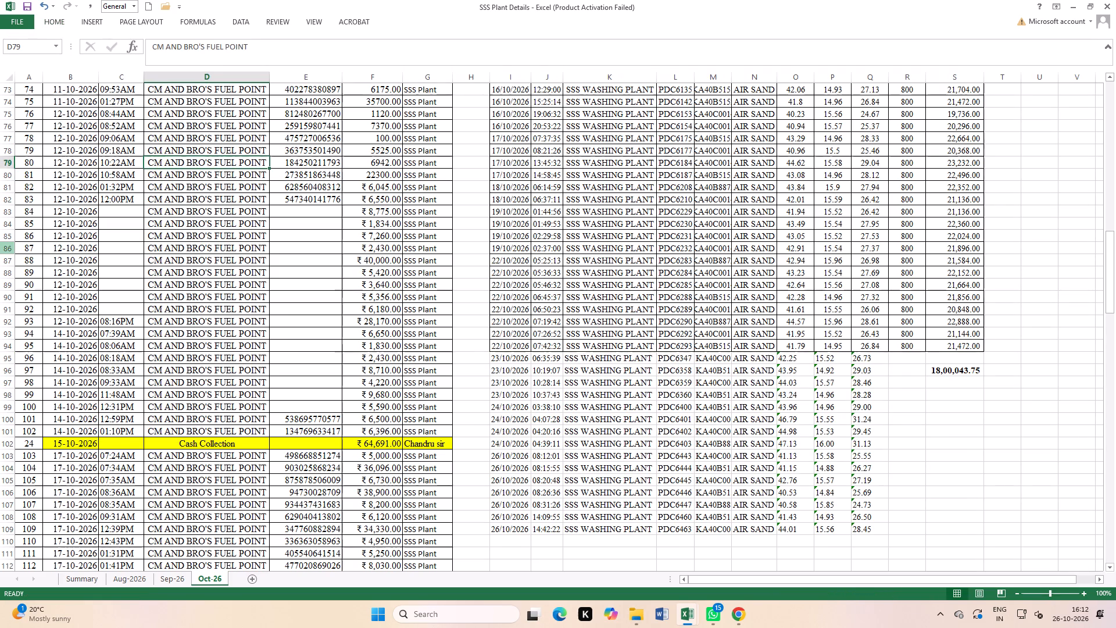
Format I95:S109 at font size 11, centred horizontally and vertically, with all borders.
{"action": "left_click_drag", "start_coordinate": [510, 363], "coordinate": [963, 543]}
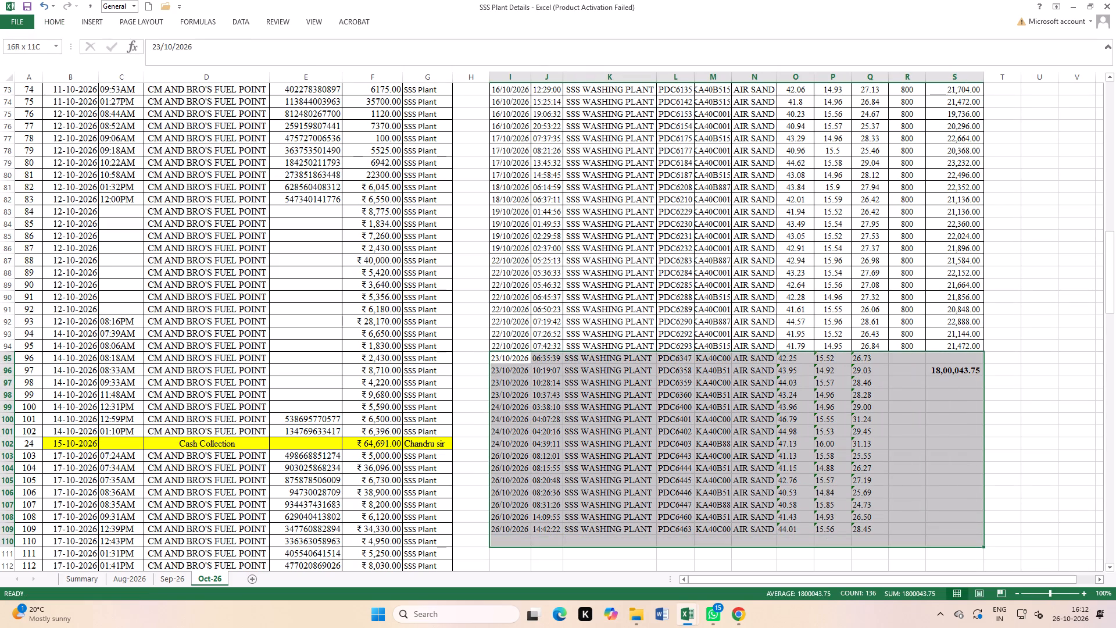
{"action": "left_click_drag", "start_coordinate": [963, 543], "coordinate": [963, 529]}
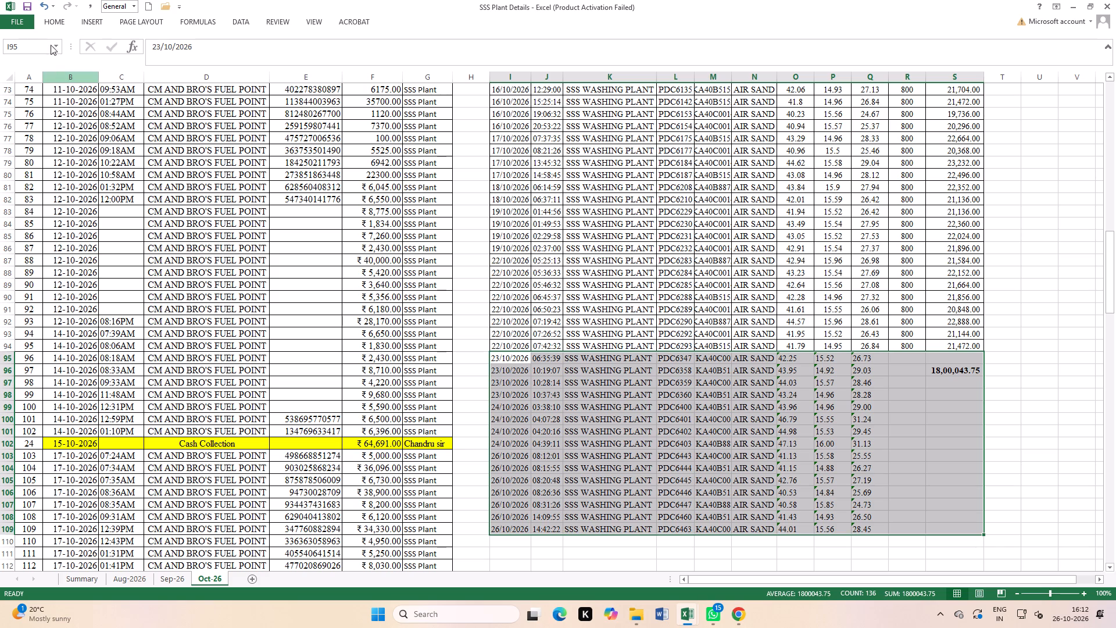
{"action": "left_click", "coordinate": [55, 20]}
{"action": "left_click", "coordinate": [192, 38]}
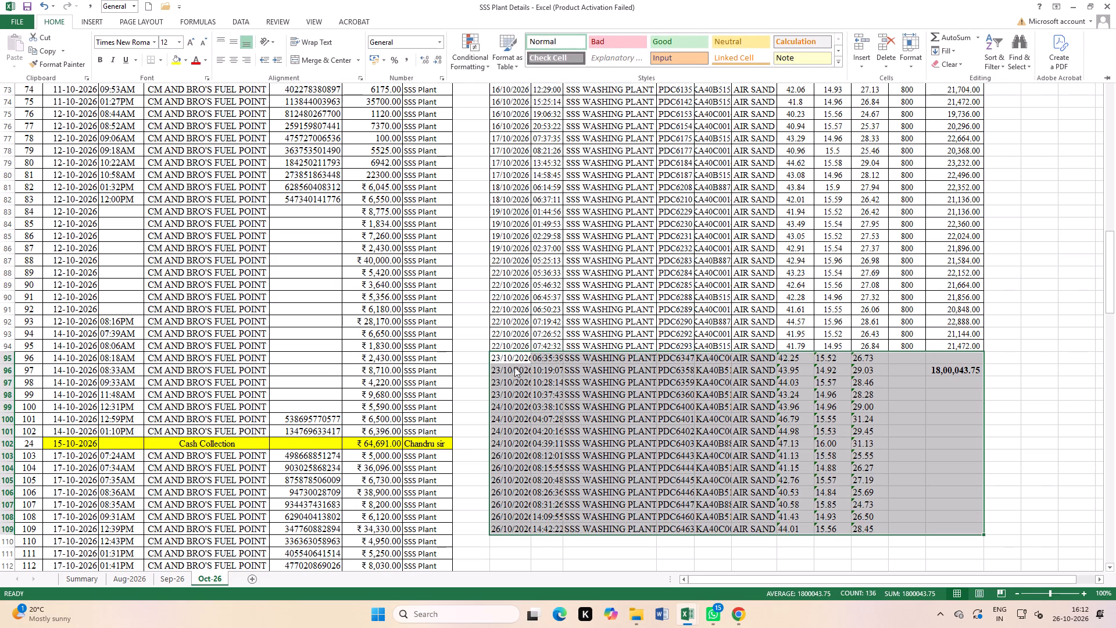
{"action": "left_click", "coordinate": [206, 38]}
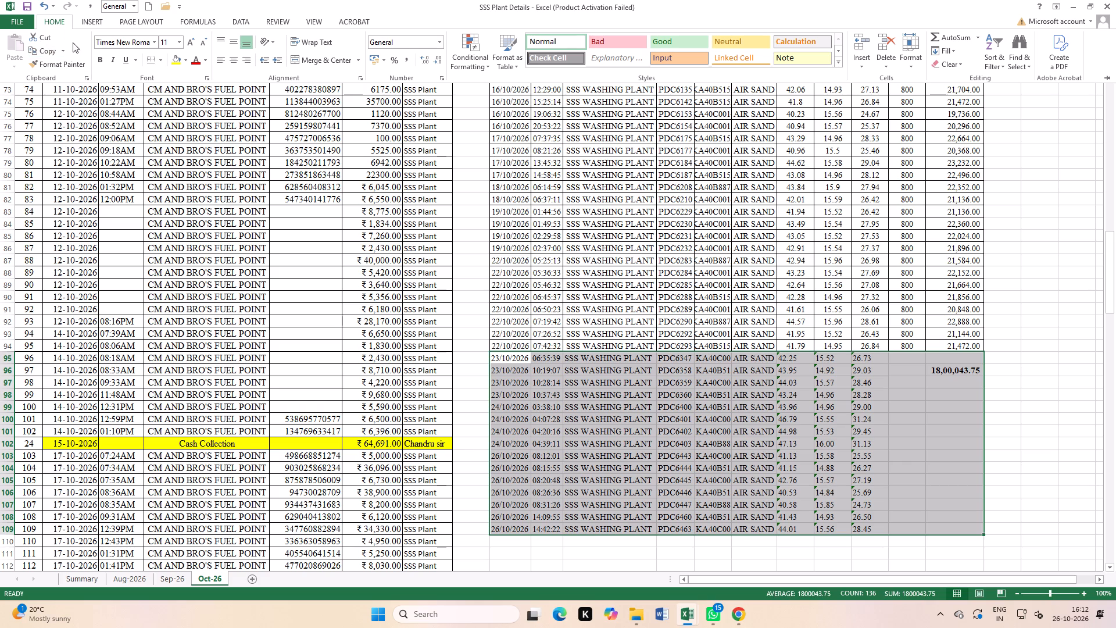
{"action": "left_click", "coordinate": [228, 59]}
{"action": "left_click", "coordinate": [233, 39]}
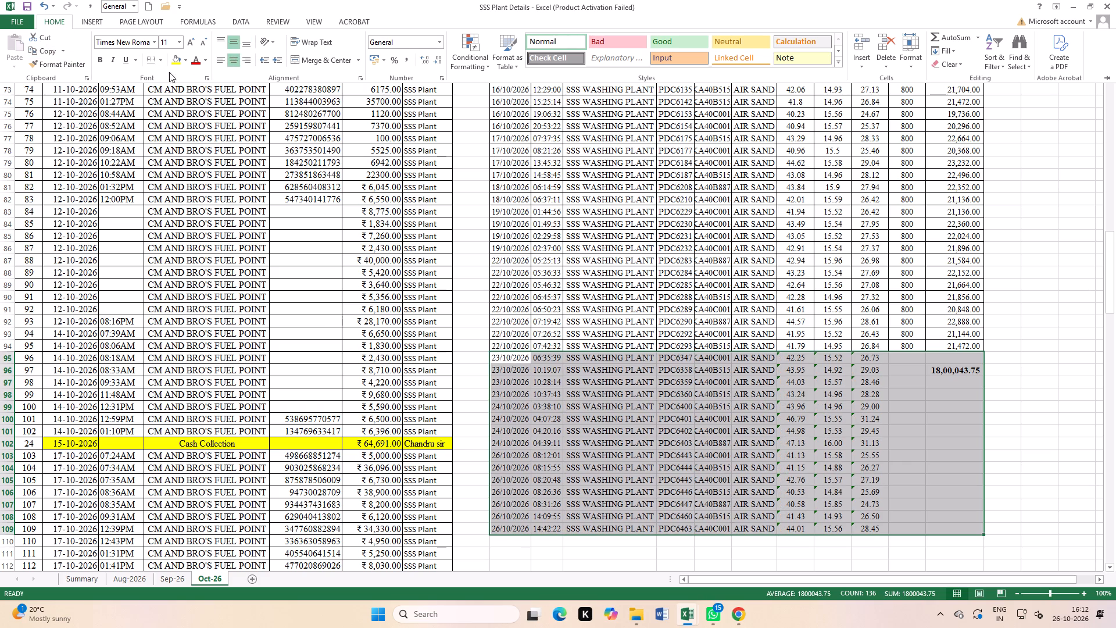
{"action": "left_click", "coordinate": [163, 61]}
{"action": "left_click", "coordinate": [168, 156]}
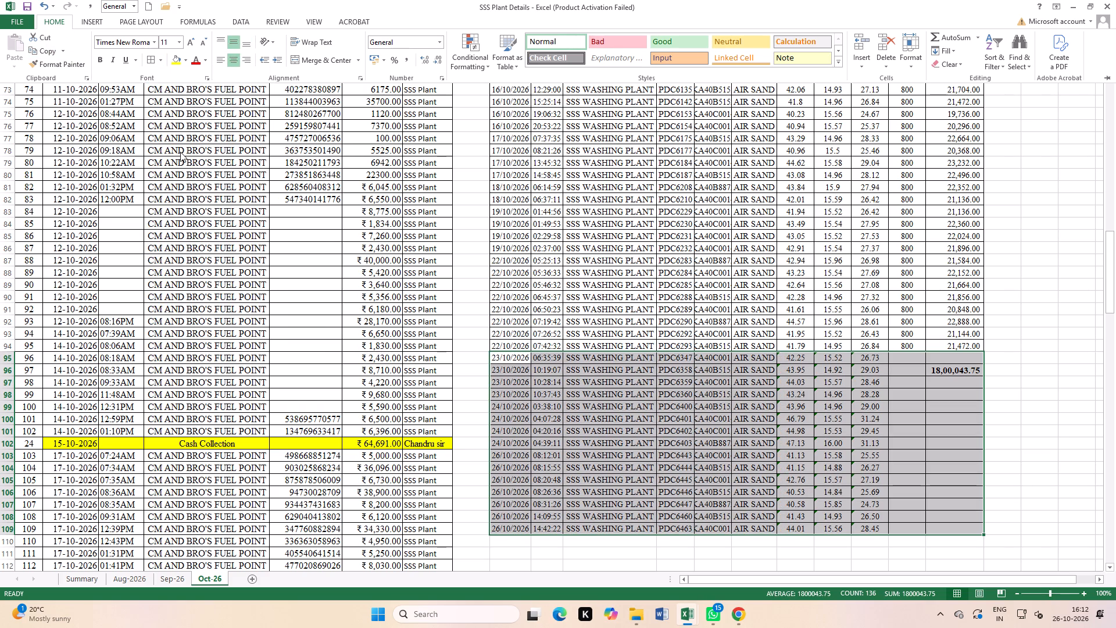
{"action": "left_click", "coordinate": [945, 436]}
Convert the weights stored as text in O95:Q109 to numbers.
{"action": "left_click", "coordinate": [854, 402]}
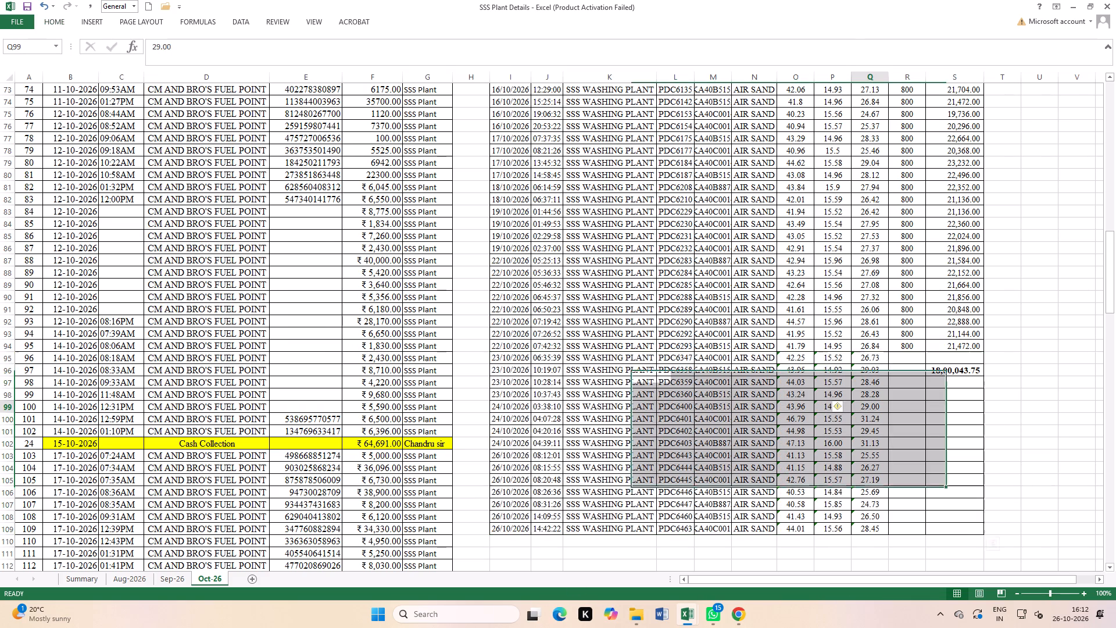
{"action": "left_click_drag", "start_coordinate": [793, 361], "coordinate": [863, 528]}
{"action": "left_click", "coordinate": [762, 354]}
{"action": "left_click", "coordinate": [786, 388]}
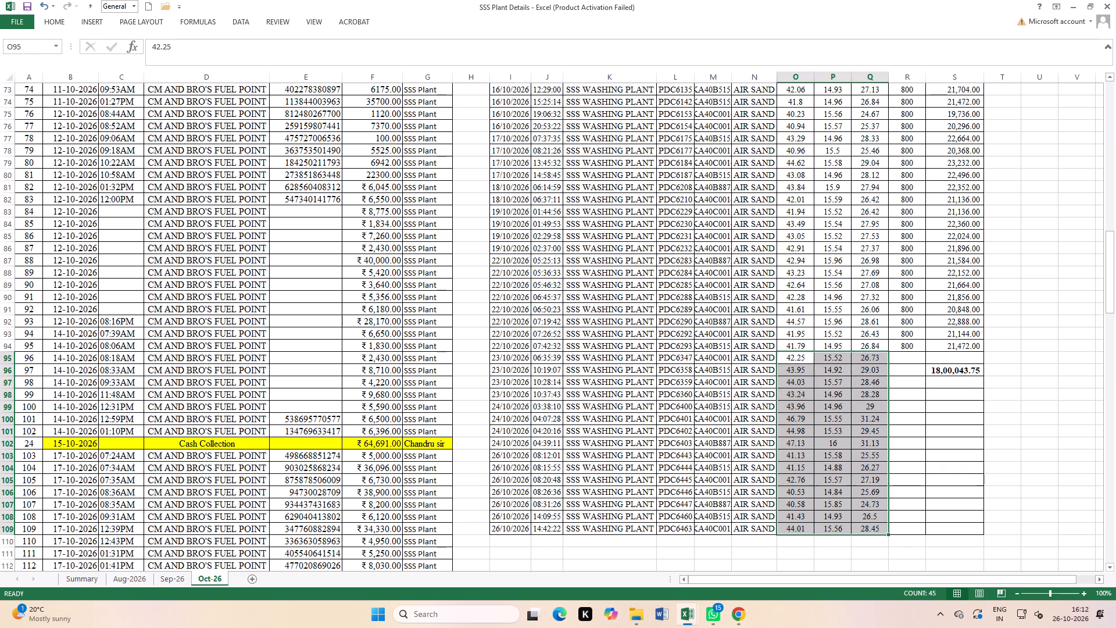
Fill the rate of 800 from R94 down to the last new delivery row, R109.
{"action": "left_click", "coordinate": [907, 345]}
{"action": "double_click", "coordinate": [927, 351]}
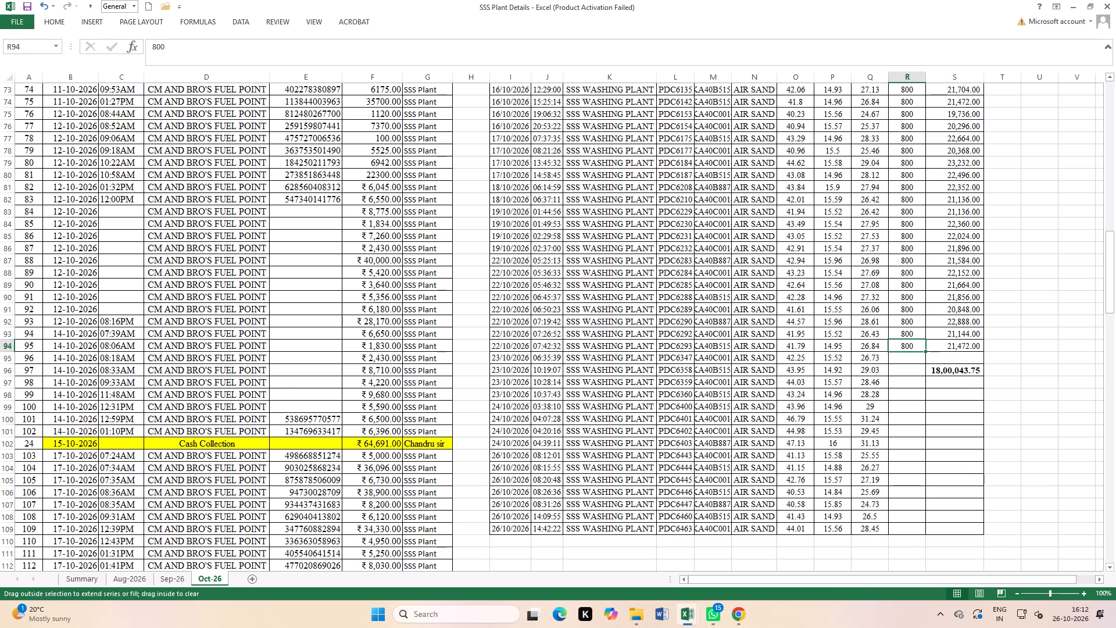
{"action": "left_click", "coordinate": [963, 456]}
Fill the amount formula from S94 down through S109, replacing the old total in S96.
{"action": "left_click", "coordinate": [959, 344]}
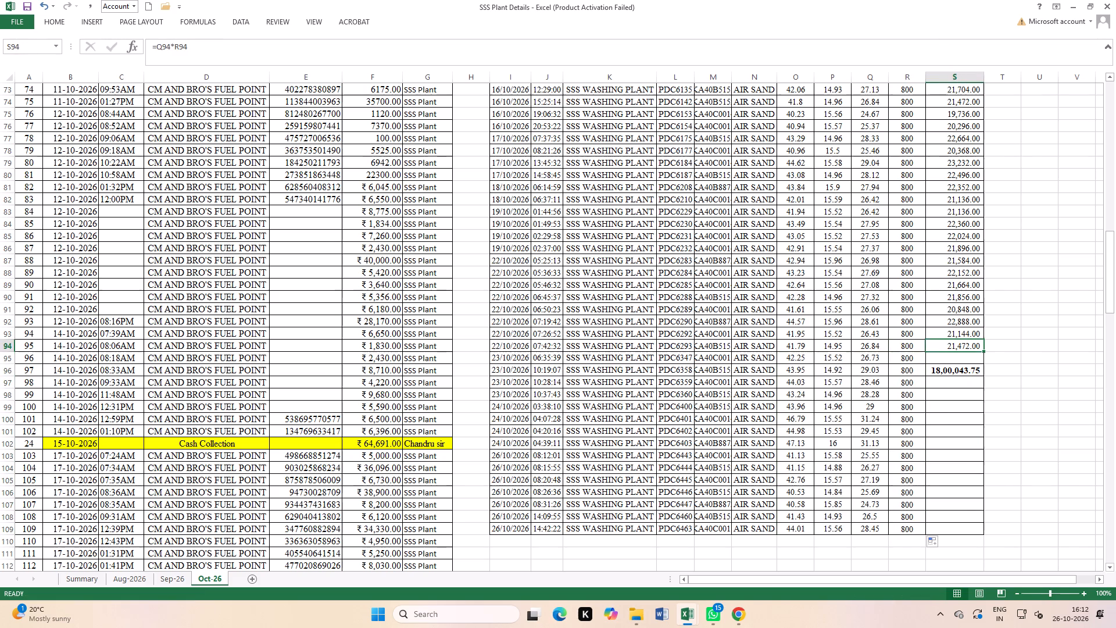
{"action": "double_click", "coordinate": [984, 351]}
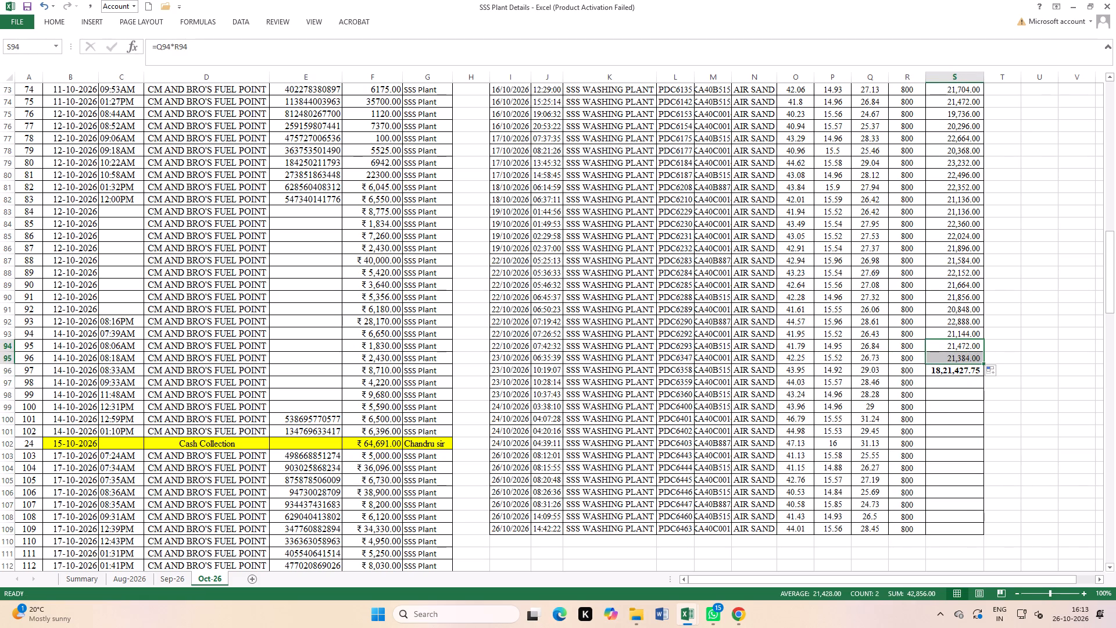
{"action": "double_click", "coordinate": [982, 363]}
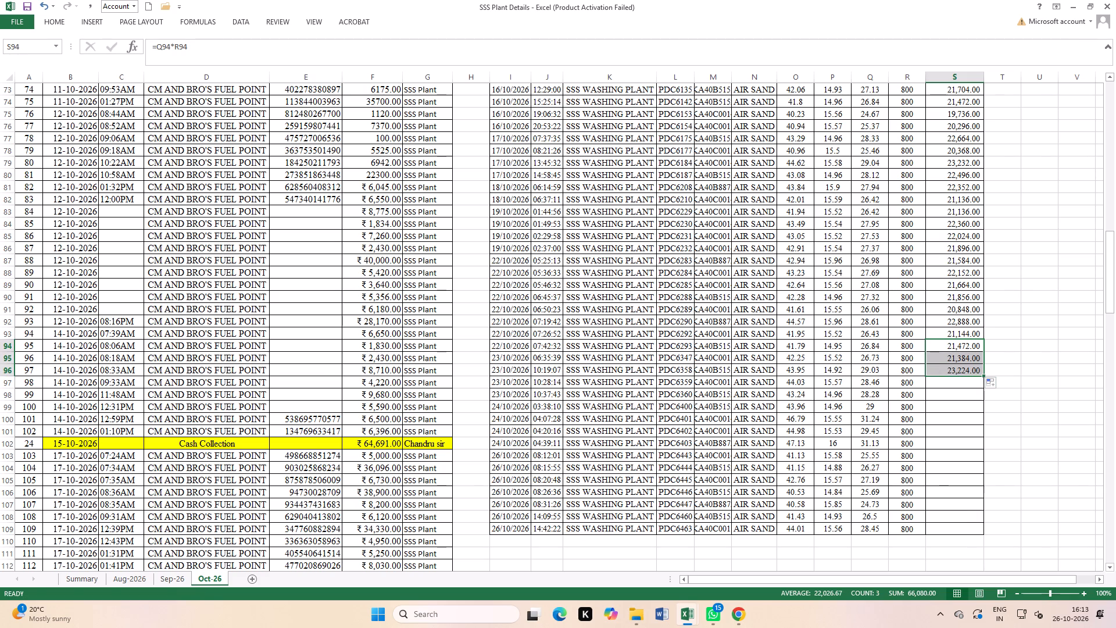
{"action": "double_click", "coordinate": [982, 377]}
{"action": "left_click", "coordinate": [1014, 445]}
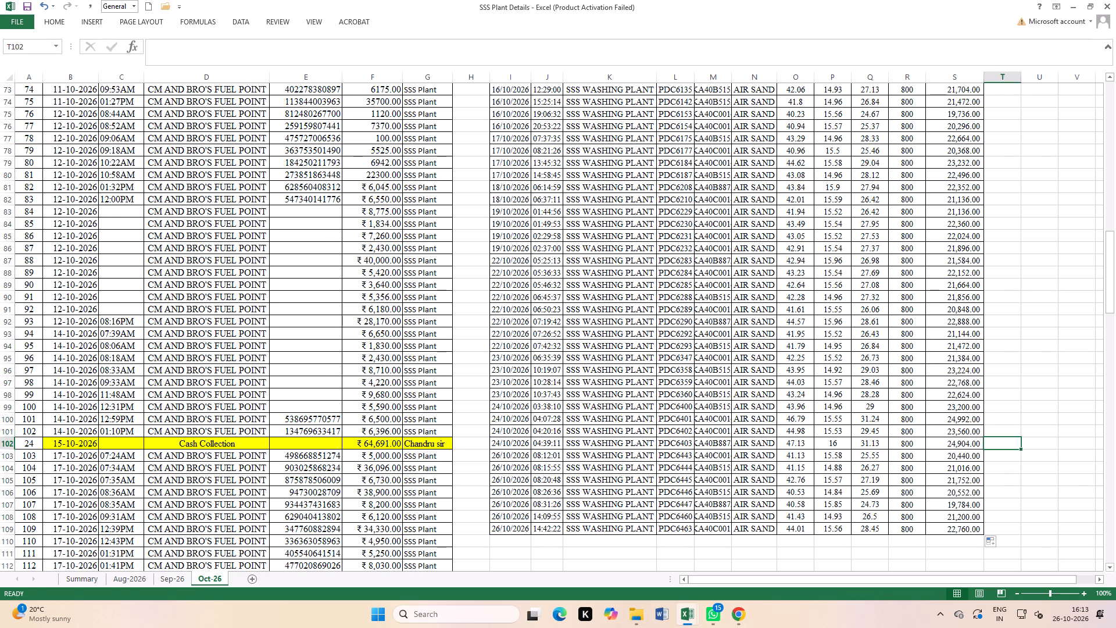
Autofit the widths of vehicle number column M and date column I.
{"action": "double_click", "coordinate": [732, 80]}
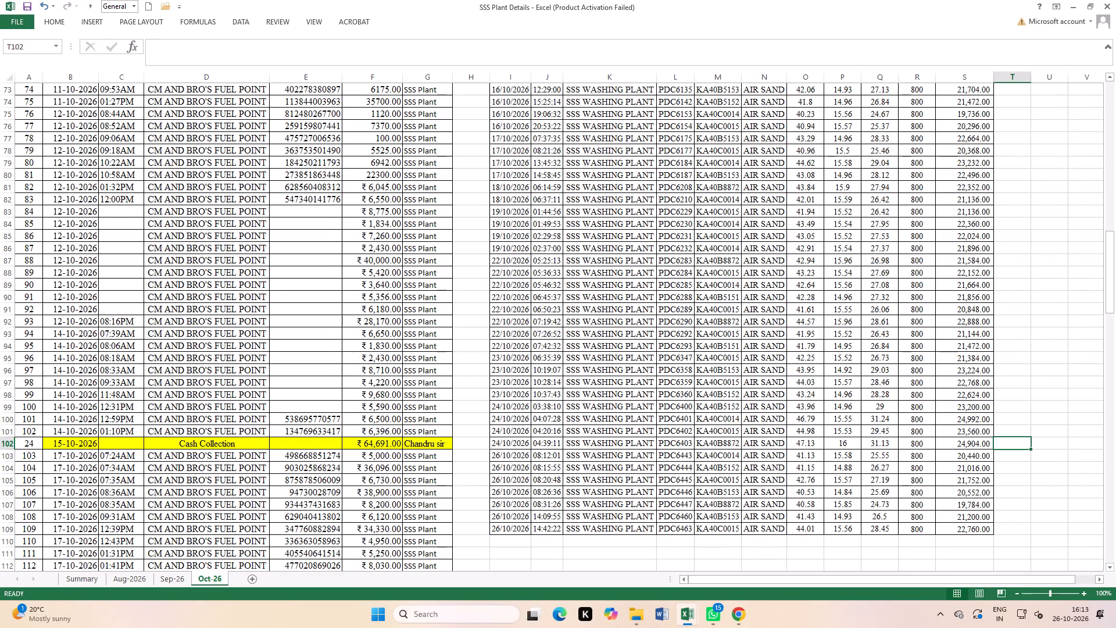
{"action": "double_click", "coordinate": [532, 78]}
Total the delivery amounts in S111 with the formula =SUM(S4:S110).
{"action": "left_click", "coordinate": [958, 552]}
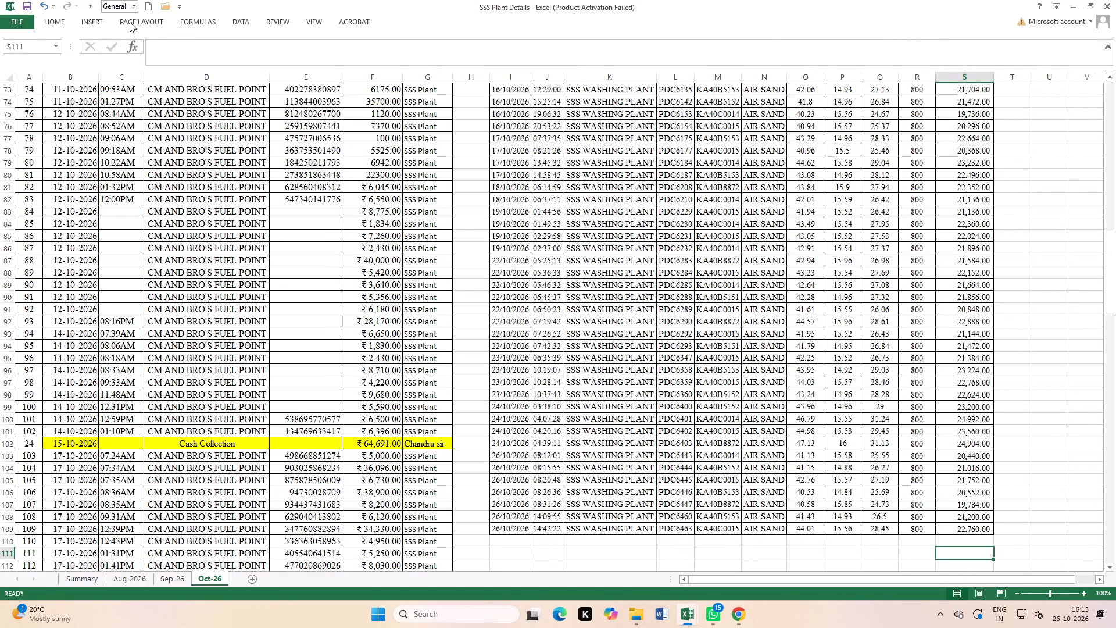
{"action": "left_click", "coordinate": [52, 24]}
{"action": "left_click", "coordinate": [946, 33]}
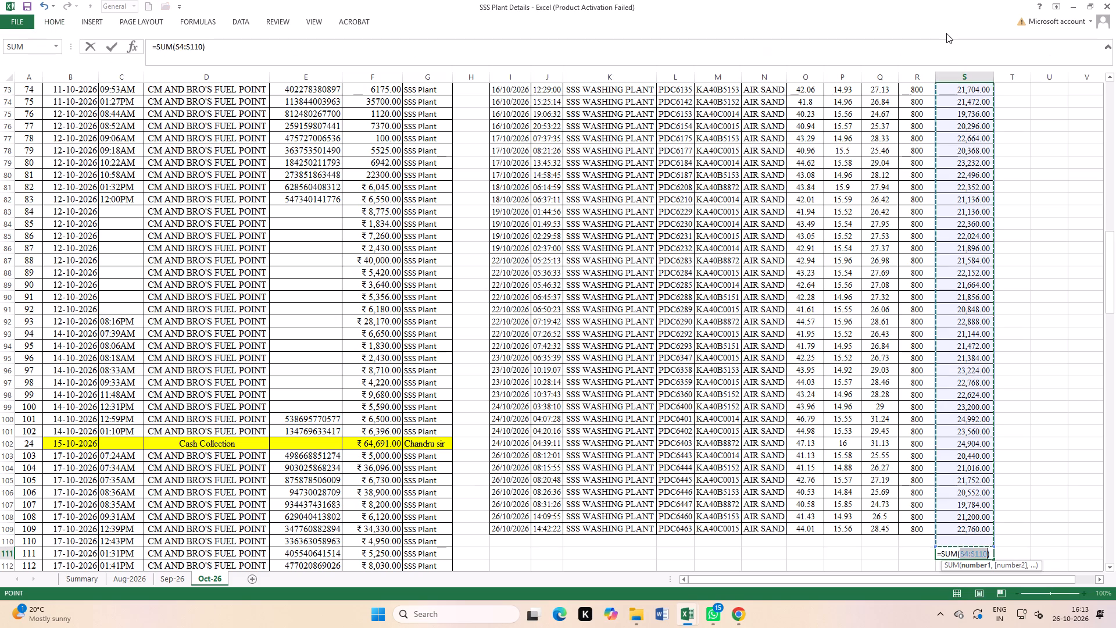
{"action": "key", "text": "Return"}
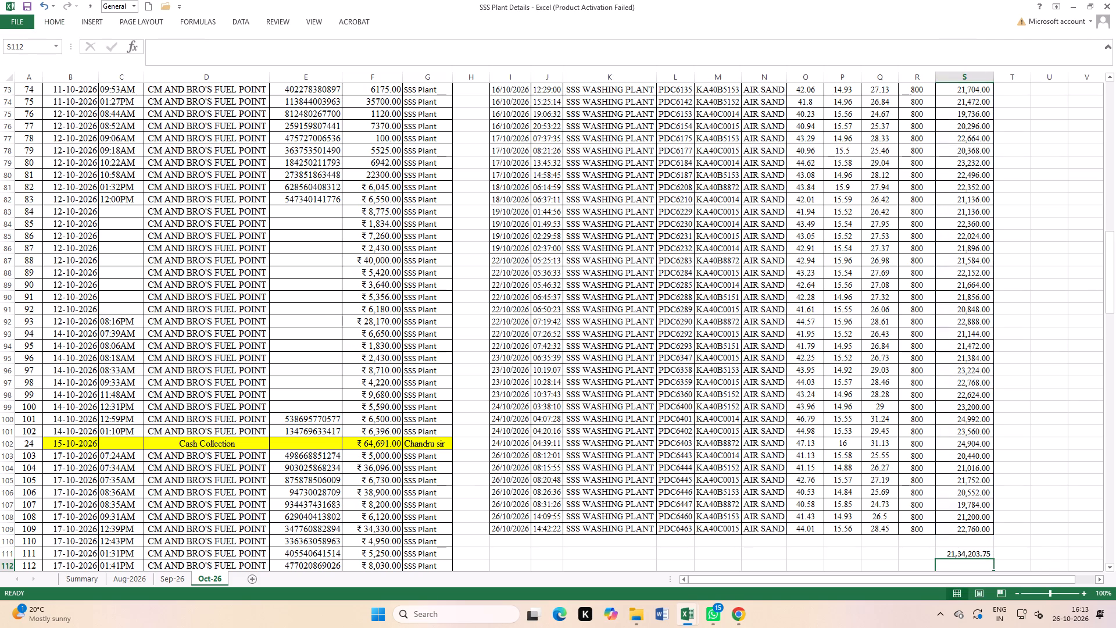
Copy the total formula from S111 to Q111 to total the net weights.
{"action": "left_click", "coordinate": [979, 556]}
{"action": "right_click", "coordinate": [979, 550]}
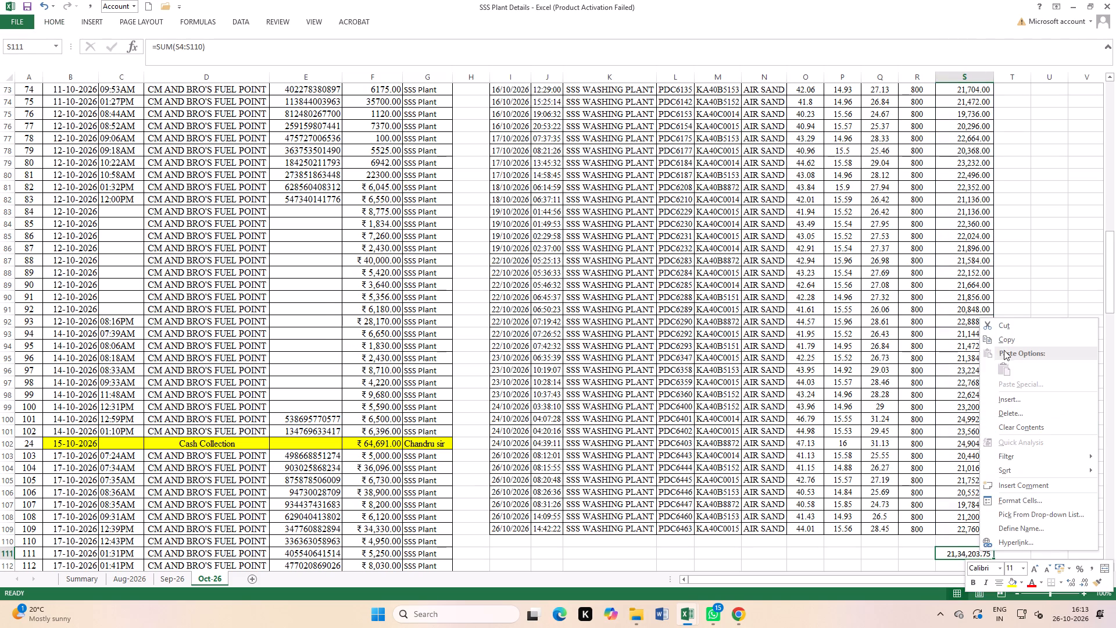
{"action": "left_click", "coordinate": [1006, 341]}
{"action": "left_click", "coordinate": [883, 552]}
{"action": "right_click", "coordinate": [883, 552]}
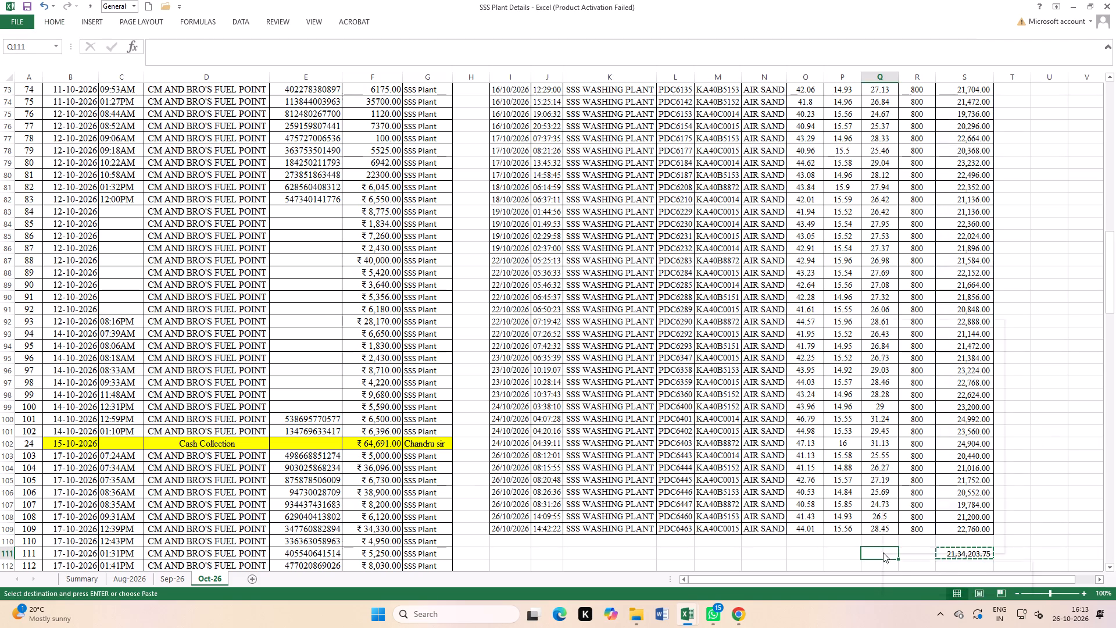
{"action": "left_click", "coordinate": [908, 364]}
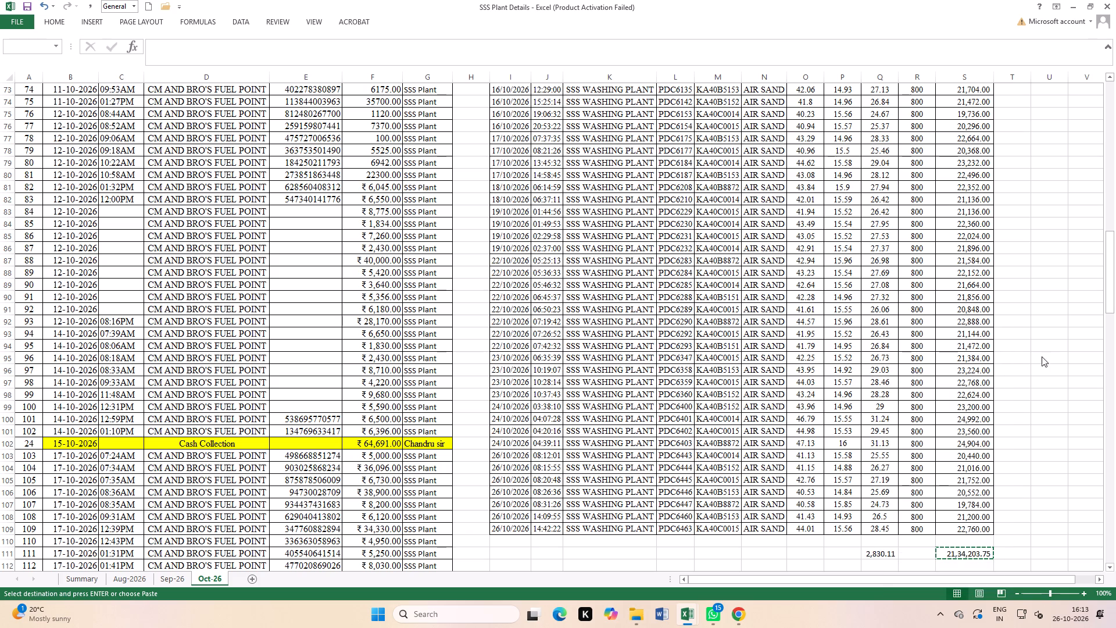
{"action": "left_click", "coordinate": [1043, 355]}
{"action": "left_click", "coordinate": [1047, 327]}
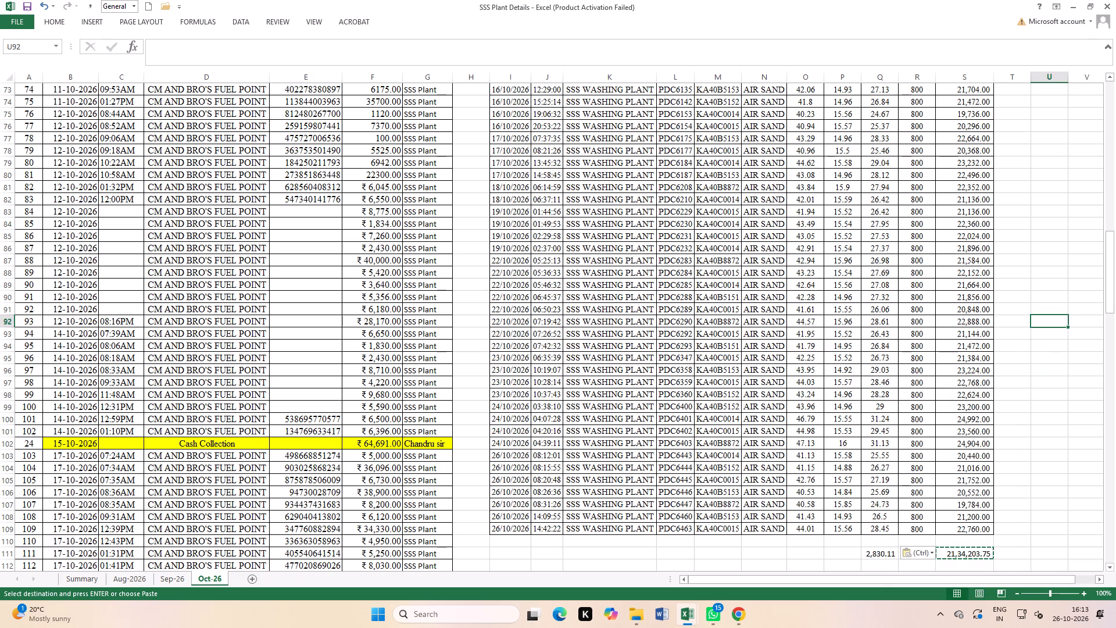
{"action": "double_click", "coordinate": [1047, 322]}
{"action": "left_click", "coordinate": [1057, 379]}
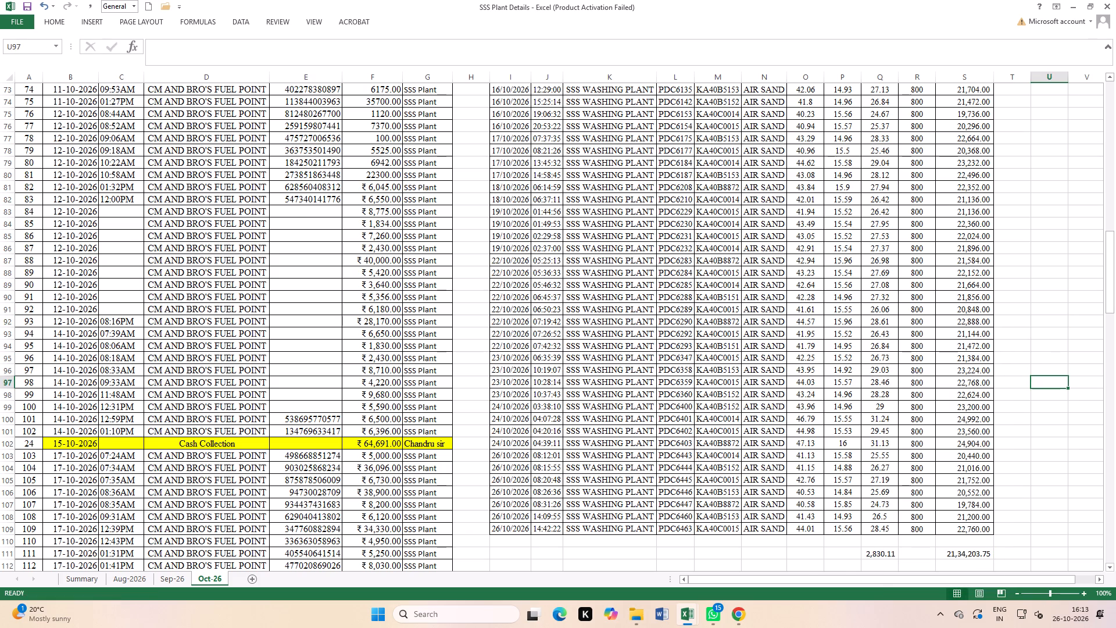
Select the net weights of the deliveries at rate 800, Q70:Q109, to check their sum.
{"action": "scroll", "coordinate": [503, 186], "scroll_direction": "up", "scroll_amount": 4}
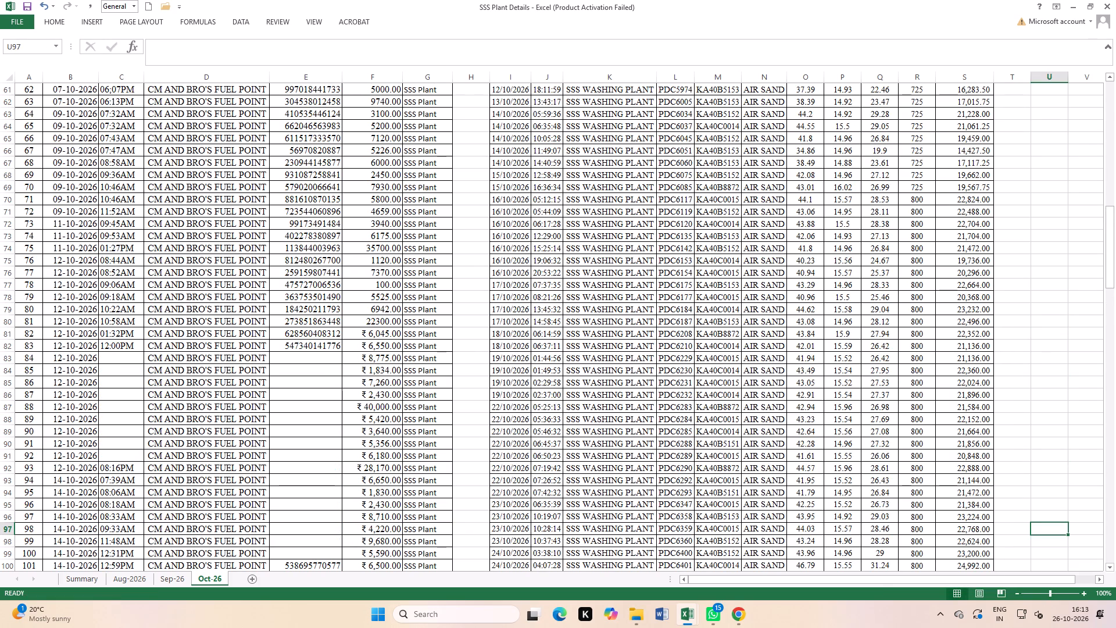
{"action": "left_click", "coordinate": [482, 200]}
{"action": "left_click_drag", "start_coordinate": [503, 201], "coordinate": [611, 198]}
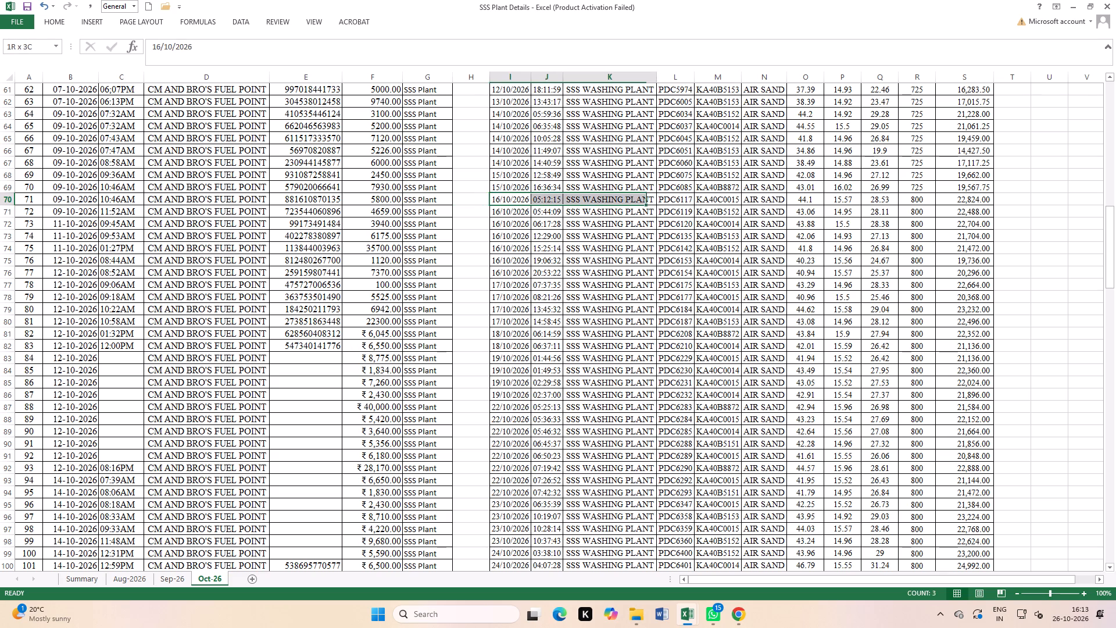
{"action": "left_click_drag", "start_coordinate": [611, 198], "coordinate": [884, 199]}
{"action": "left_click_drag", "start_coordinate": [884, 202], "coordinate": [888, 601]}
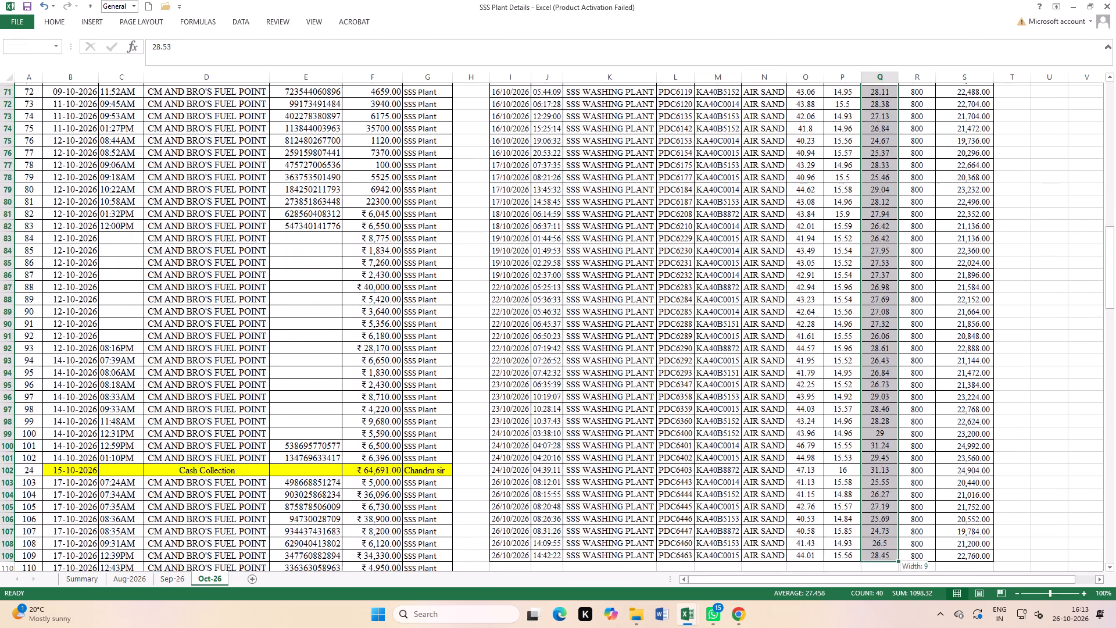
{"action": "left_click_drag", "start_coordinate": [888, 601], "coordinate": [881, 543]}
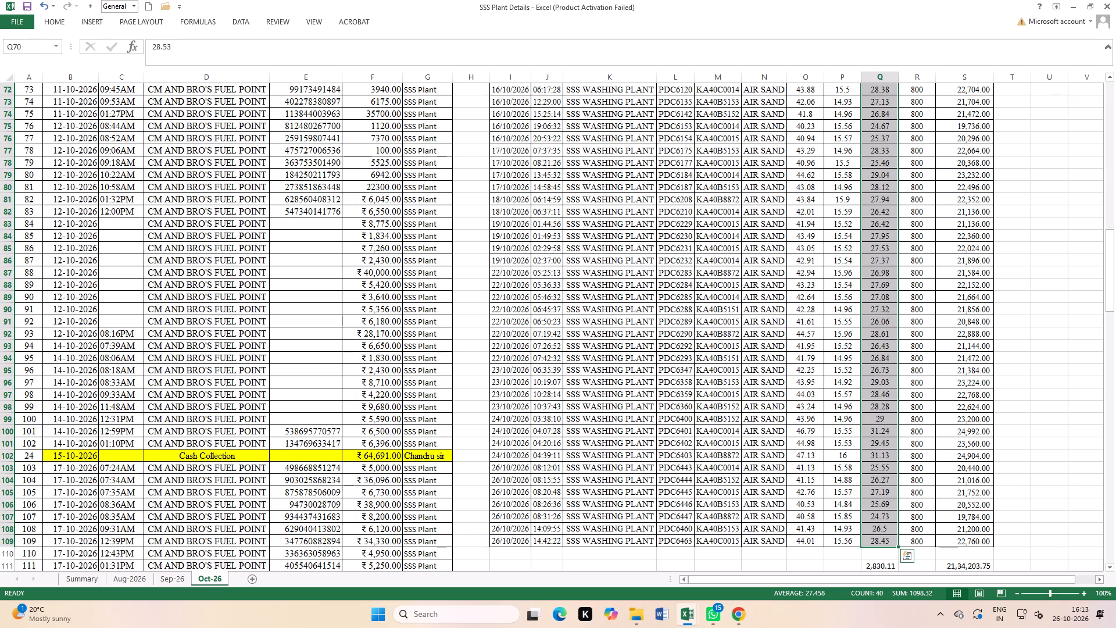
On the Summary sheet, change the description in B7 to "Oct-2026 month supply material (1098.32*800)".
{"action": "left_click", "coordinate": [87, 576]}
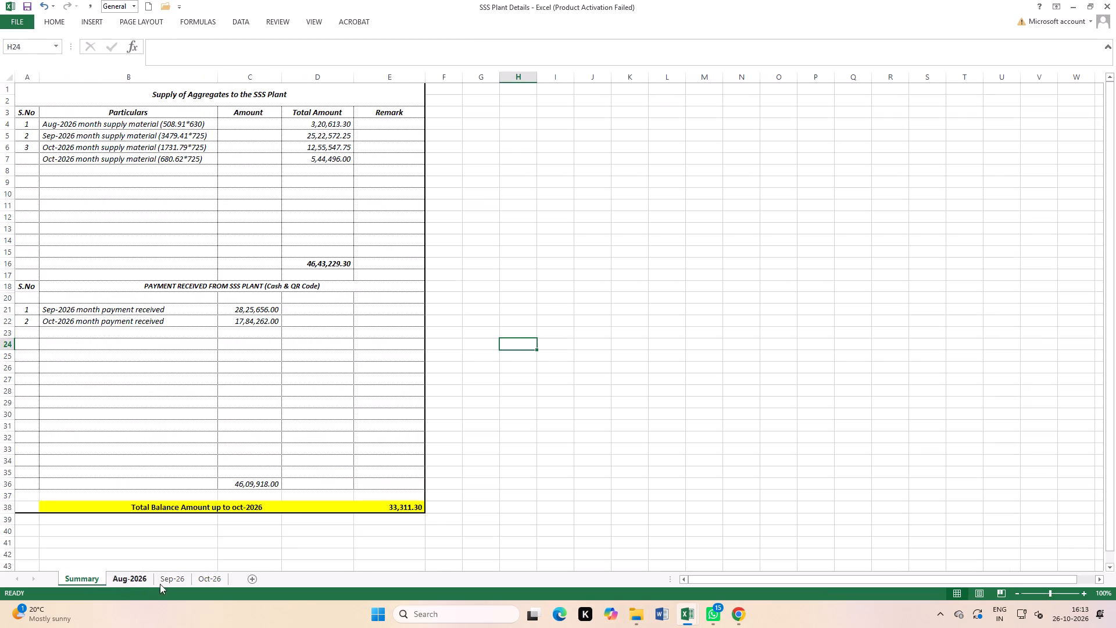
{"action": "double_click", "coordinate": [183, 158]}
{"action": "key", "text": "Left"}
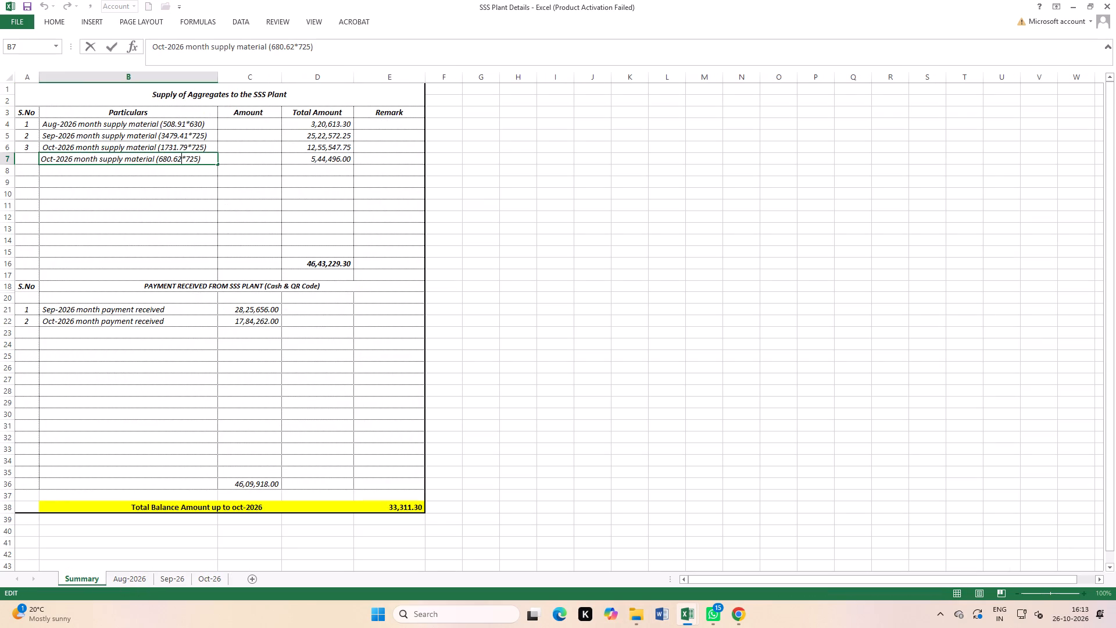
{"action": "key", "text": "BackSpace"}
{"action": "key", "text": "BackSpace"}
{"action": "key", "text": "BackSpace"}
{"action": "key", "text": "BackSpace"}
{"action": "key", "text": "BackSpace"}
{"action": "key", "text": "BackSpace"}
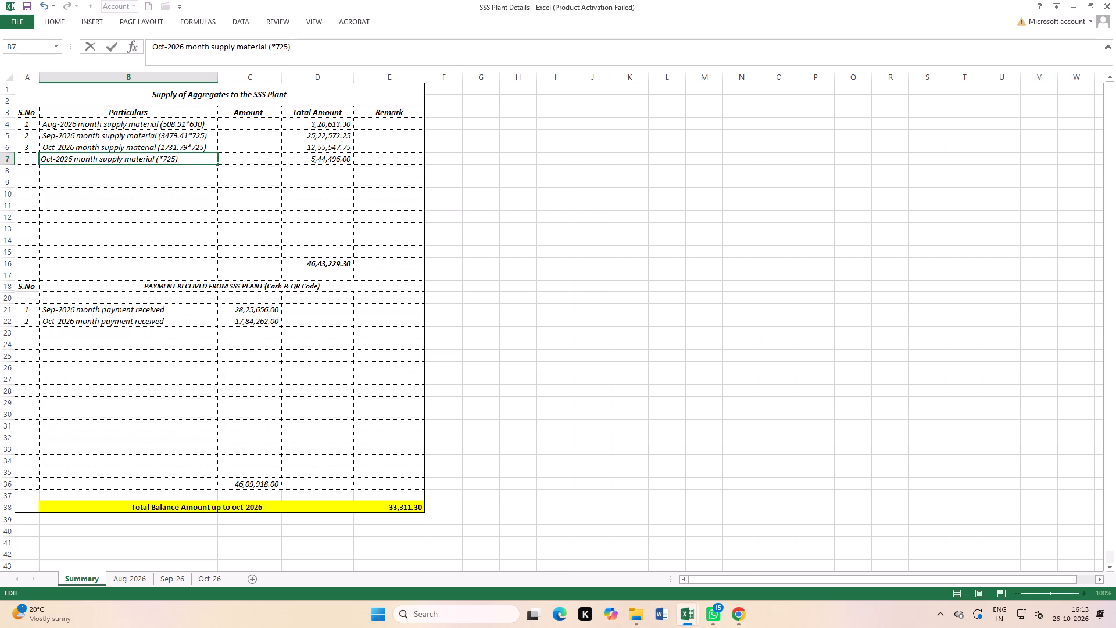
{"action": "type", "text": "1098"}
{"action": "type", "text": ".3"}
{"action": "key", "text": "2"}
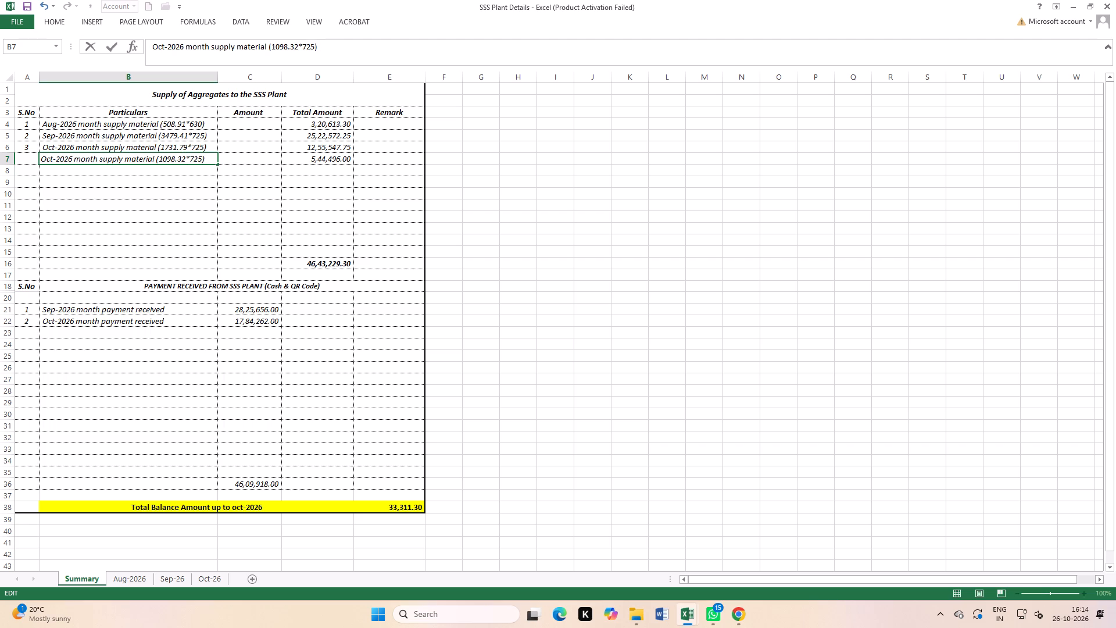
{"action": "left_click", "coordinate": [201, 159]}
{"action": "key", "text": "BackSpace"}
{"action": "key", "text": "BackSpace"}
{"action": "key", "text": "BackSpace"}
{"action": "type", "text": "800"}
{"action": "left_click", "coordinate": [260, 197]}
Change the total amount formula in D7 of the Summary sheet to =1098.32*800.
{"action": "double_click", "coordinate": [311, 160]}
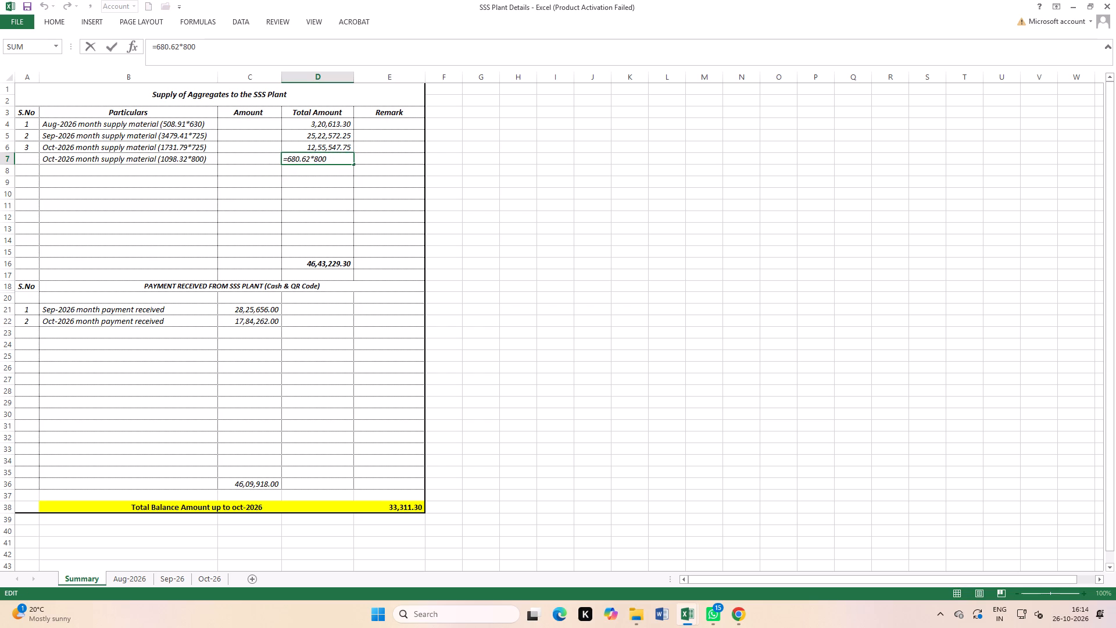
{"action": "left_click", "coordinate": [309, 161]}
{"action": "key", "text": "BackSpace"}
{"action": "key", "text": "BackSpace"}
{"action": "key", "text": "BackSpace"}
{"action": "key", "text": "BackSpace"}
{"action": "key", "text": "BackSpace"}
{"action": "key", "text": "BackSpace"}
{"action": "type", "text": "1098.32"}
{"action": "key", "text": "Return"}
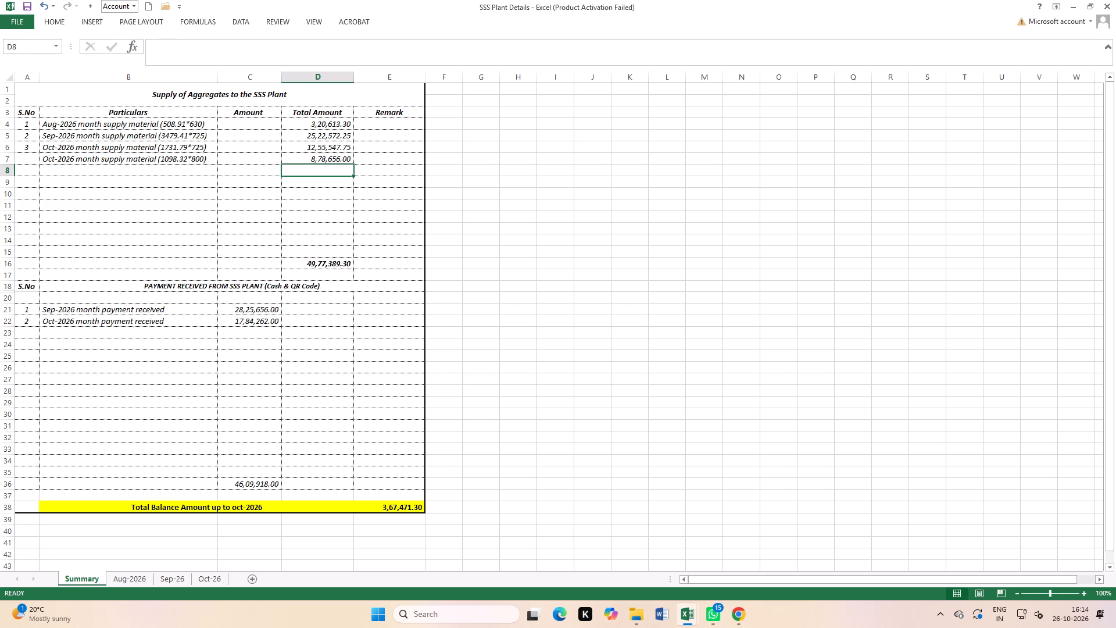
Save the SSS Plant Details workbook.
{"action": "left_click", "coordinate": [560, 327]}
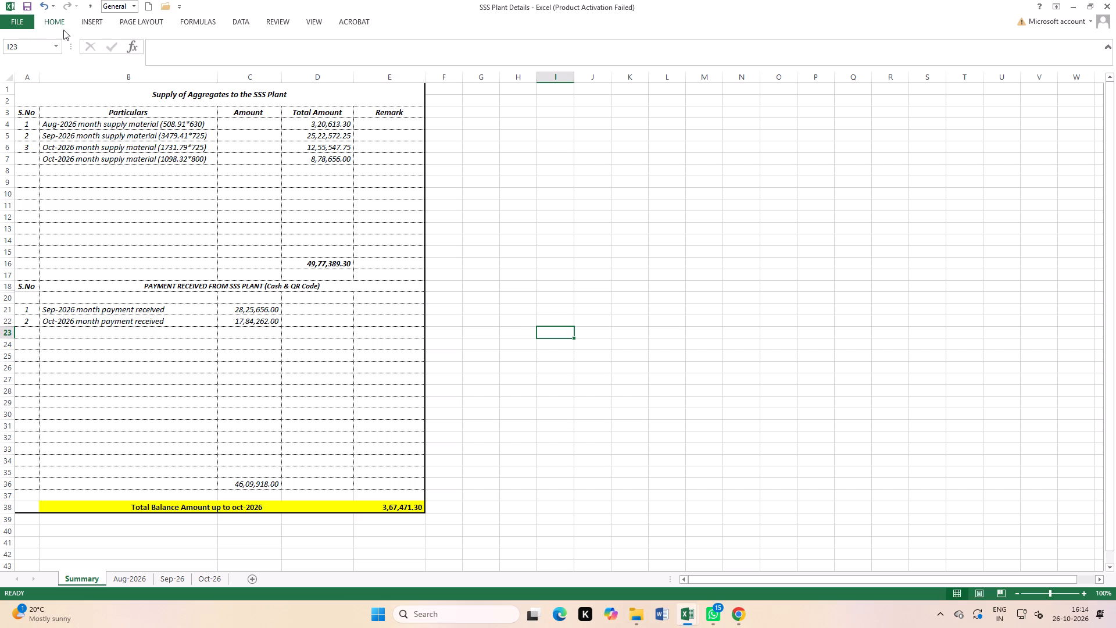
{"action": "double_click", "coordinate": [28, 6]}
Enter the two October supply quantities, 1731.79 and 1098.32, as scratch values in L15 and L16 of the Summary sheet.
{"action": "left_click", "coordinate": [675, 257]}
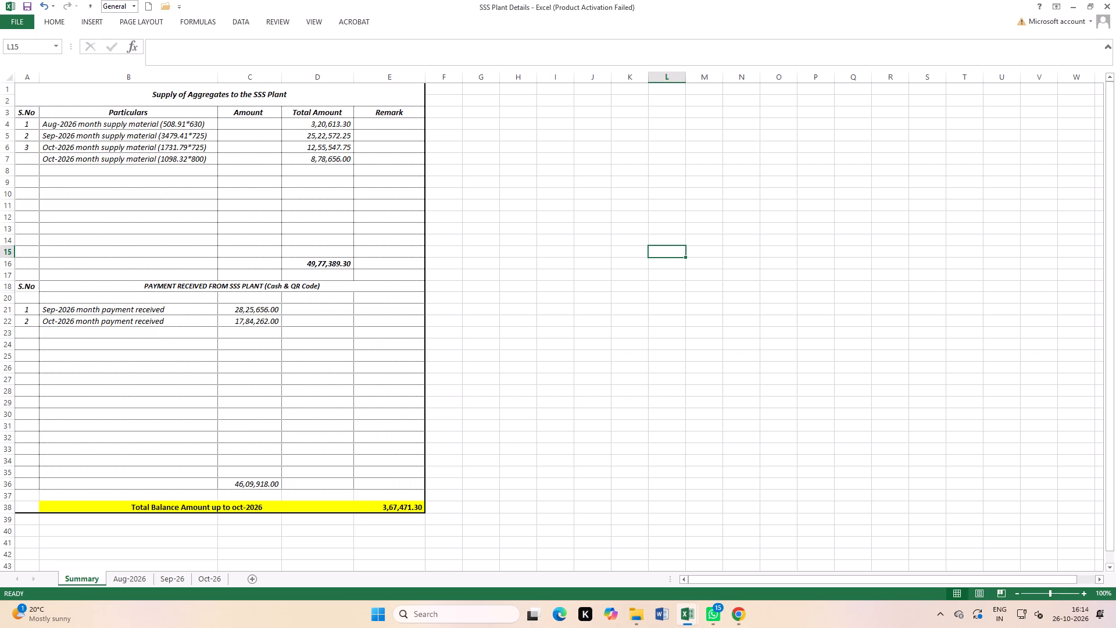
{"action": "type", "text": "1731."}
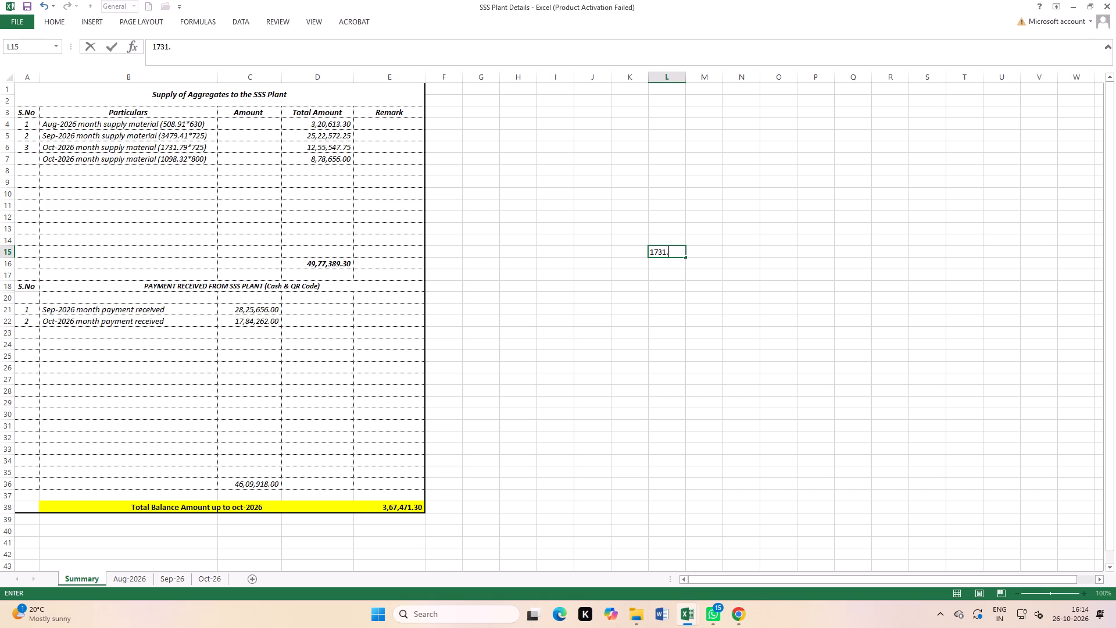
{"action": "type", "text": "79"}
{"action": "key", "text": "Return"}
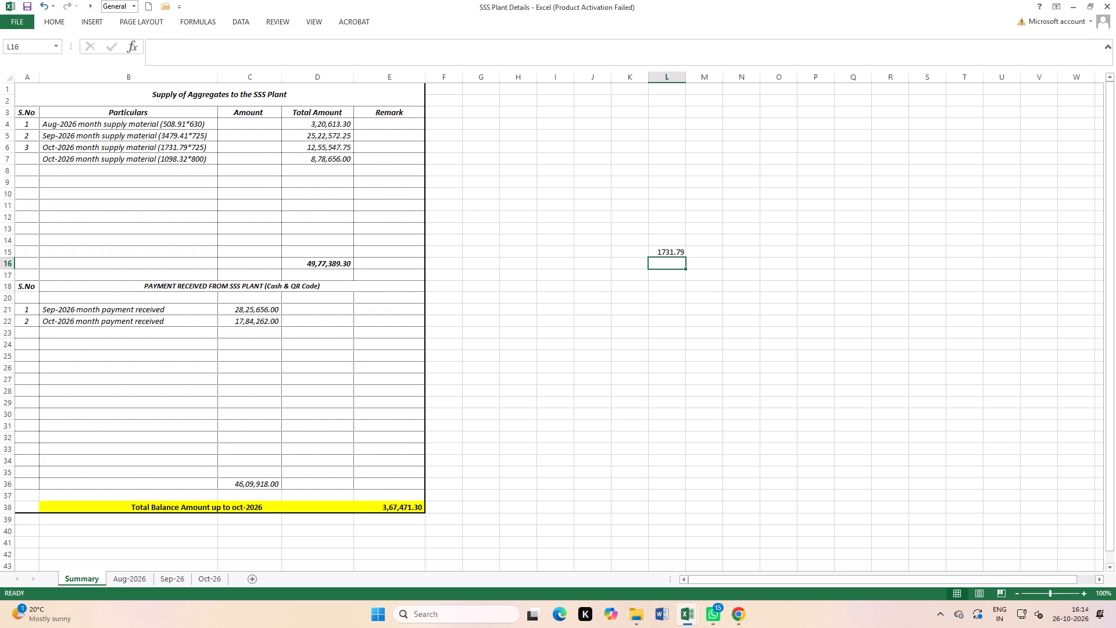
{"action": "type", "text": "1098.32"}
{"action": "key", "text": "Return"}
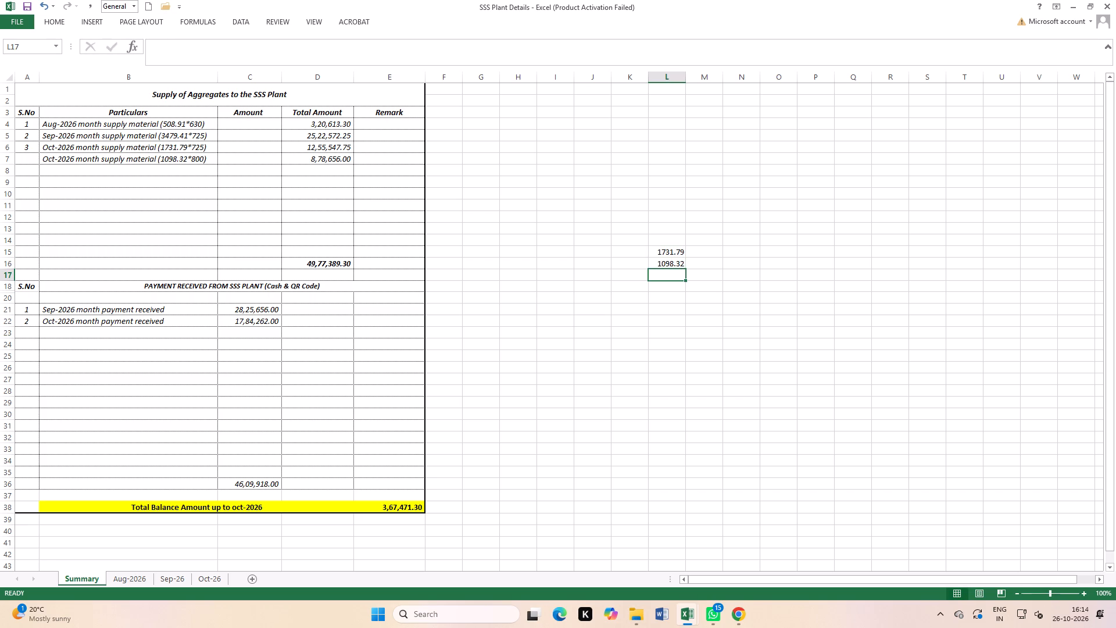
Check the net weight total below the deliveries on the Oct-26 sheet for comparison with the two October supply quantities.
{"action": "left_click", "coordinate": [219, 579]}
{"action": "scroll", "coordinate": [767, 381], "scroll_direction": "up", "scroll_amount": 2}
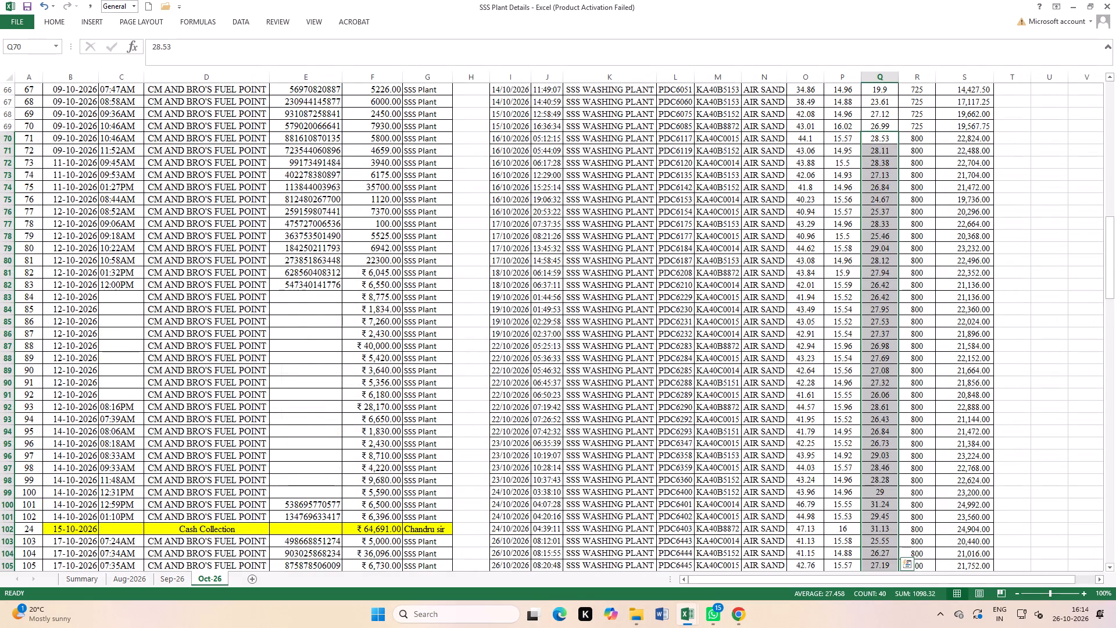
{"action": "scroll", "coordinate": [895, 308], "scroll_direction": "up", "scroll_amount": 12}
{"action": "scroll", "coordinate": [895, 308], "scroll_direction": "down", "scroll_amount": 20}
{"action": "scroll", "coordinate": [895, 308], "scroll_direction": "down", "scroll_amount": 2}
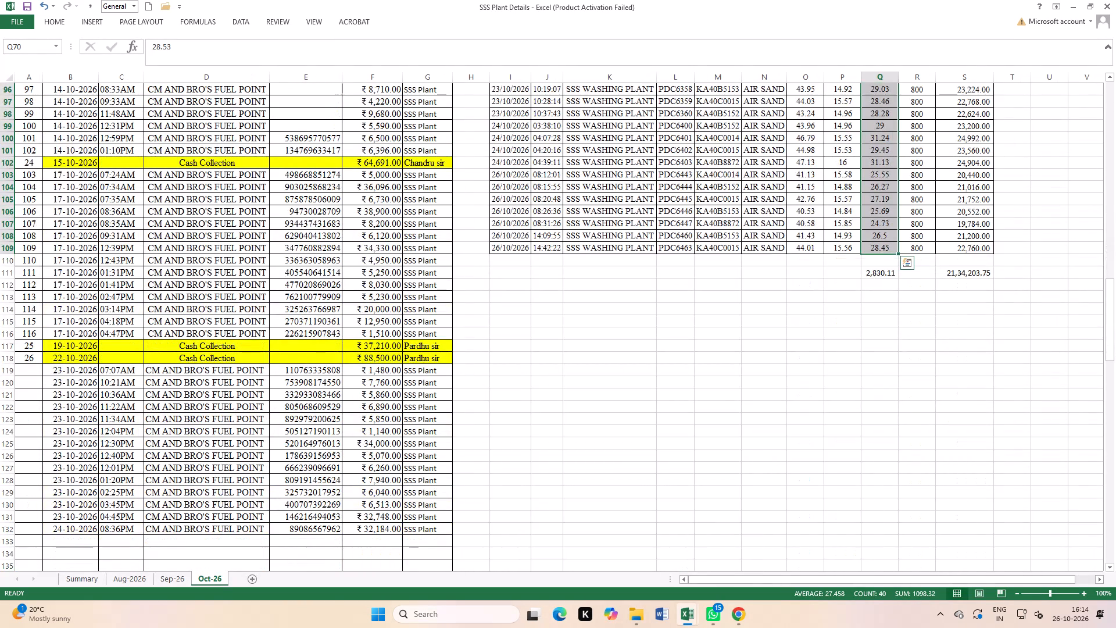
{"action": "left_click", "coordinate": [888, 314]}
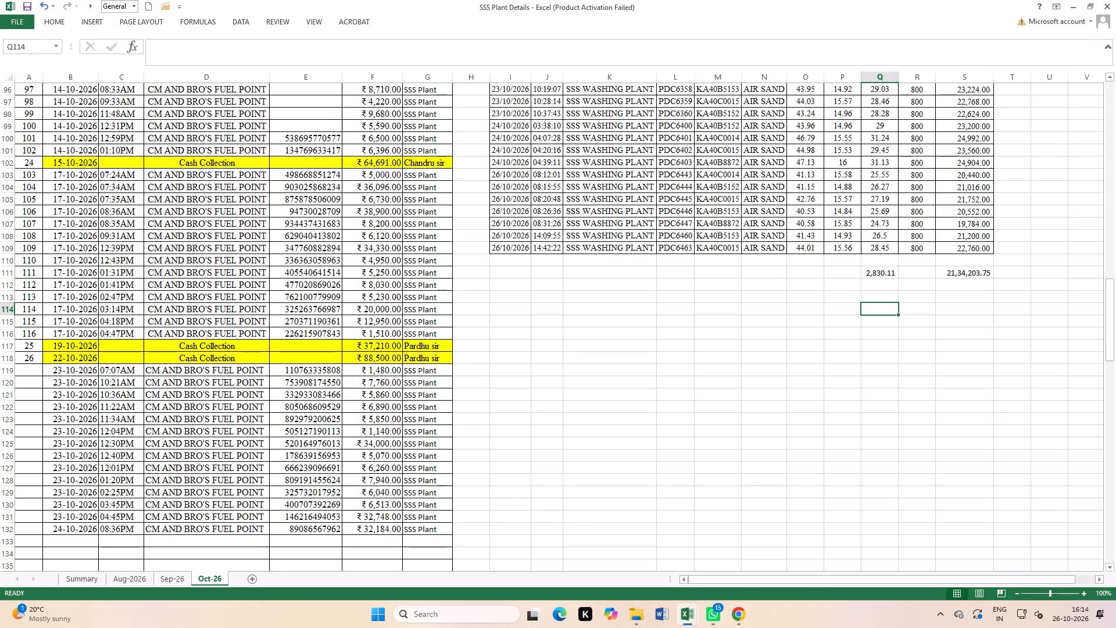
{"action": "key", "text": "ctrl+Tab"}
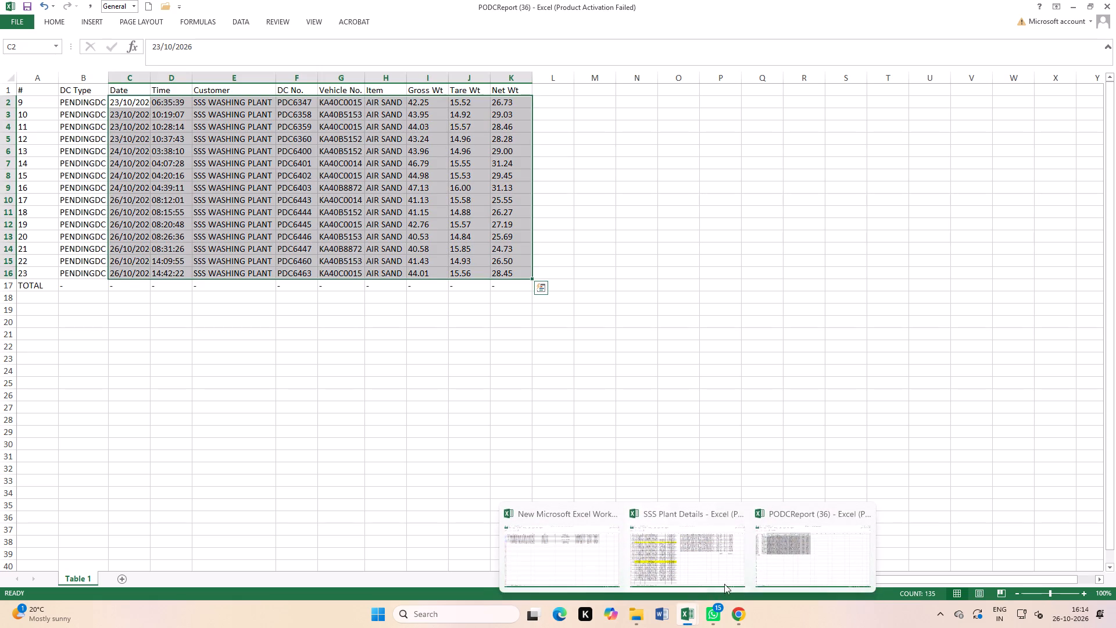
{"action": "left_click", "coordinate": [704, 565]}
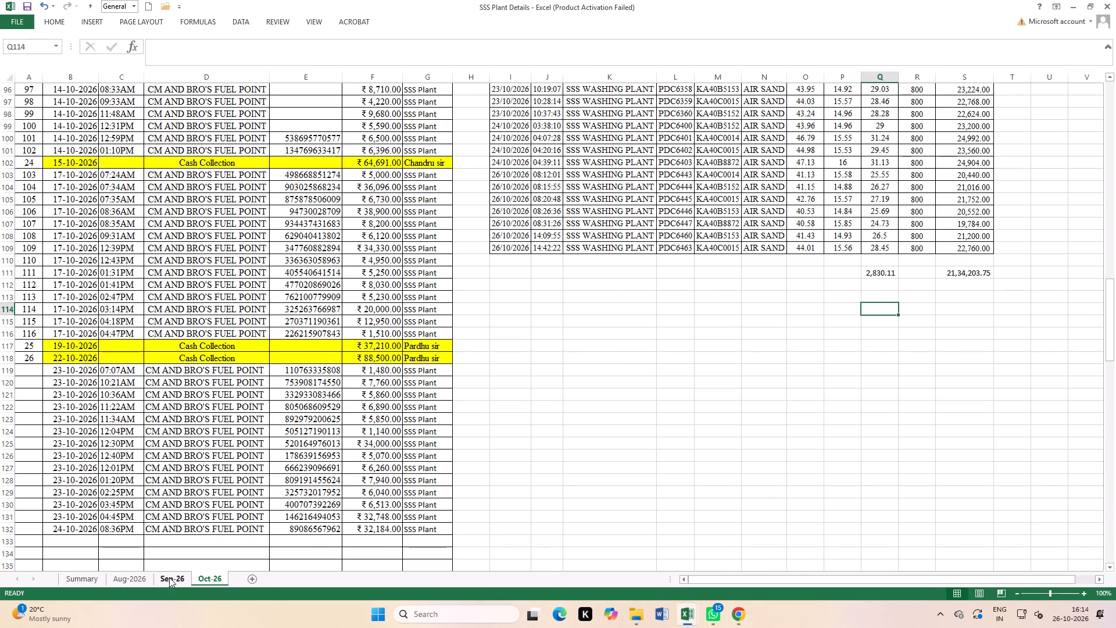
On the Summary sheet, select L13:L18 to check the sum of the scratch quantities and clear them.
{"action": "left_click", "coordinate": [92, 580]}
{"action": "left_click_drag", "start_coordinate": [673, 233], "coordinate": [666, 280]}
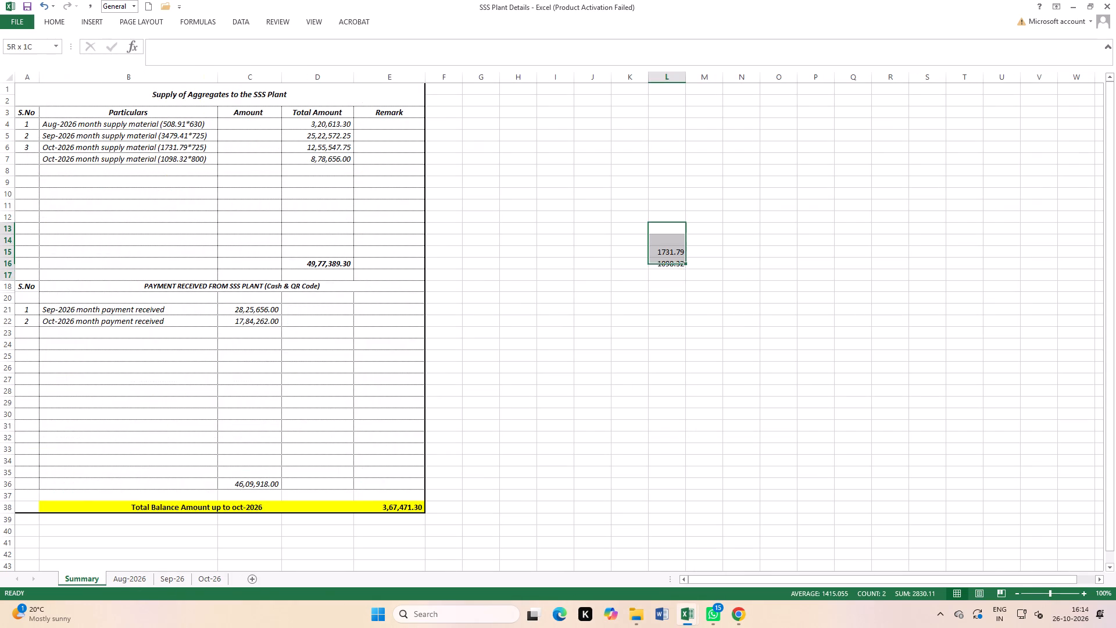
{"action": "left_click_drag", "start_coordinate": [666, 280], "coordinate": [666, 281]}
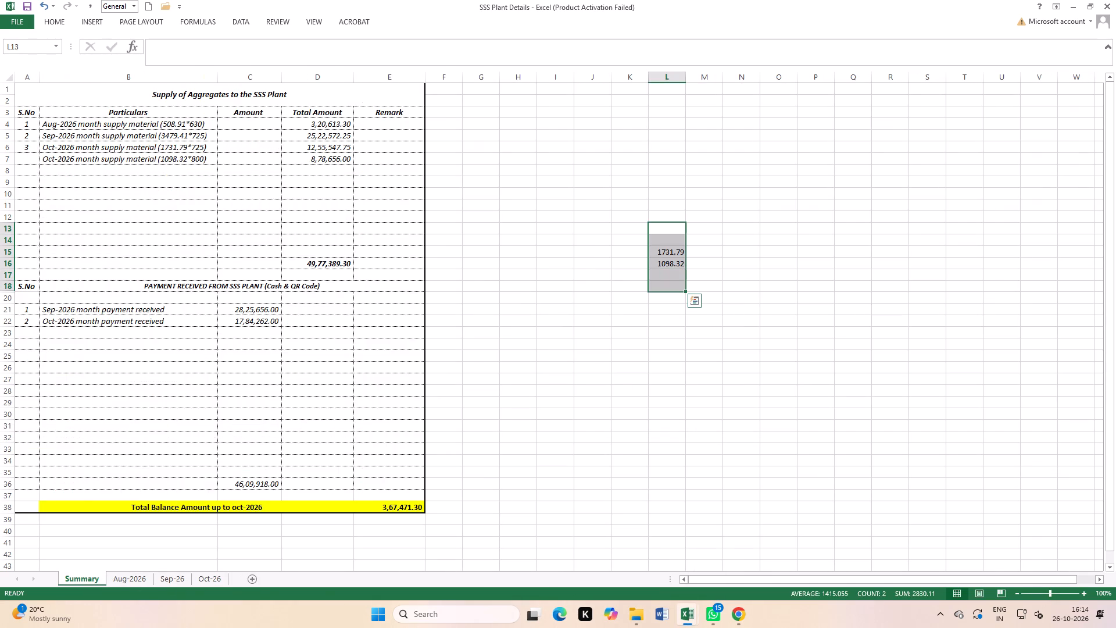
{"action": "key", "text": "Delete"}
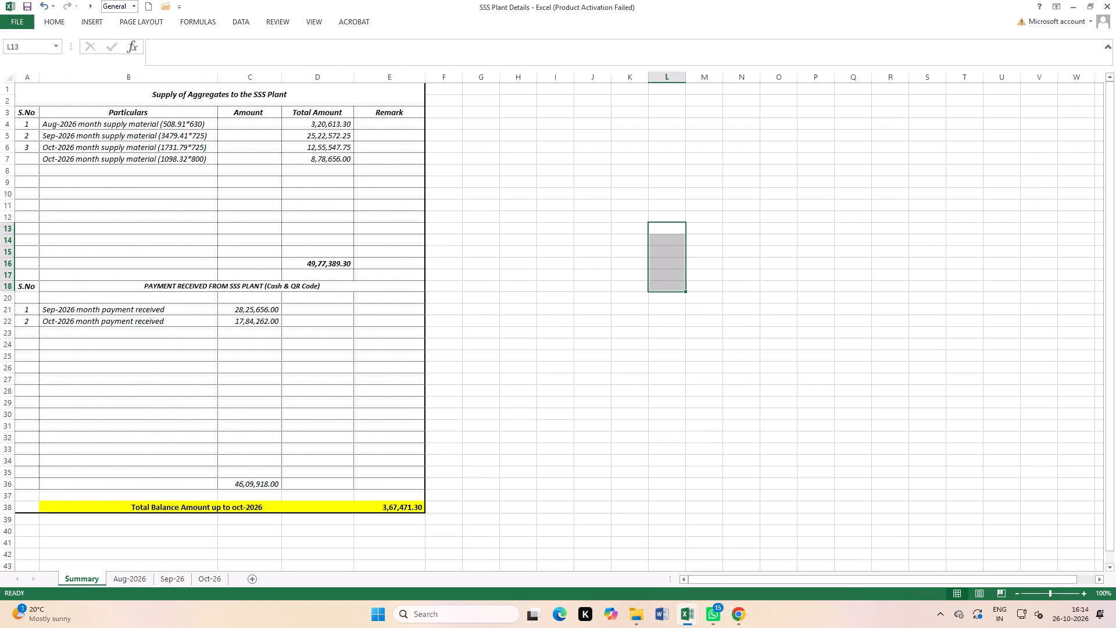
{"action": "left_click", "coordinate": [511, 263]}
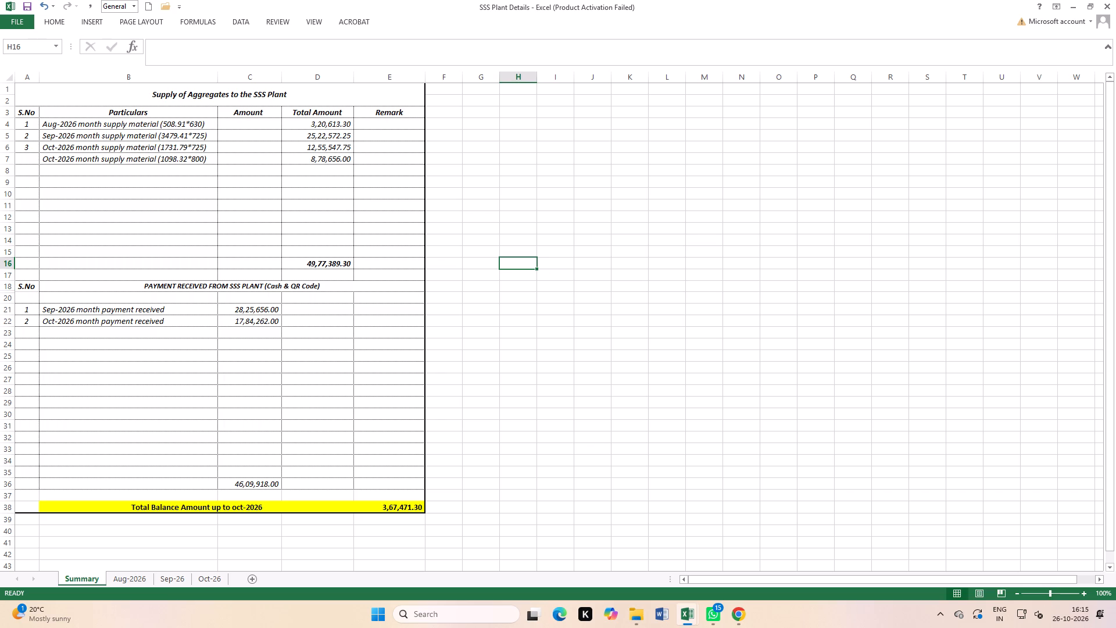
On the Oct-26 sheet, go to cell F137 in the empty payment rows below the 24-10-2026 entry.
{"action": "left_click", "coordinate": [203, 581]}
{"action": "scroll", "coordinate": [295, 423], "scroll_direction": "down", "scroll_amount": 4}
{"action": "left_click", "coordinate": [352, 446]}
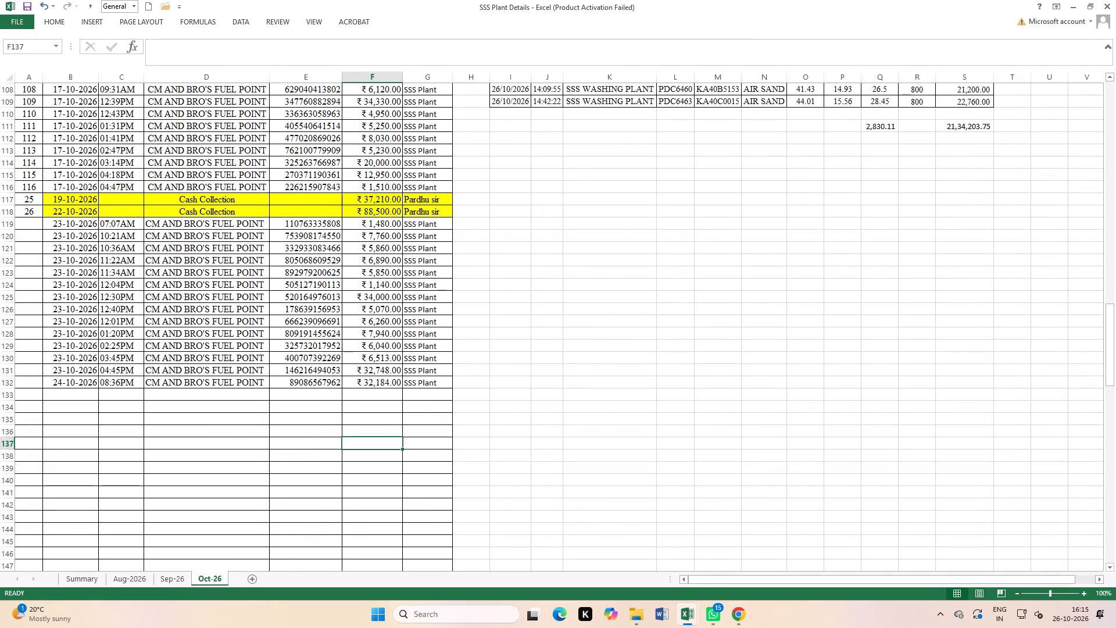